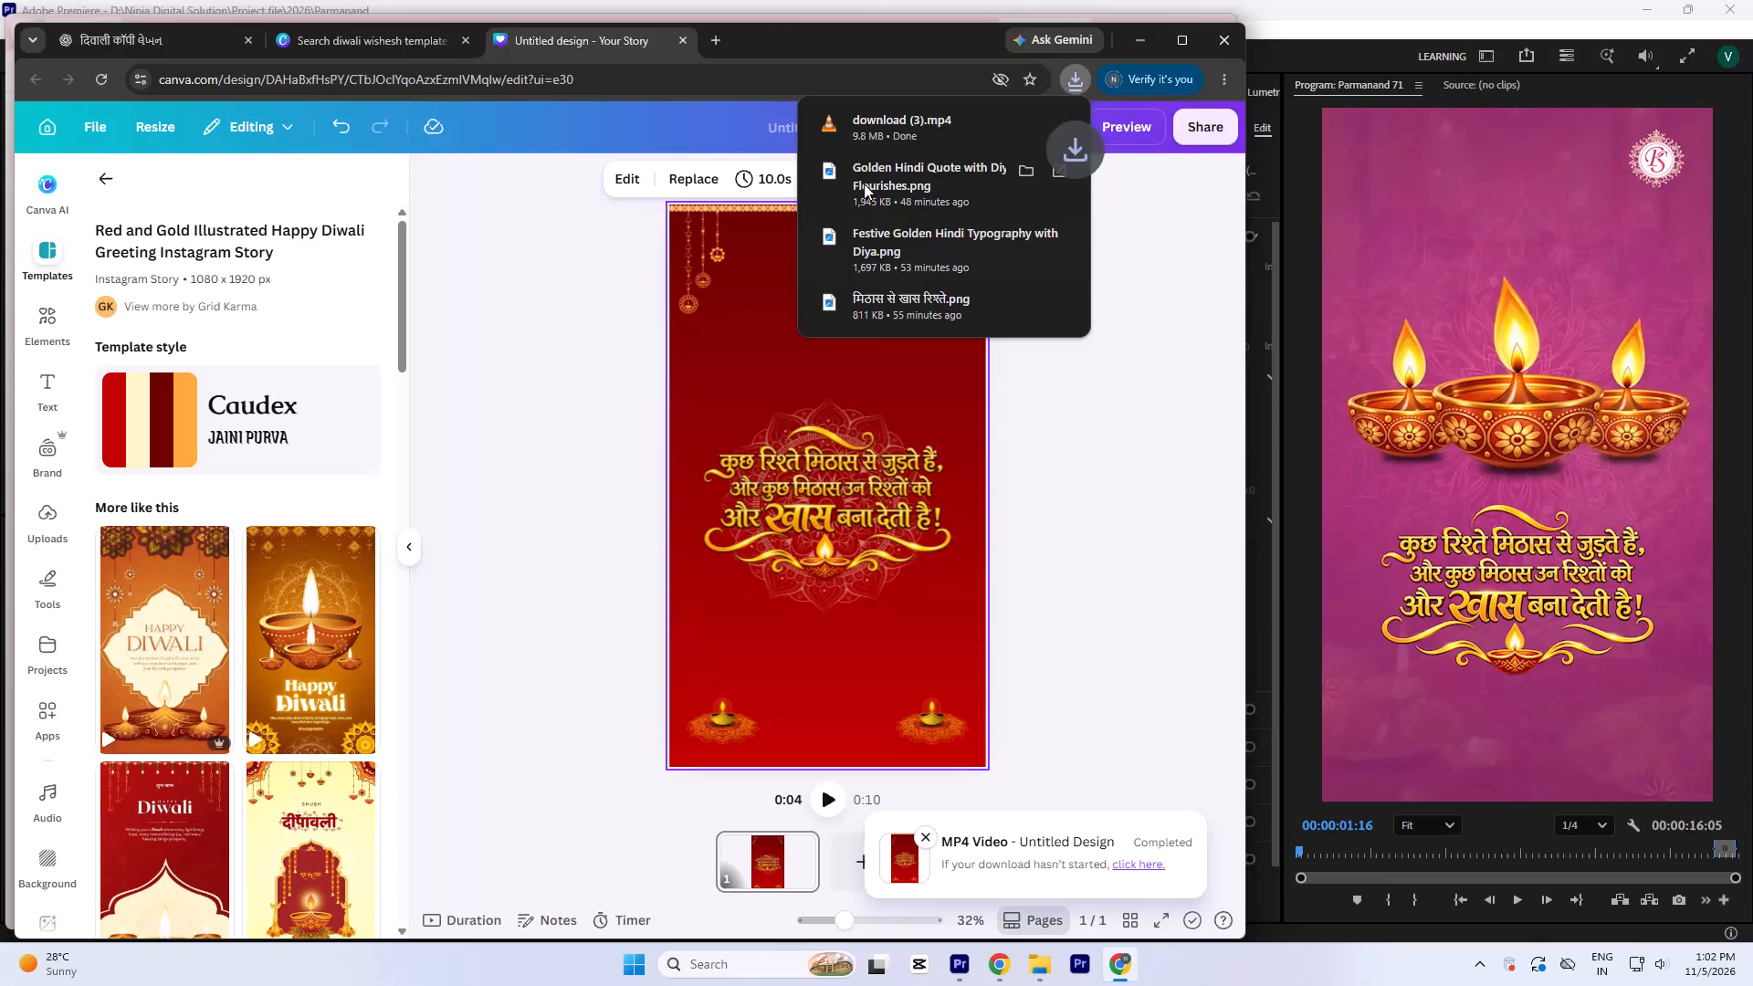
Bring the downloaded download (3).mp4 into Premiere's Parmanand 71 sequence on track V3, in the empty area at about 38 seconds.
drag(874, 130, 681, 698)
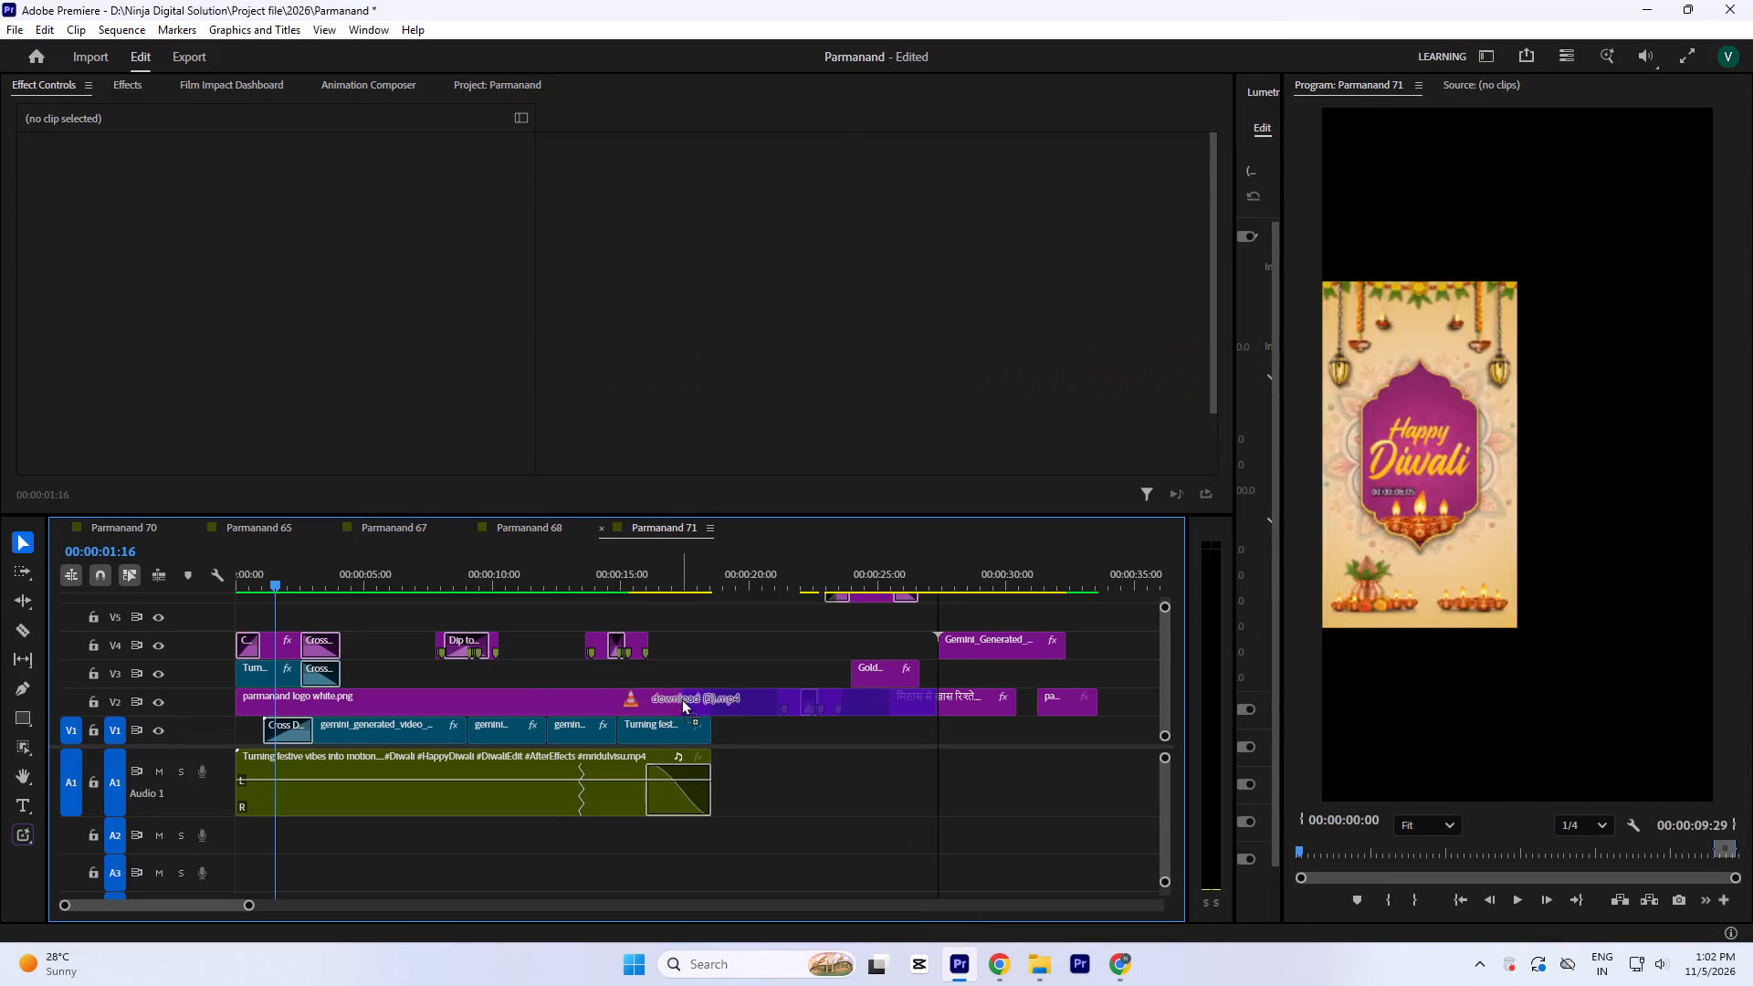
drag(681, 698, 729, 665)
key(minus)
click(791, 670)
click(769, 561)
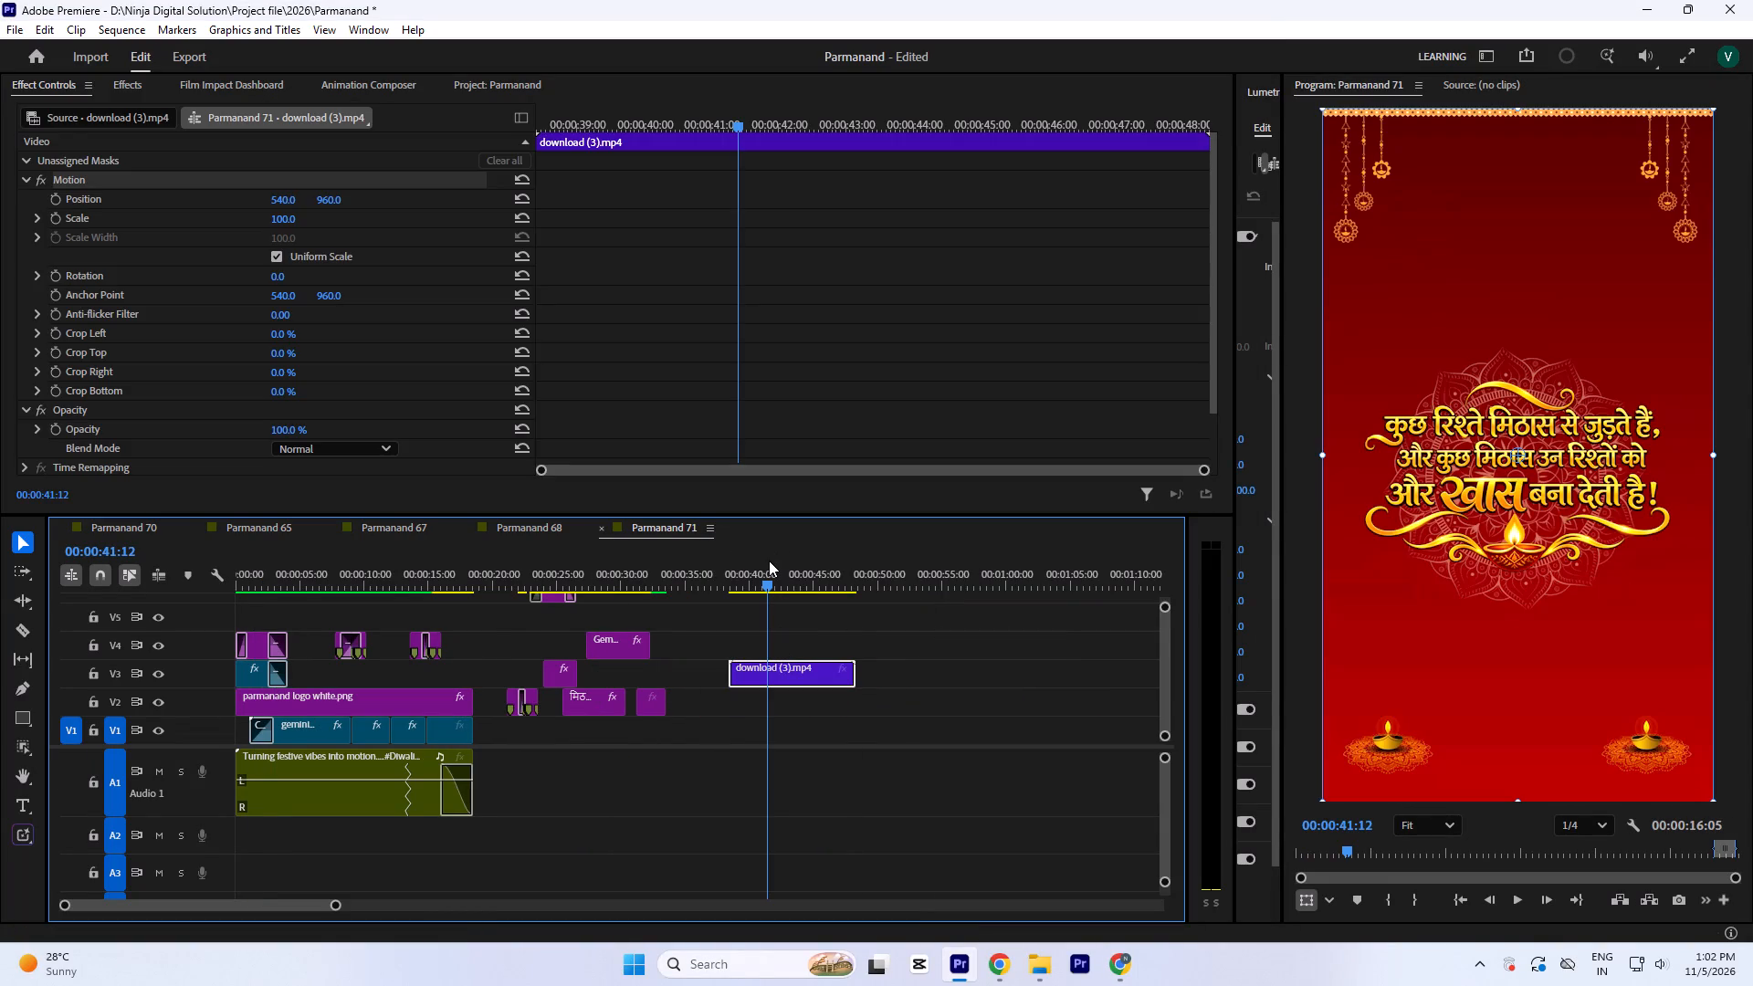
Move download (3).mp4 to the start of track V5 and trim its end to match the opening clips beneath, about 4 seconds.
key(a)
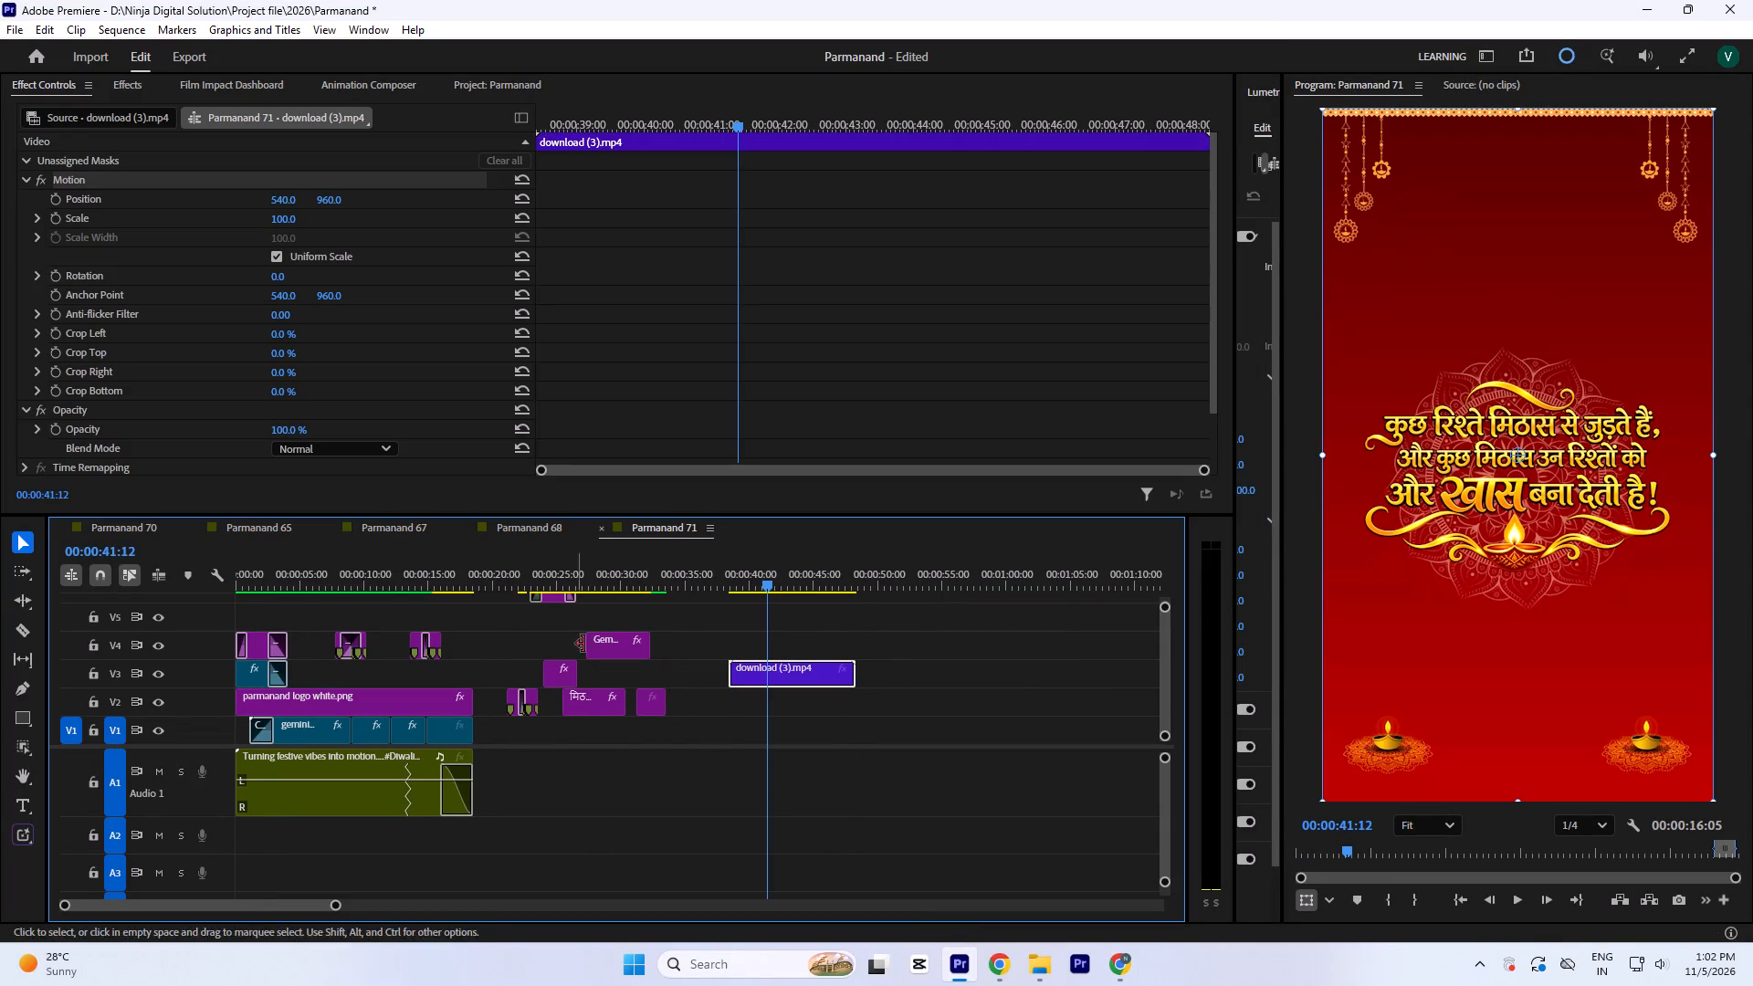
drag(289, 580, 129, 592)
key(space)
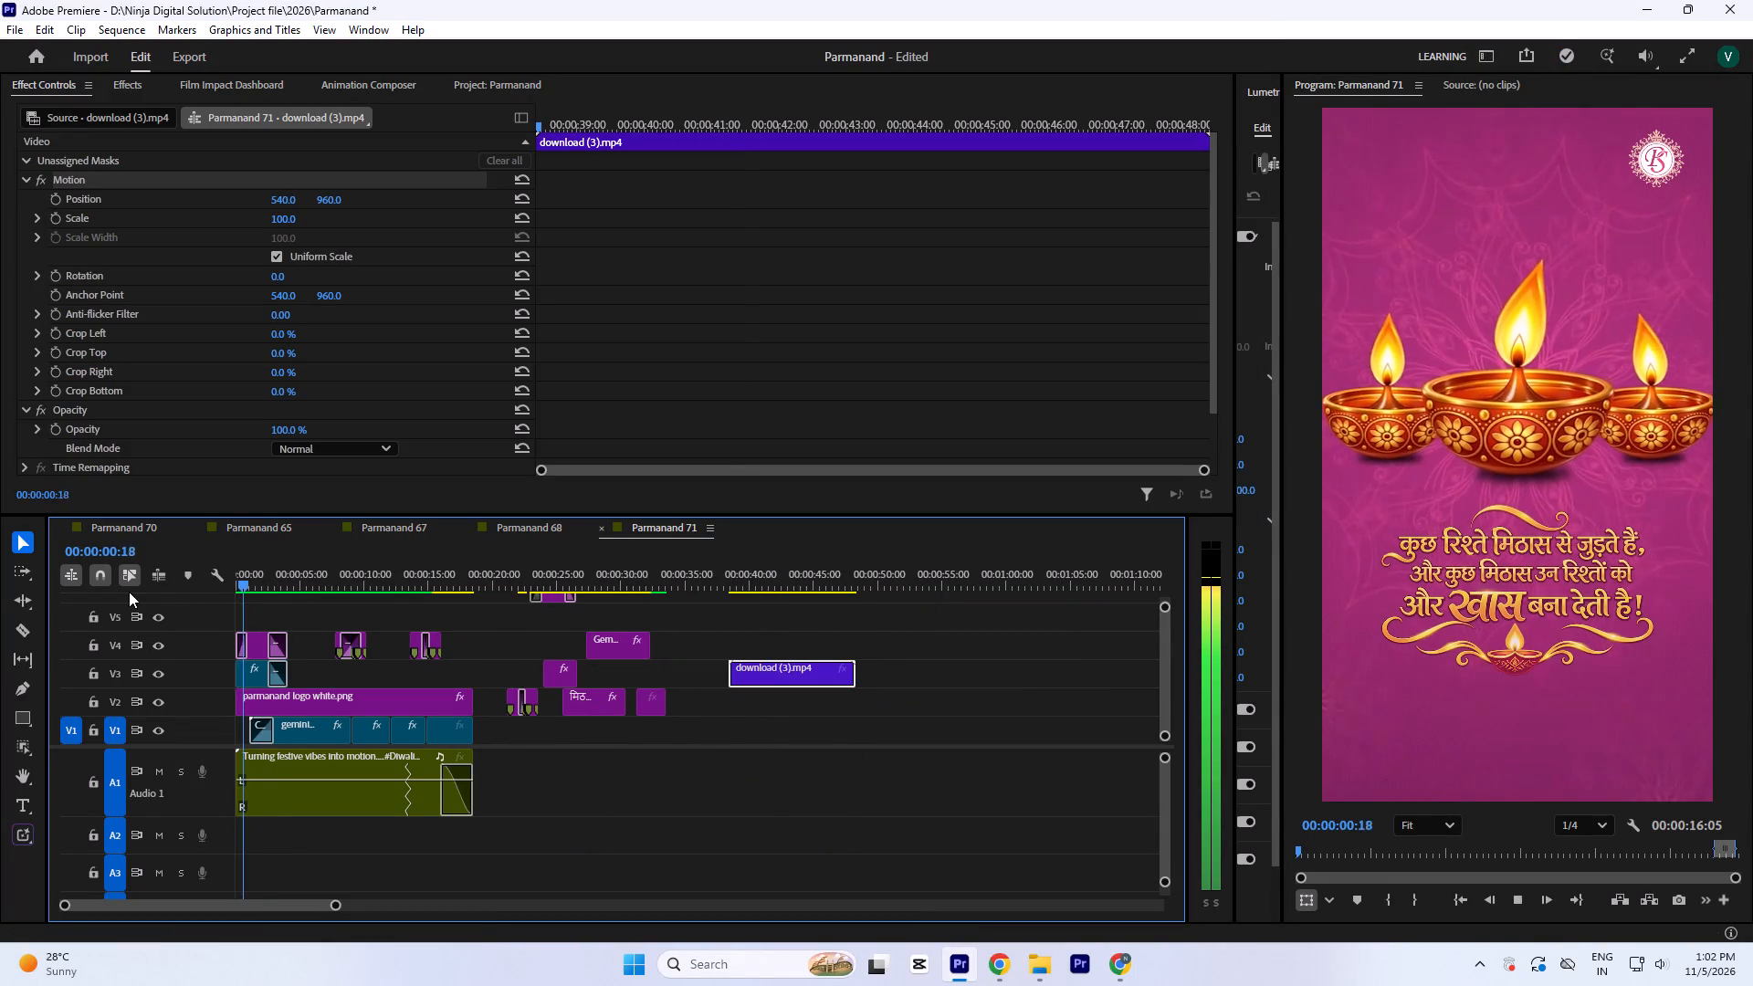
text(= `=)
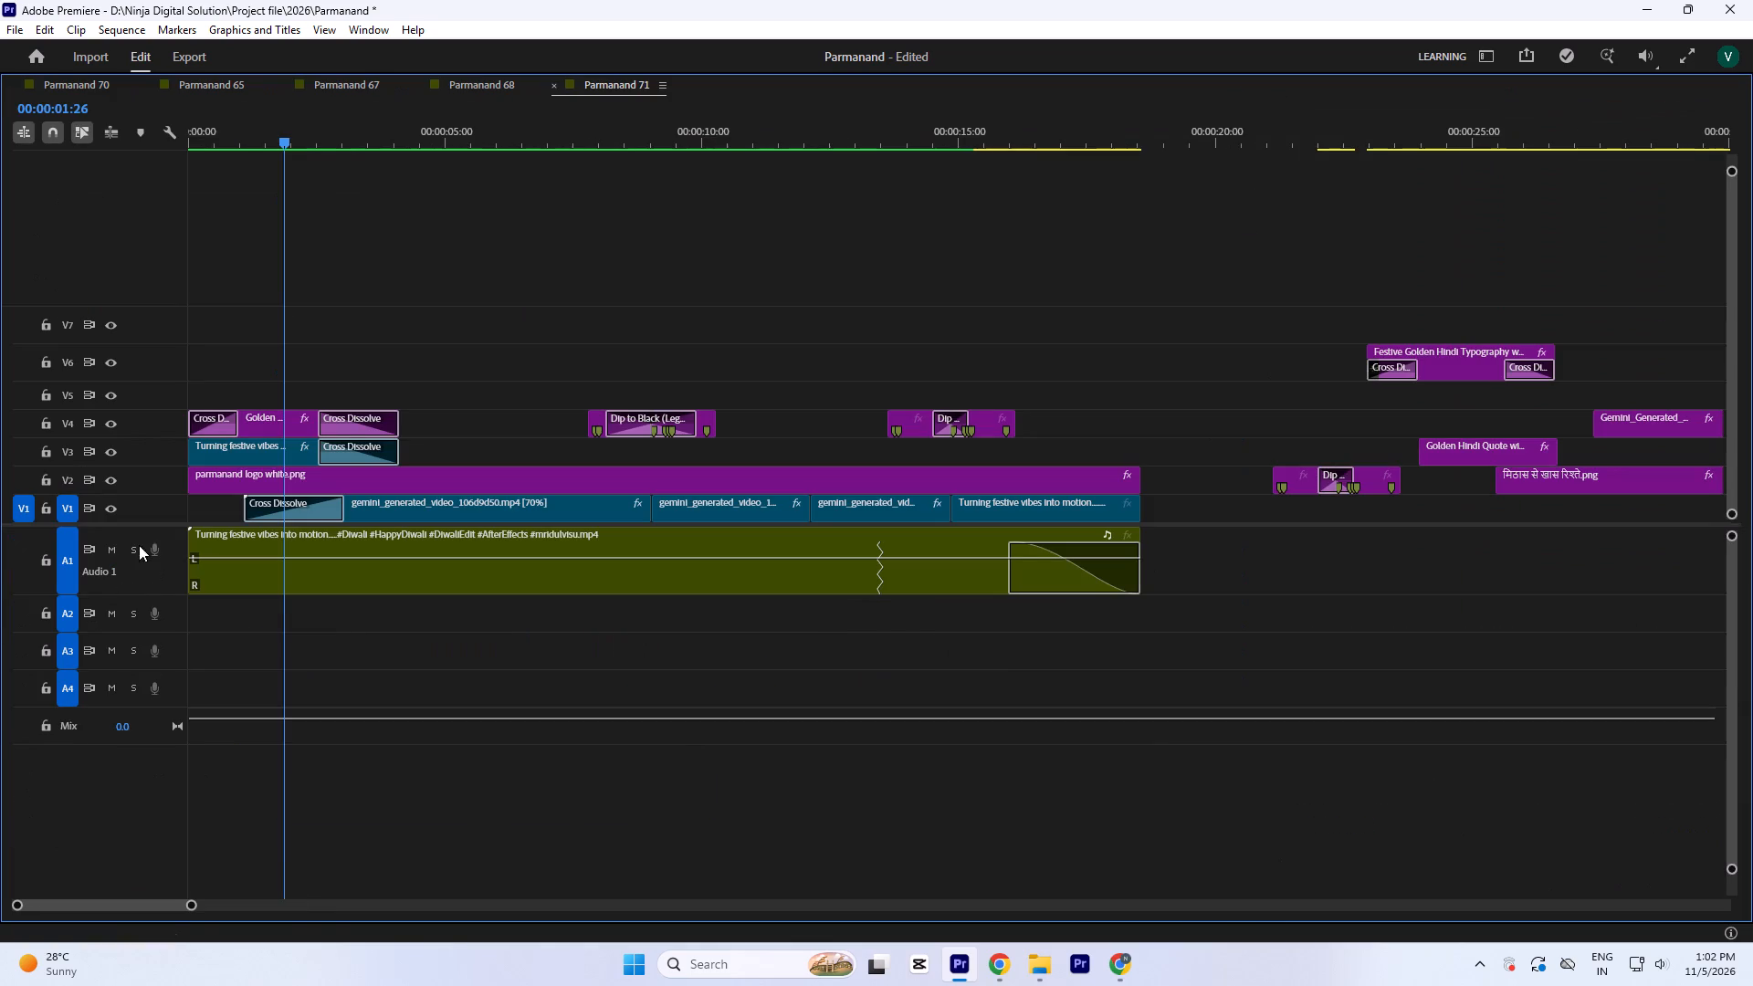
drag(260, 374, 275, 446)
key(minus)
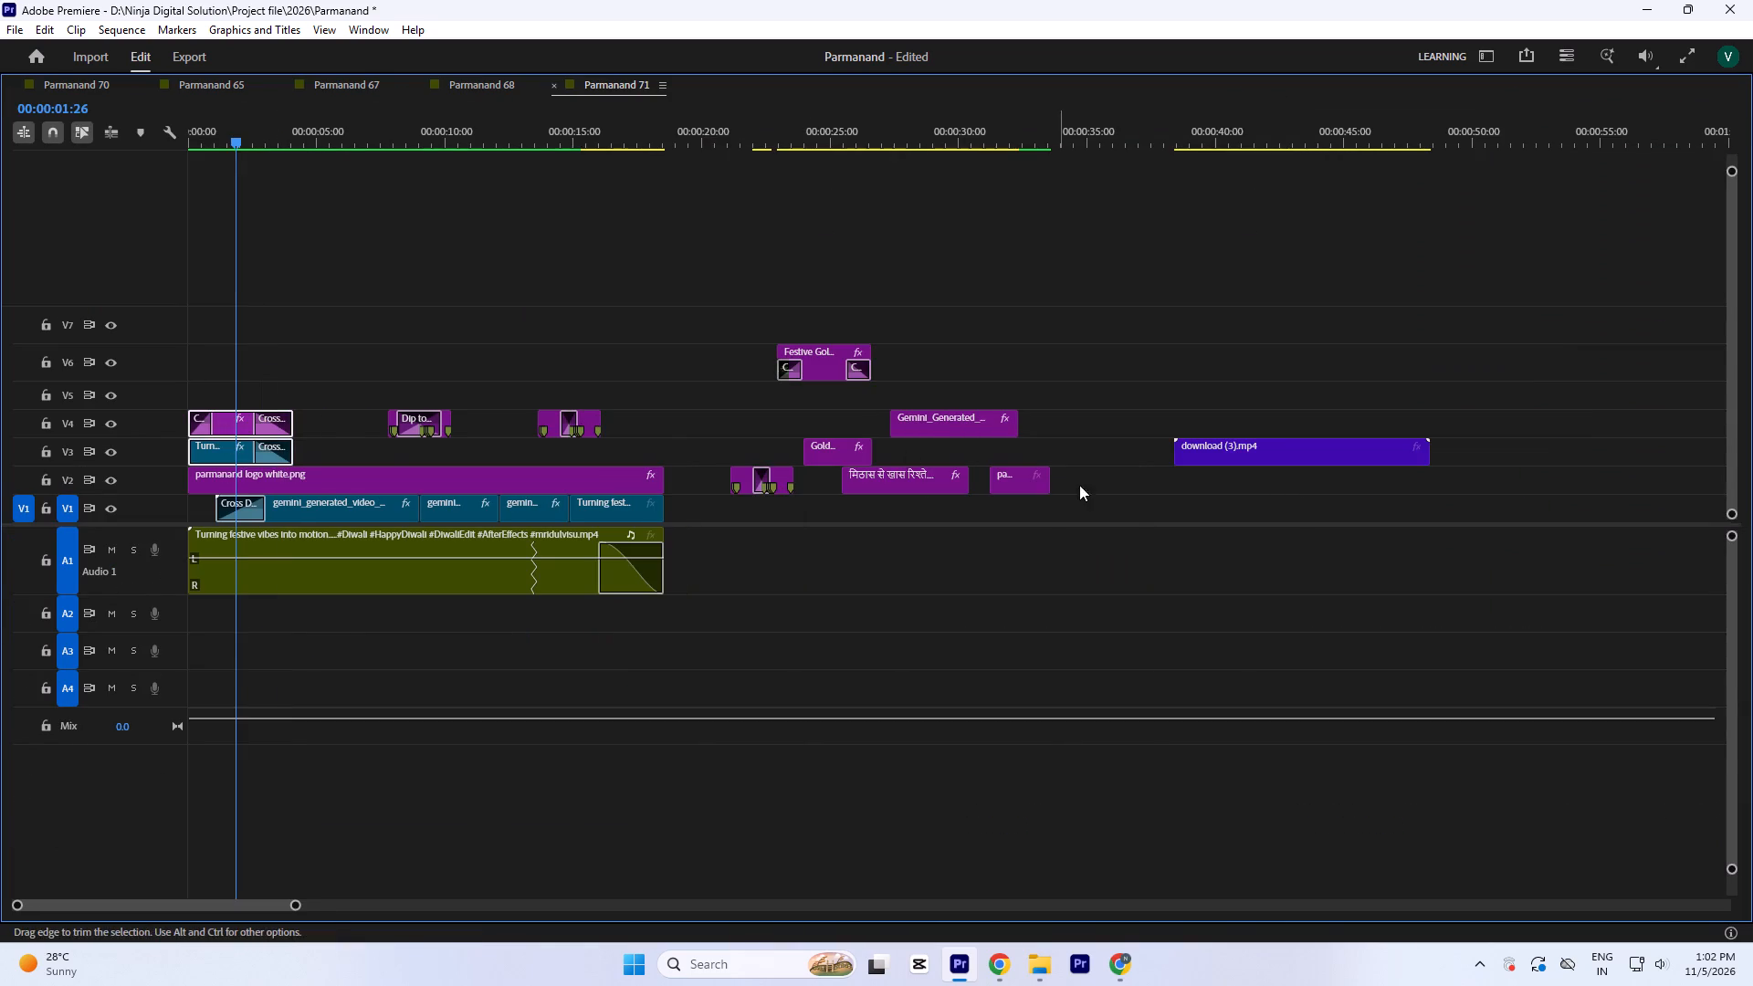
click(1132, 498)
drag(1223, 456, 193, 394)
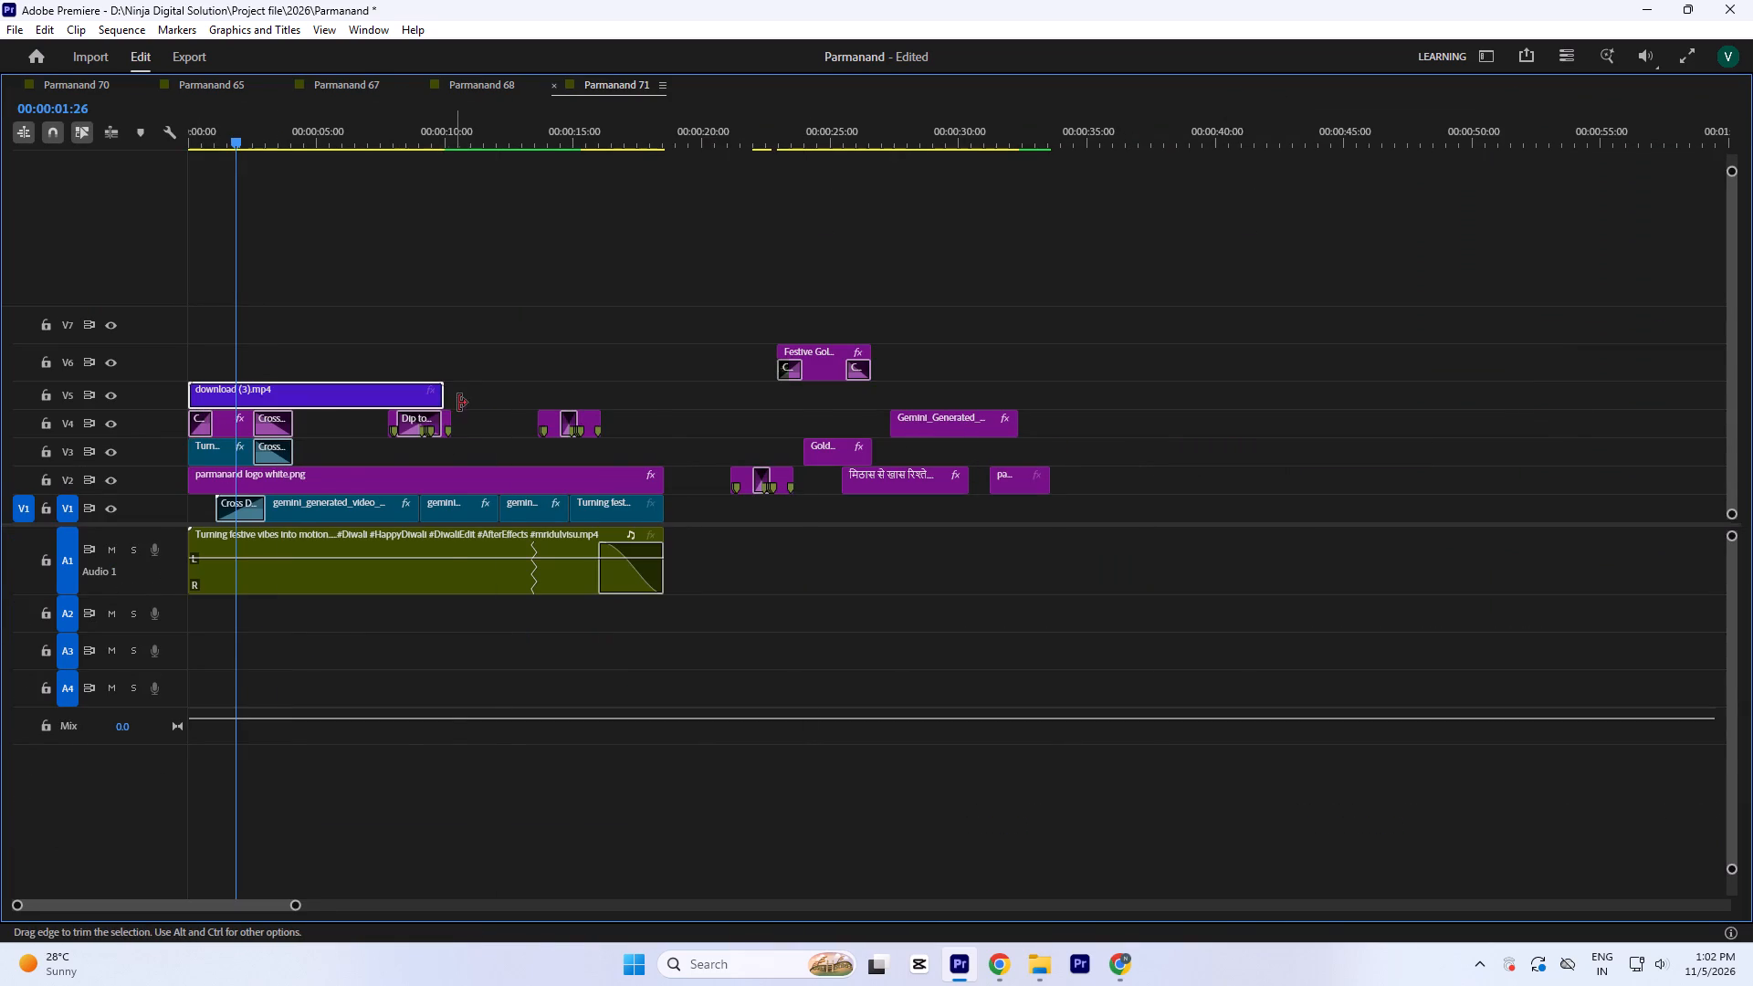
drag(445, 396, 297, 384)
Apply Cross Dissolve transitions to download (3).mp4 and lengthen the ending one to match the ending transitions of the clips beneath.
key(equal)
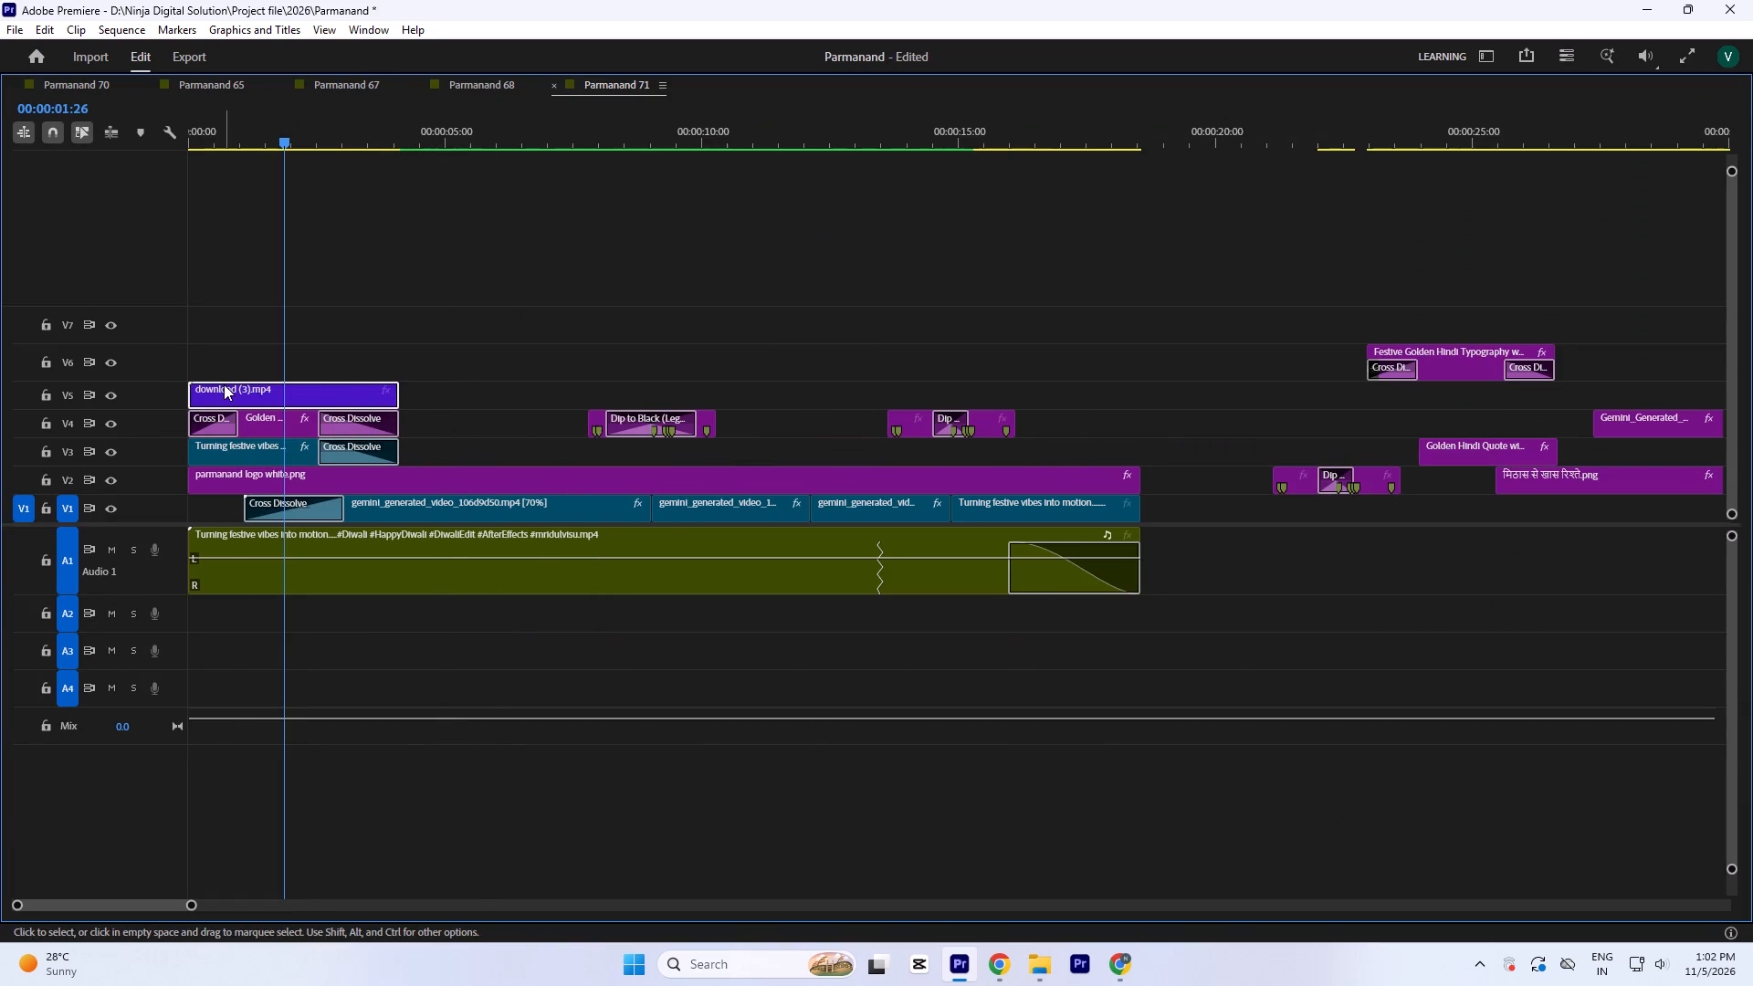
key(shift+d)
key(equal)
key(equal)
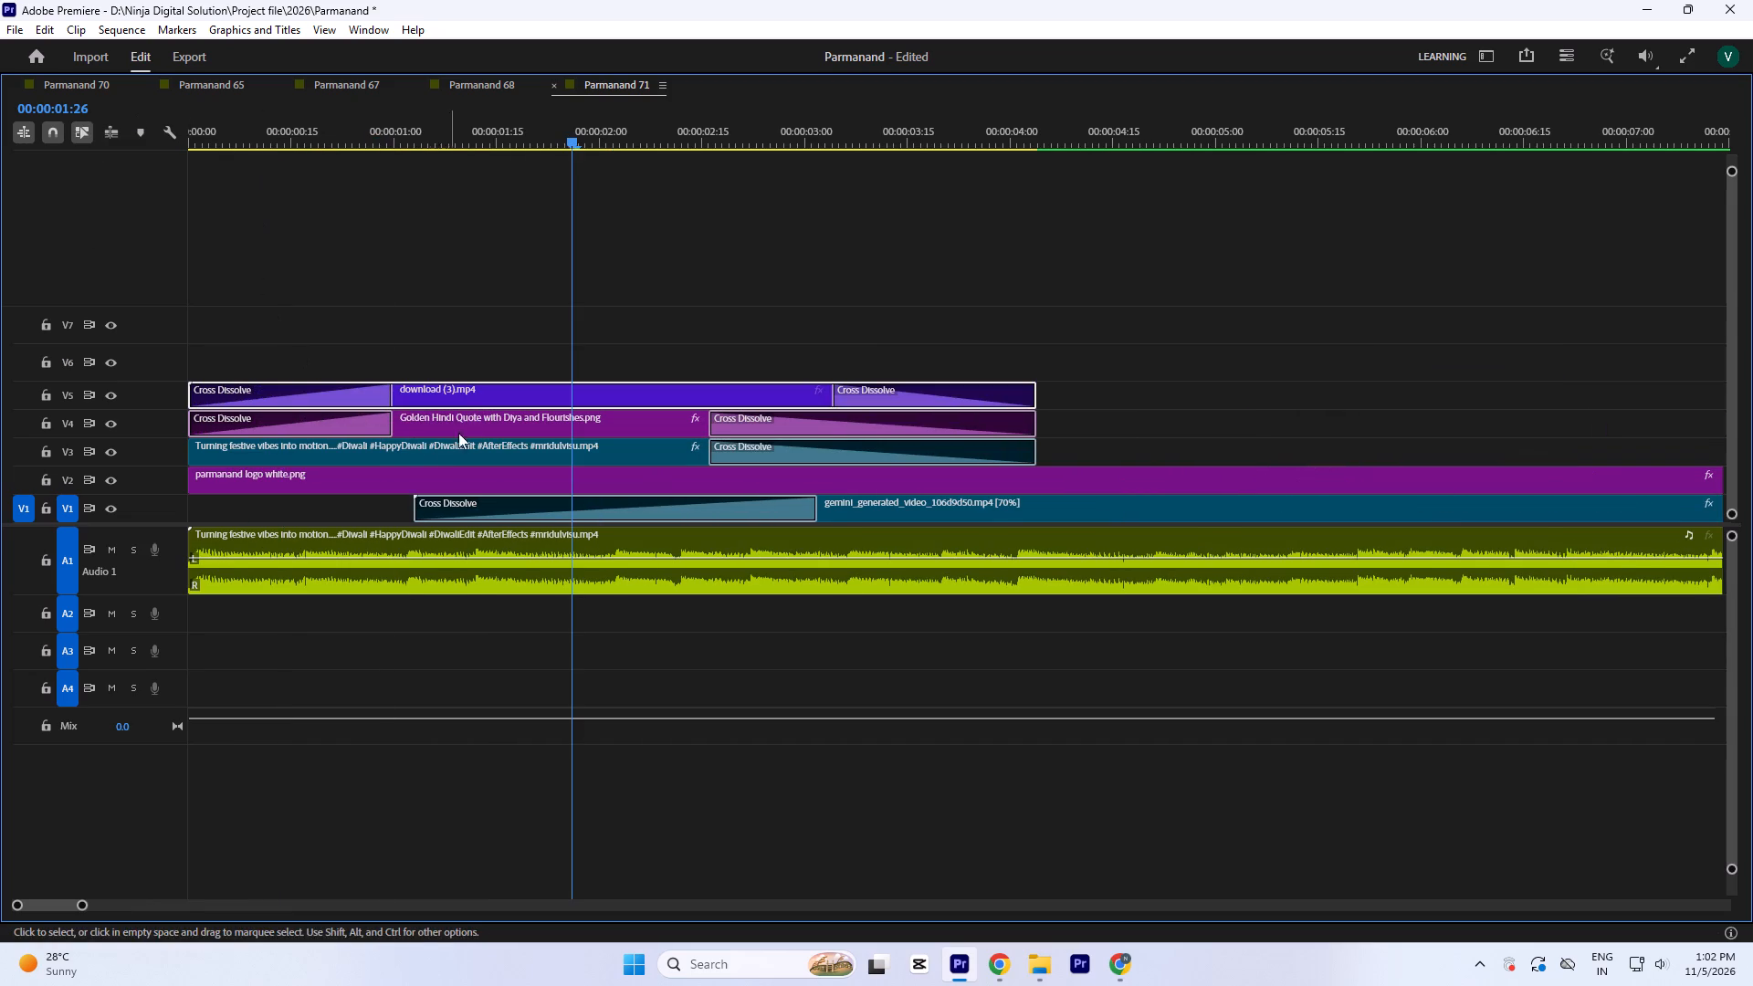
key(minus)
drag(663, 433, 417, 431)
click(471, 286)
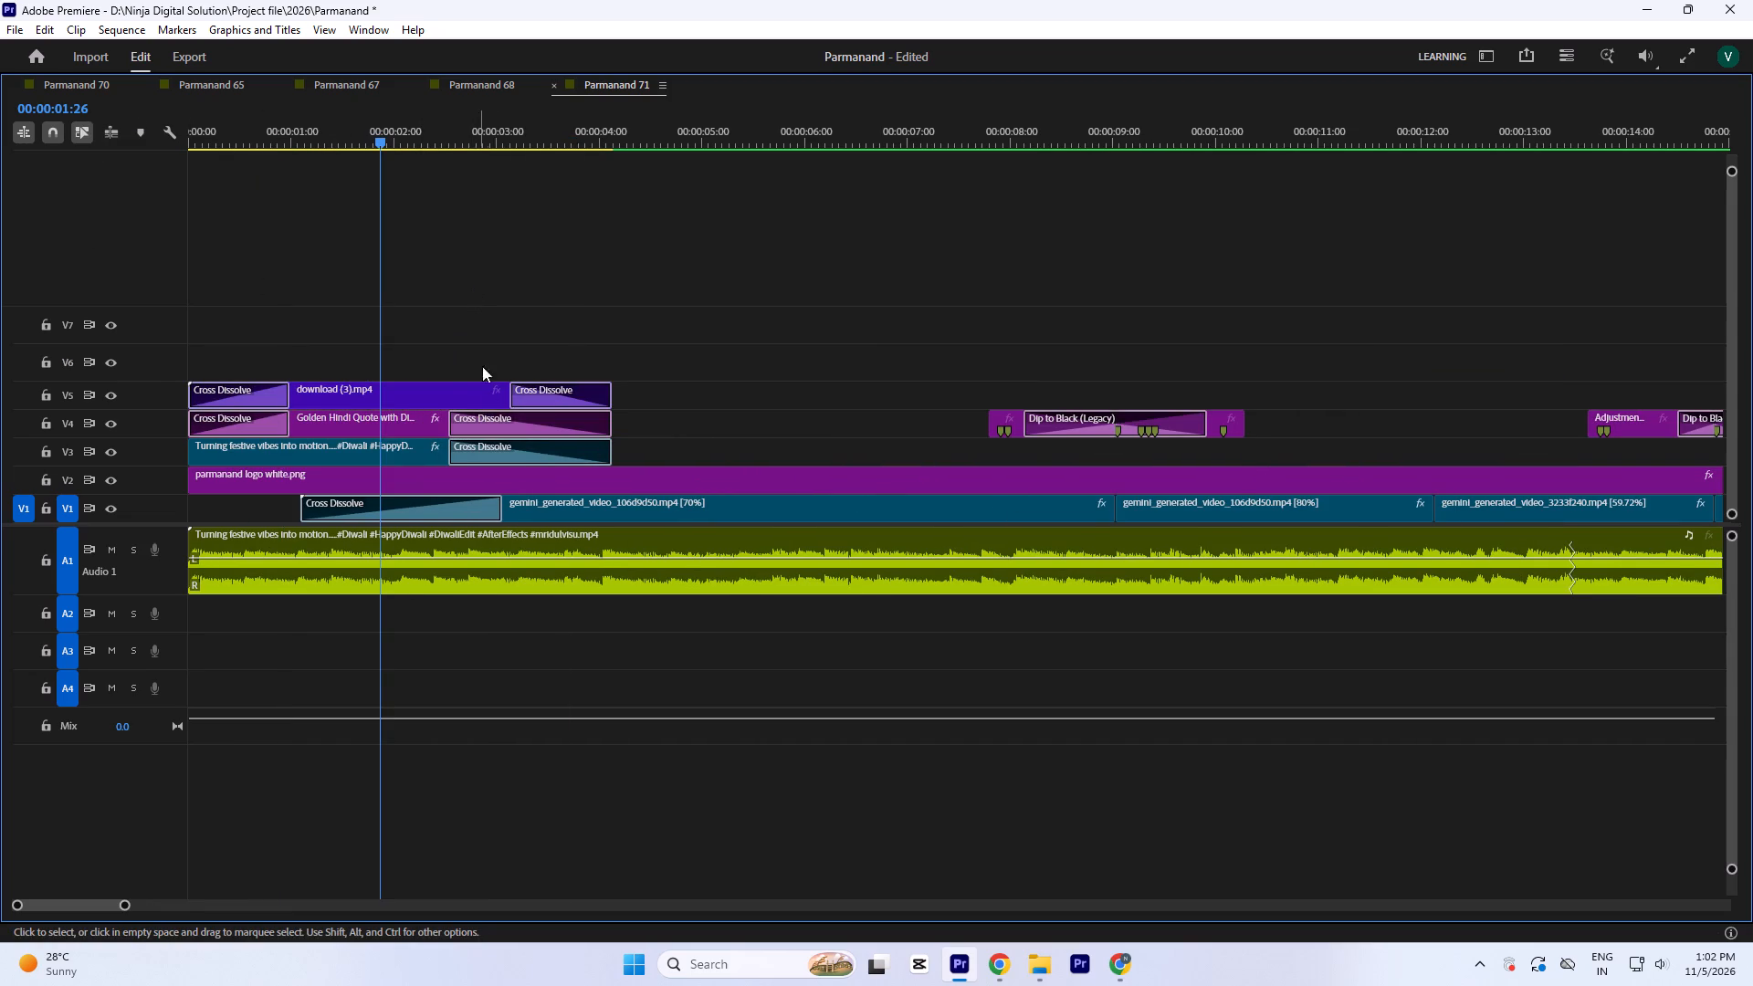
drag(512, 390, 468, 389)
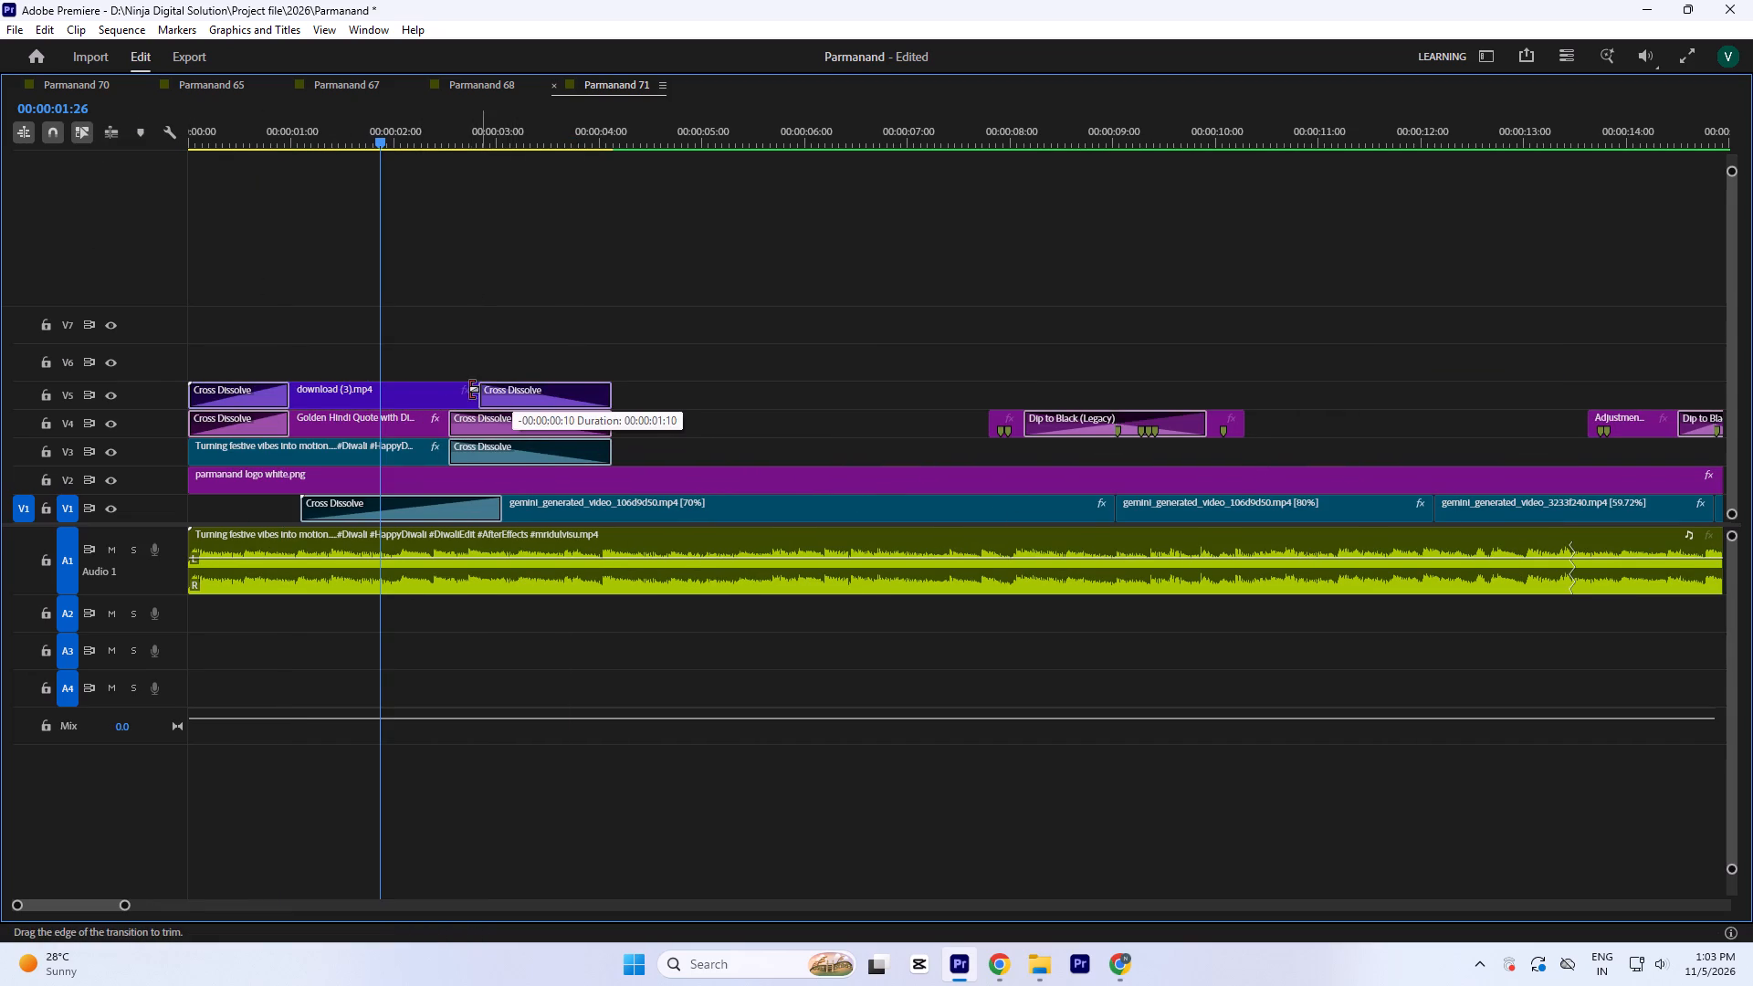
drag(468, 389, 452, 389)
Delete the Cross Dissolve at the start of download (3).mp4.
click(360, 323)
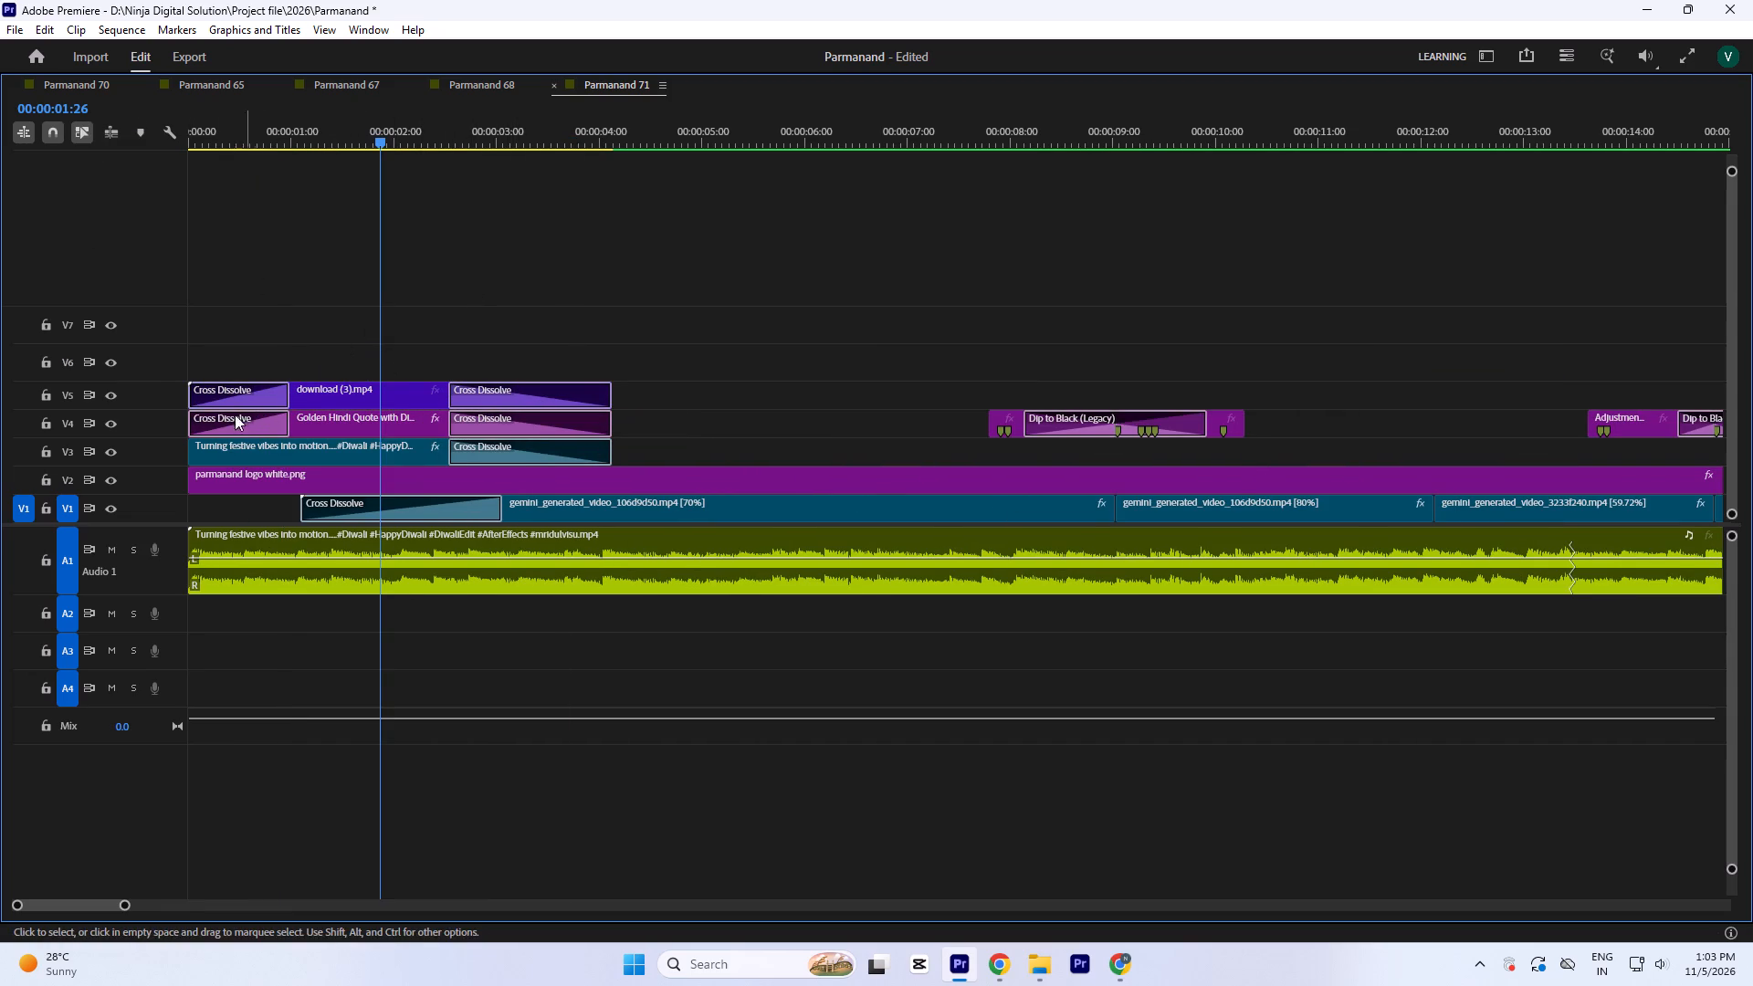
click(385, 392)
click(247, 394)
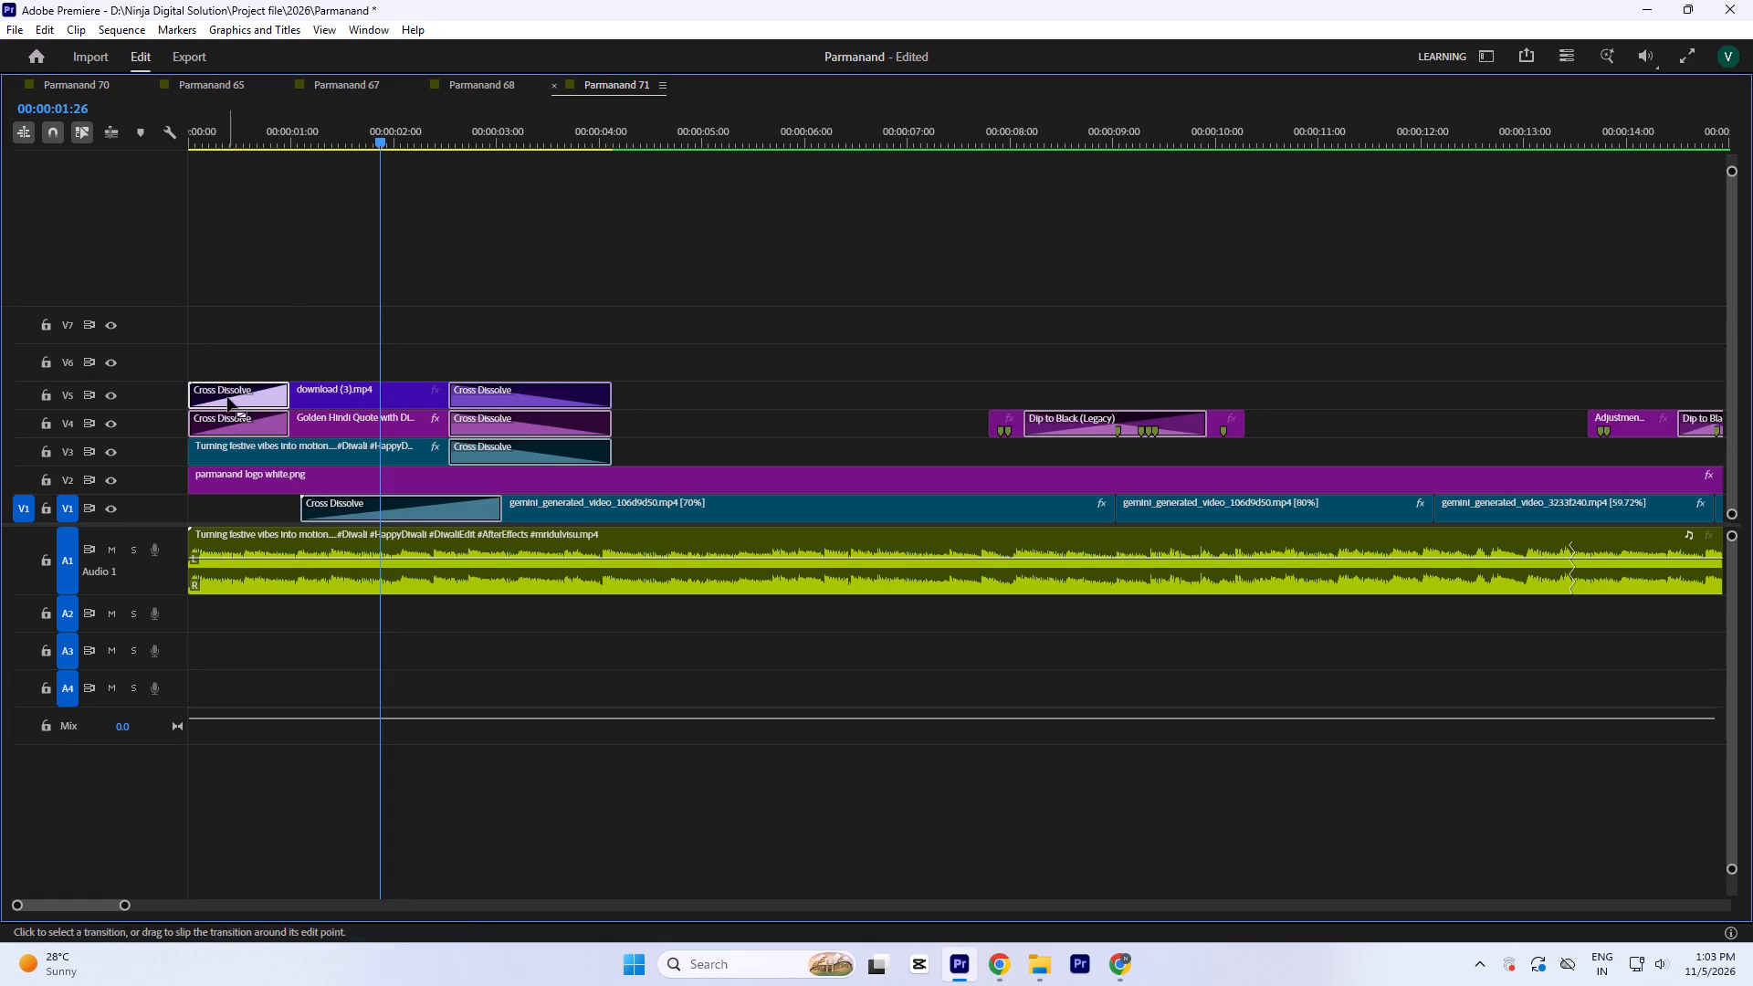
key(Delete)
Move the old opening clips, the golden Hindi quote and its background video, out to the empty area at about 38 seconds.
drag(657, 435, 434, 446)
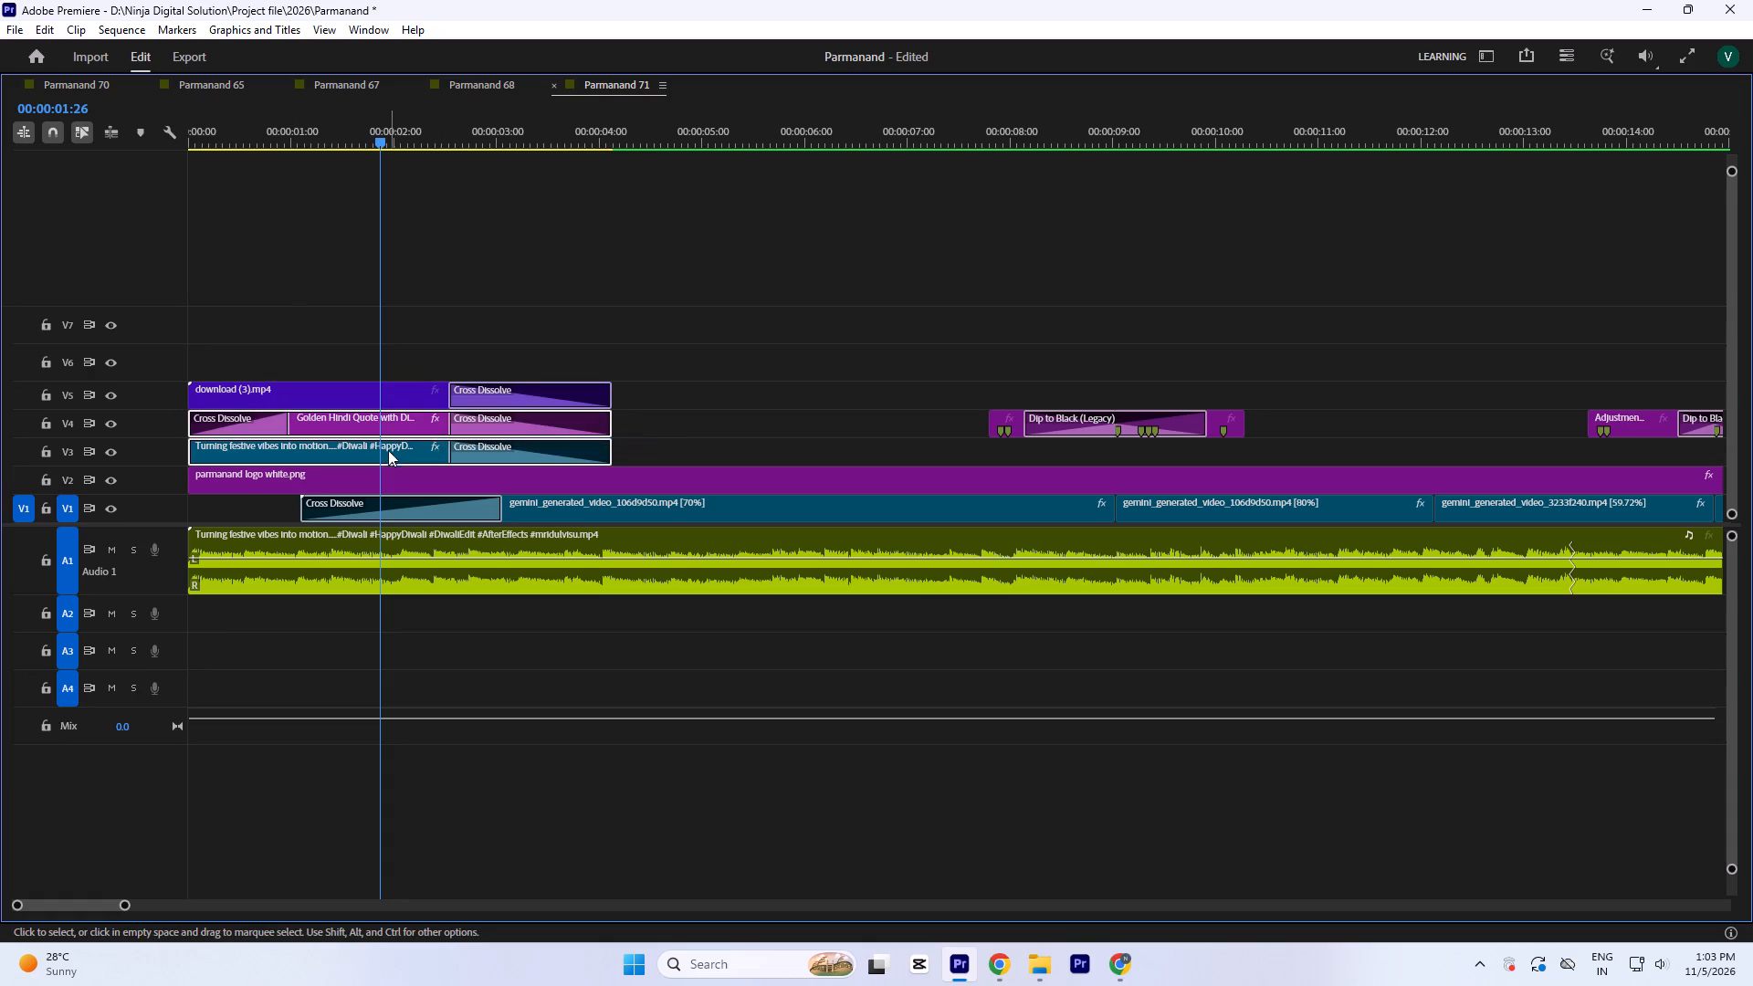
drag(385, 453, 1210, 445)
key(0)
key(minus)
key(minus)
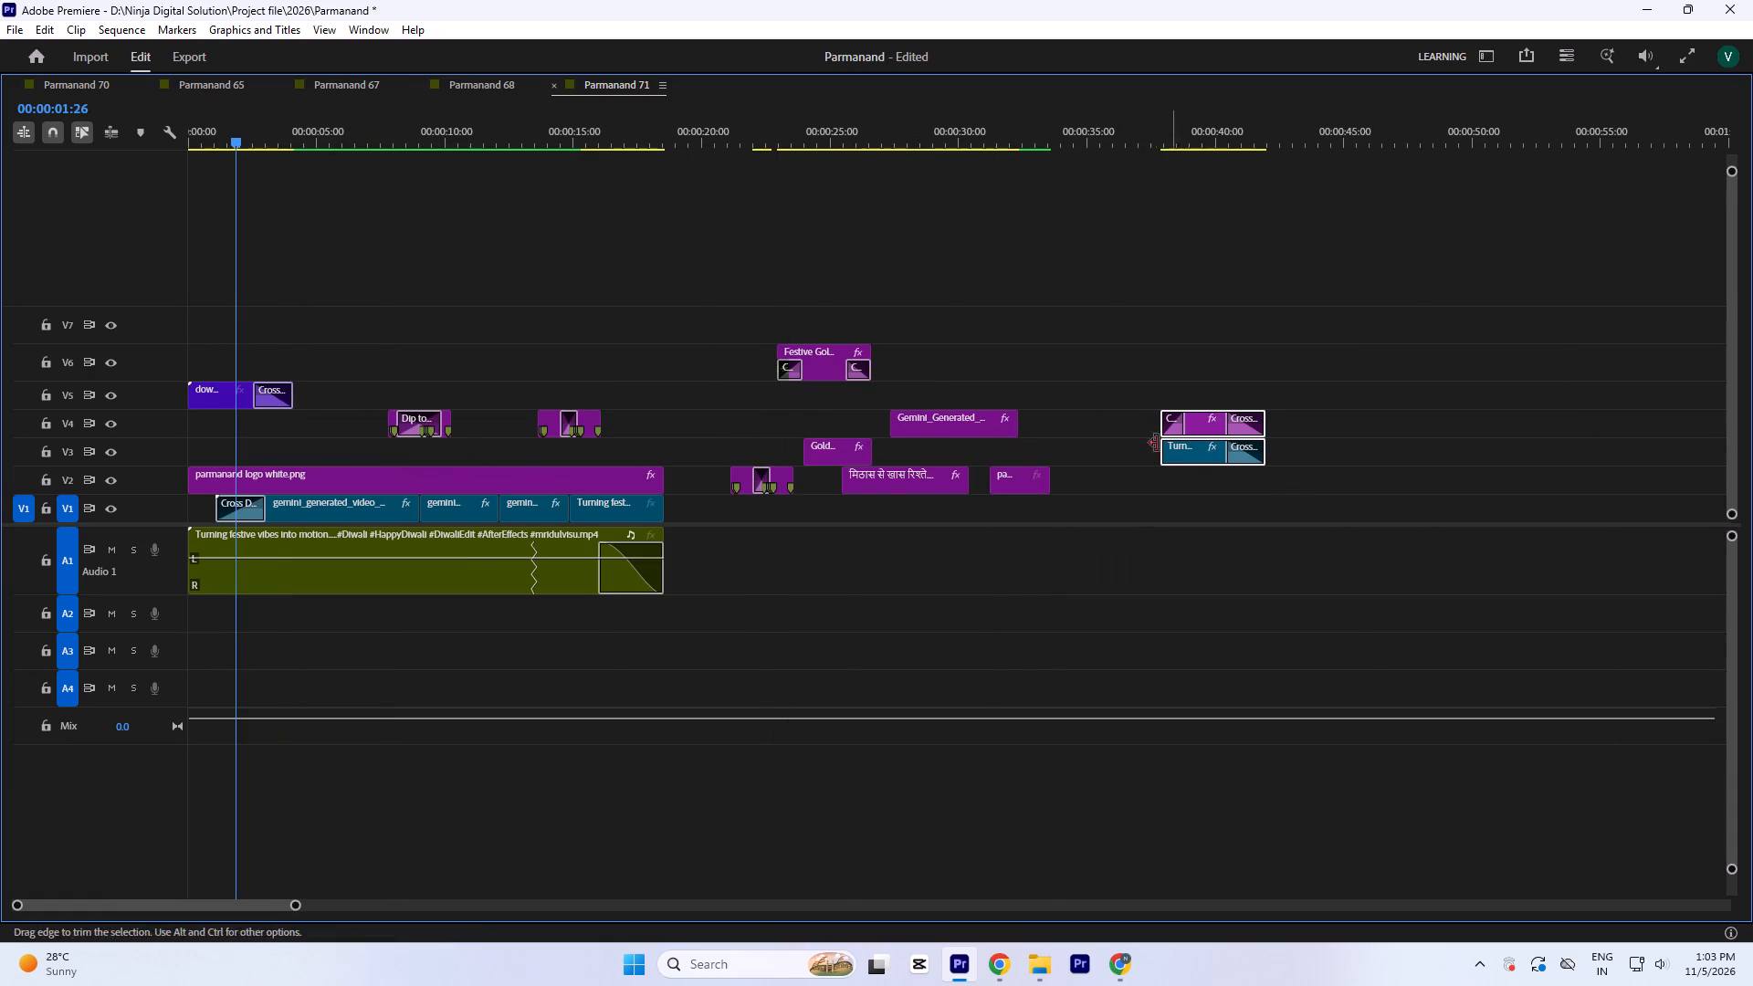
Play the sequence opening and trim about 25 frames off the start of download (3).mp4.
drag(216, 139, 113, 172)
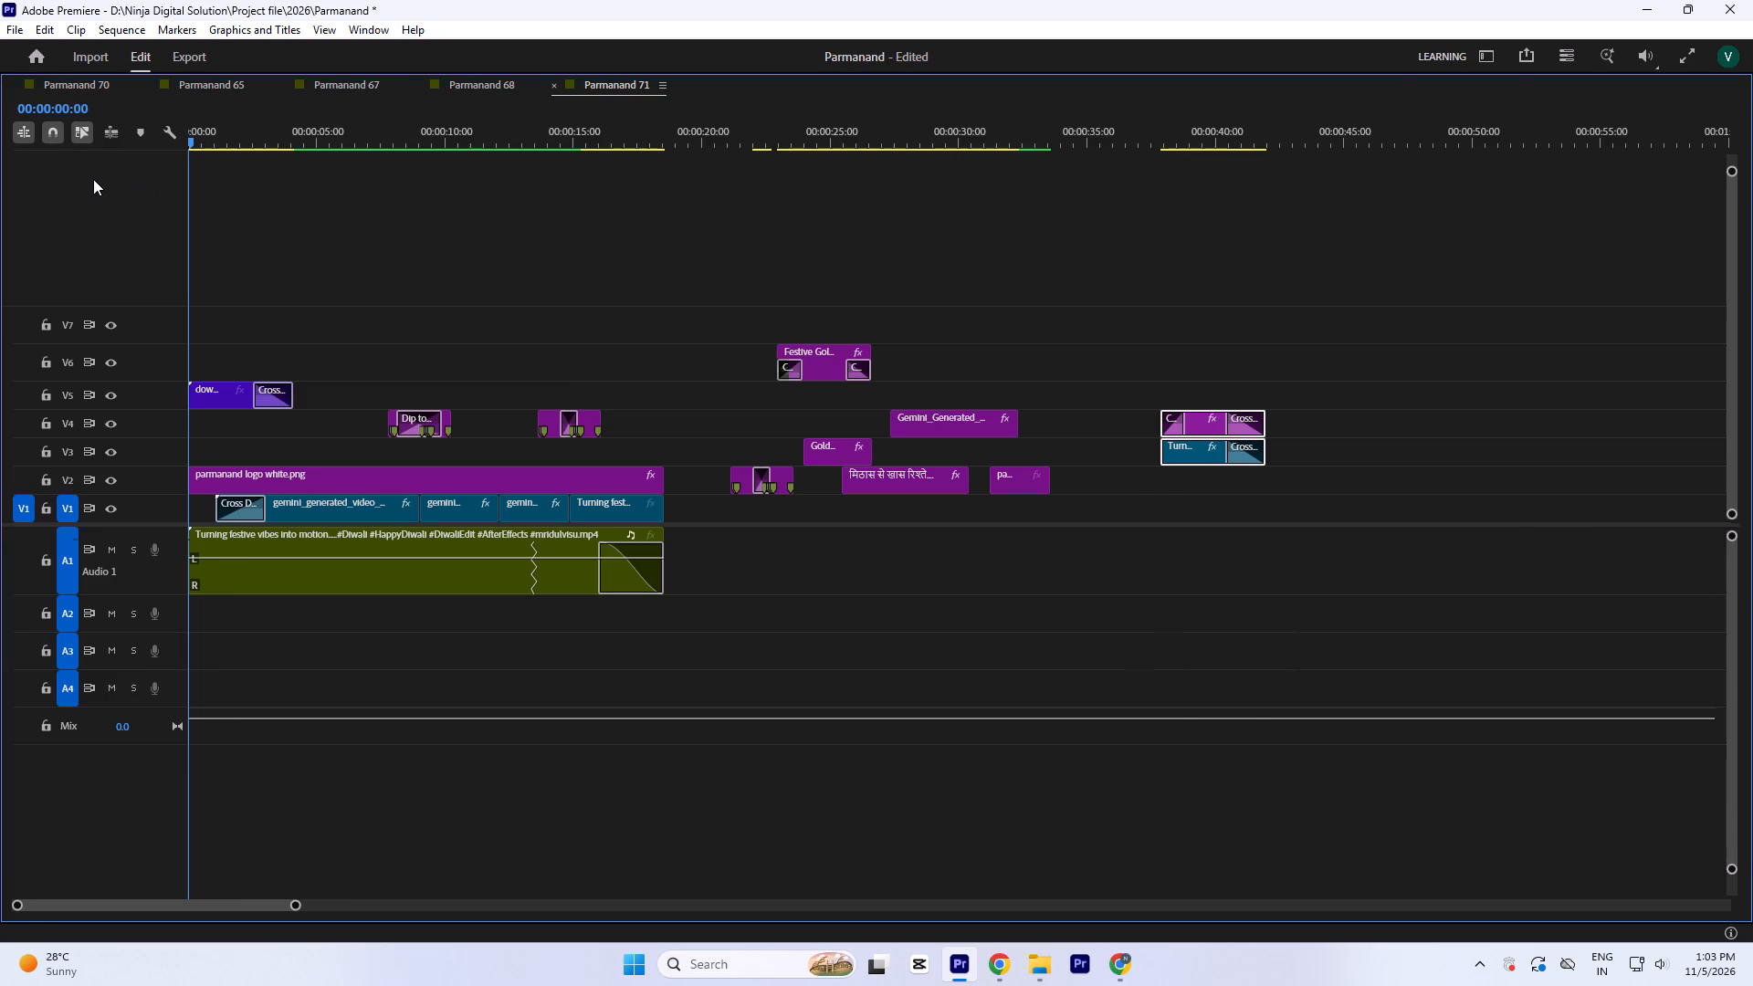
text(`=)
key(space)
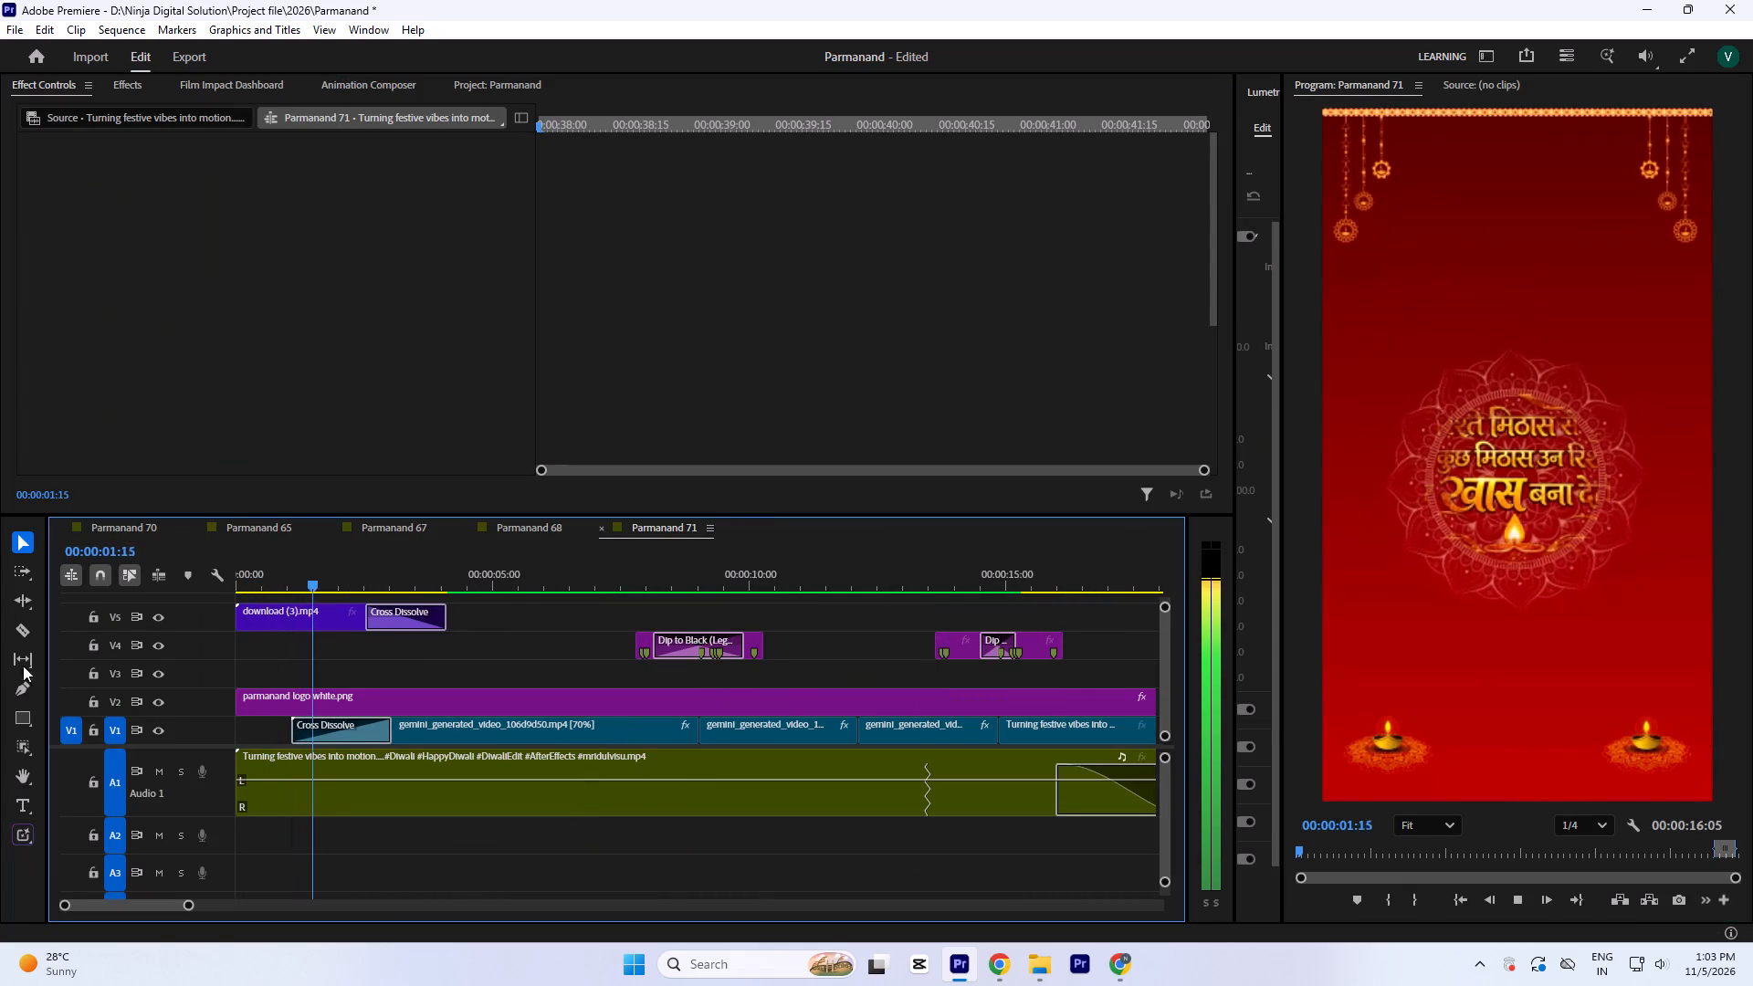
key(space)
drag(291, 580, 142, 616)
key(space)
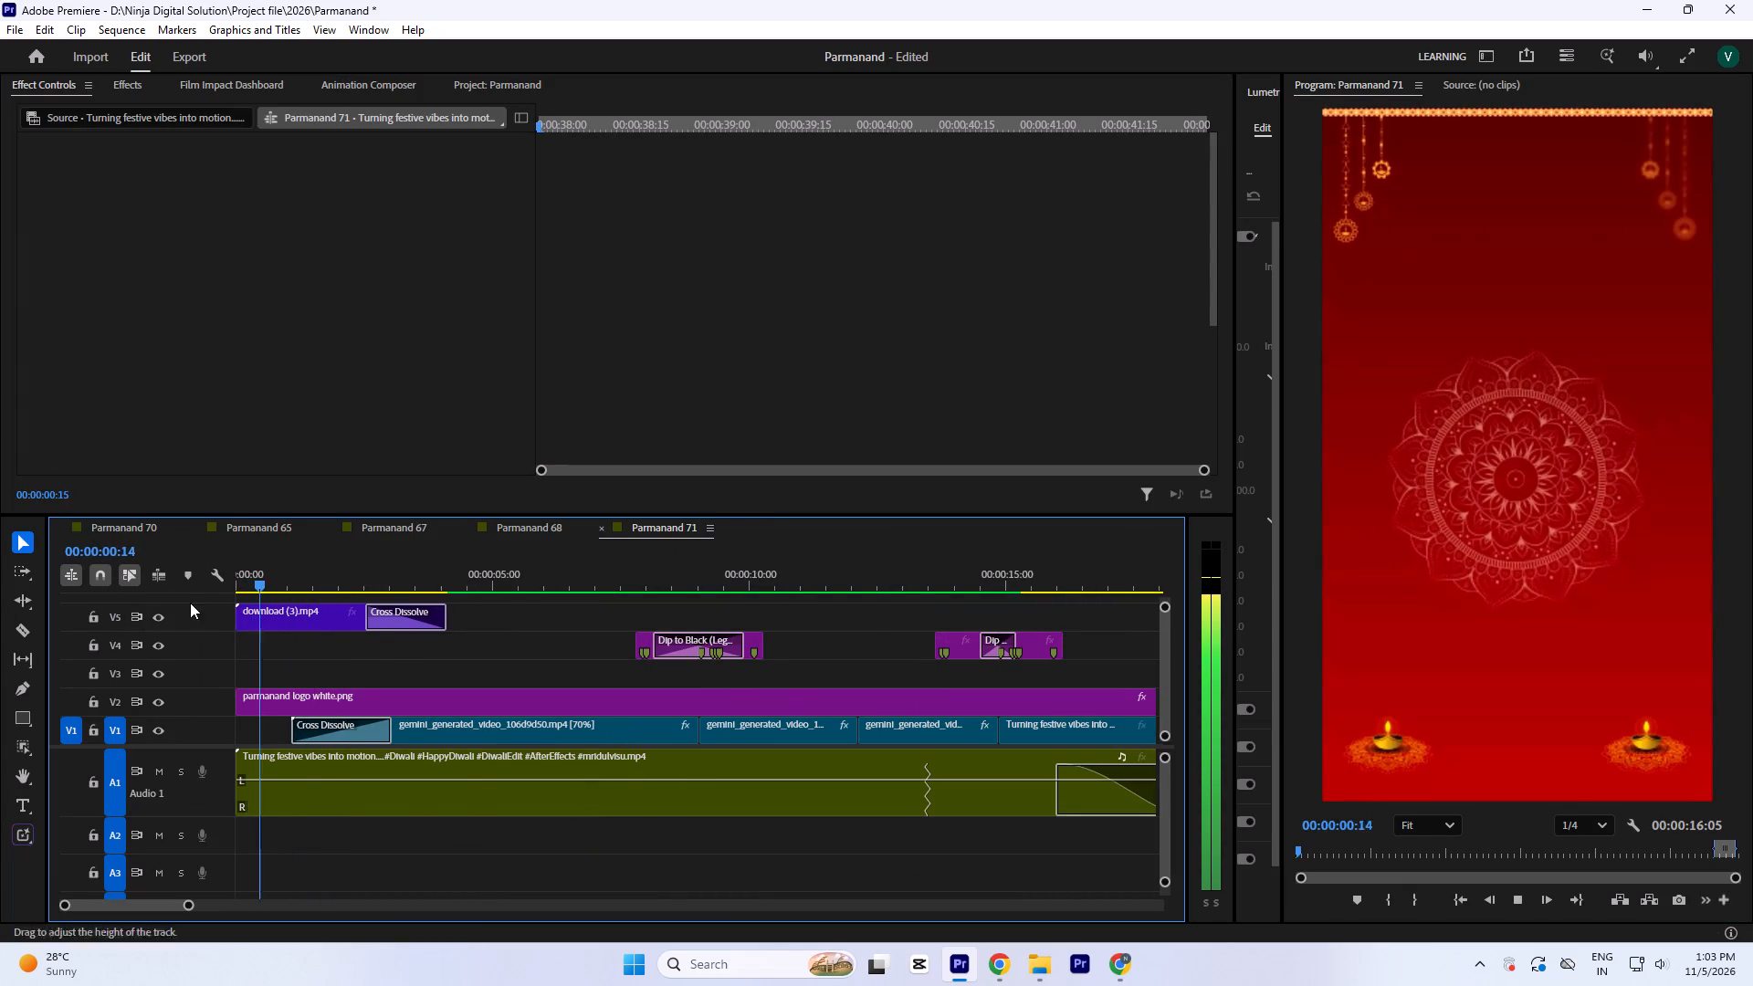
key(space)
drag(246, 624, 289, 634)
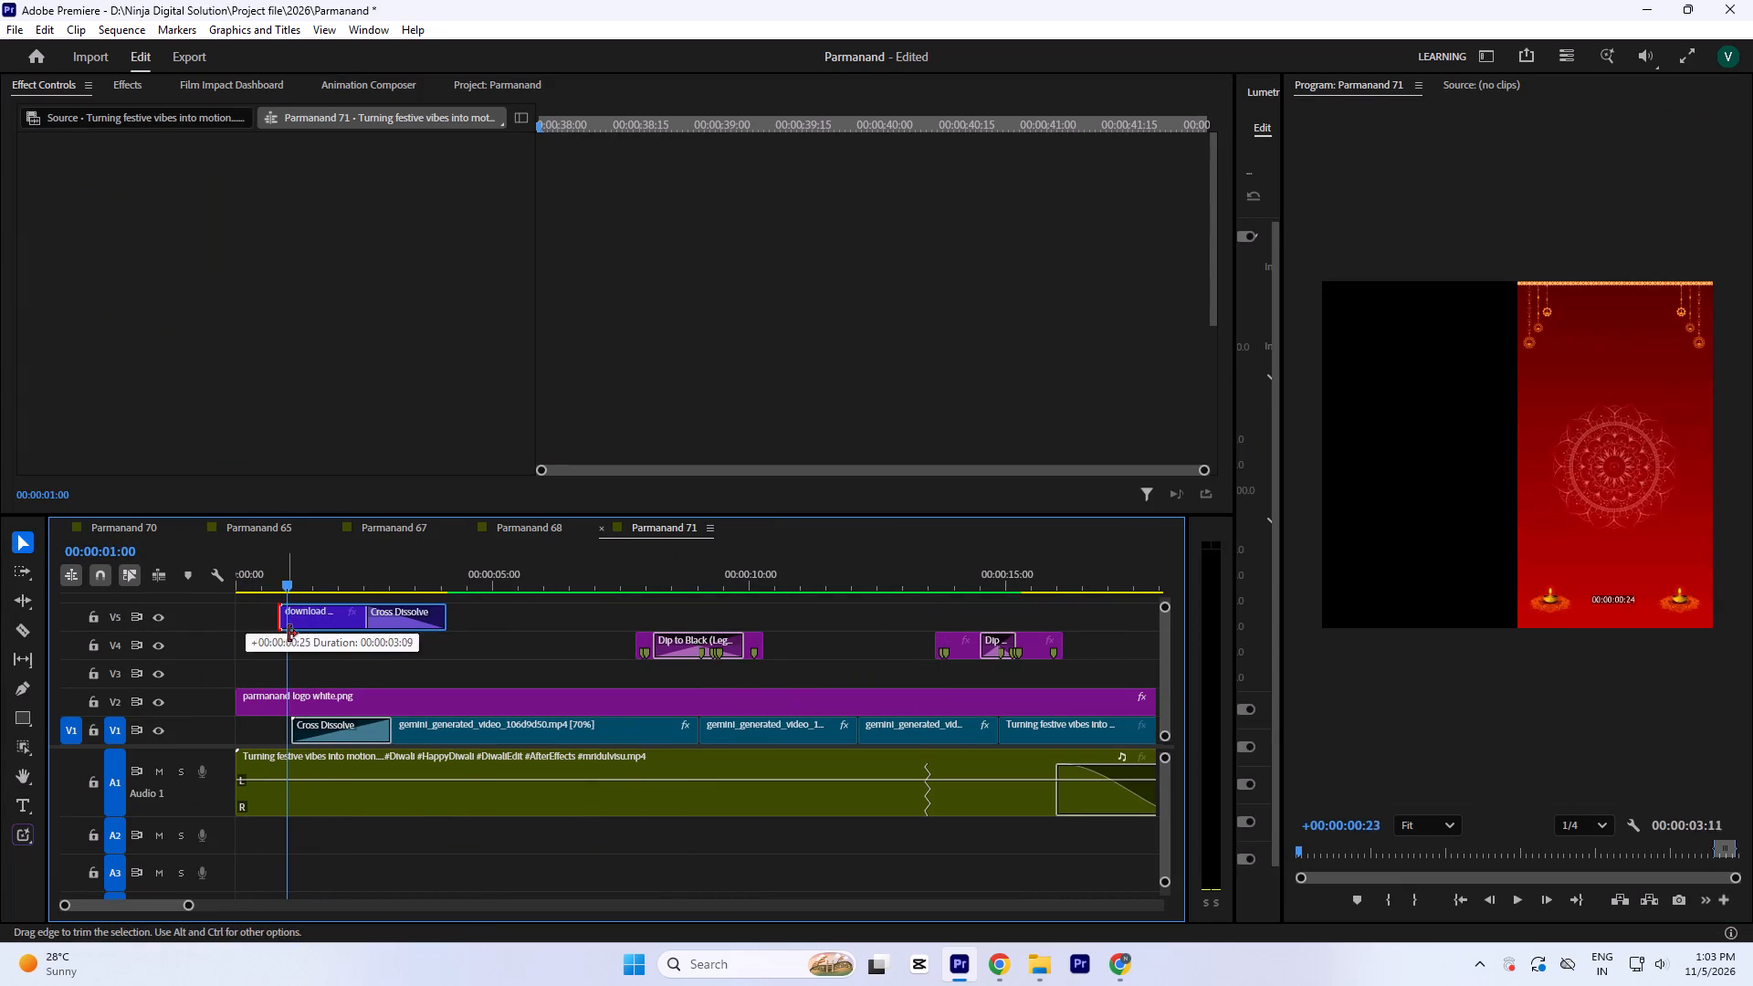
drag(289, 634, 289, 635)
Move download (3).mp4 to the sequence start on track V4 and extend its end to about 5 seconds.
drag(336, 628, 254, 634)
drag(404, 655, 500, 666)
Replay the opening seconds to check the text animation's timing and its overlap with the clips beneath.
drag(255, 572, 108, 589)
key(space)
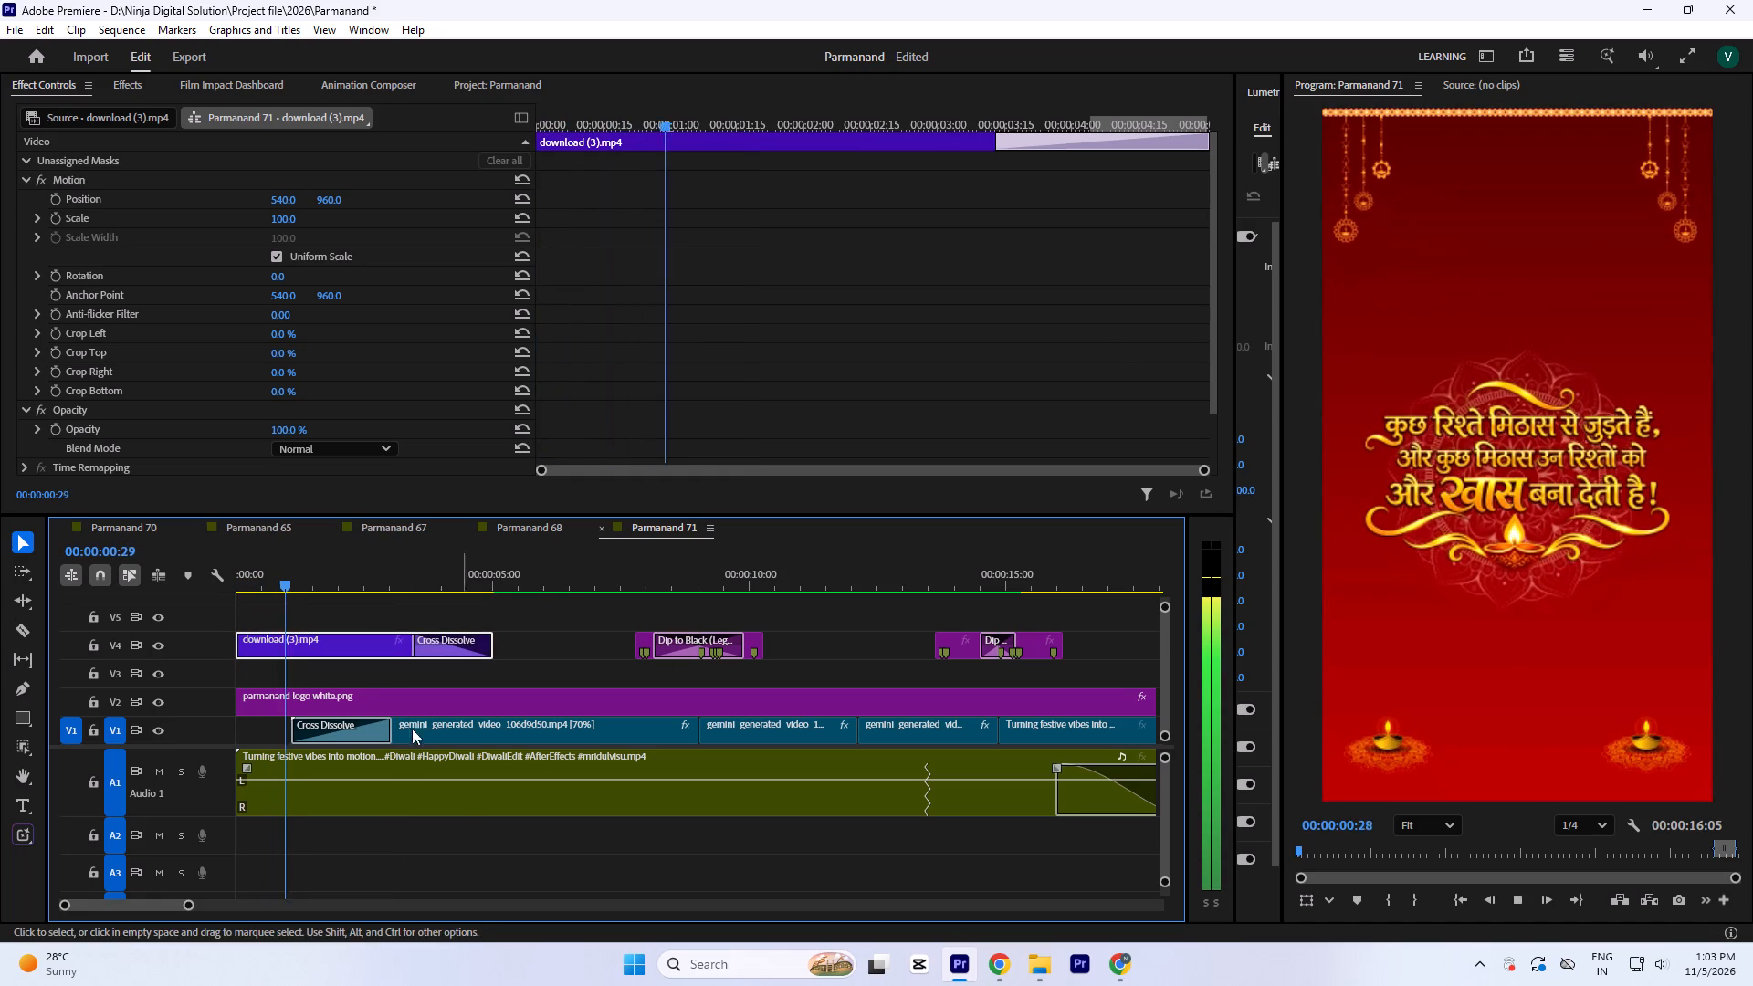
key(space)
drag(285, 590, 0, 583)
key(space)
key(space)
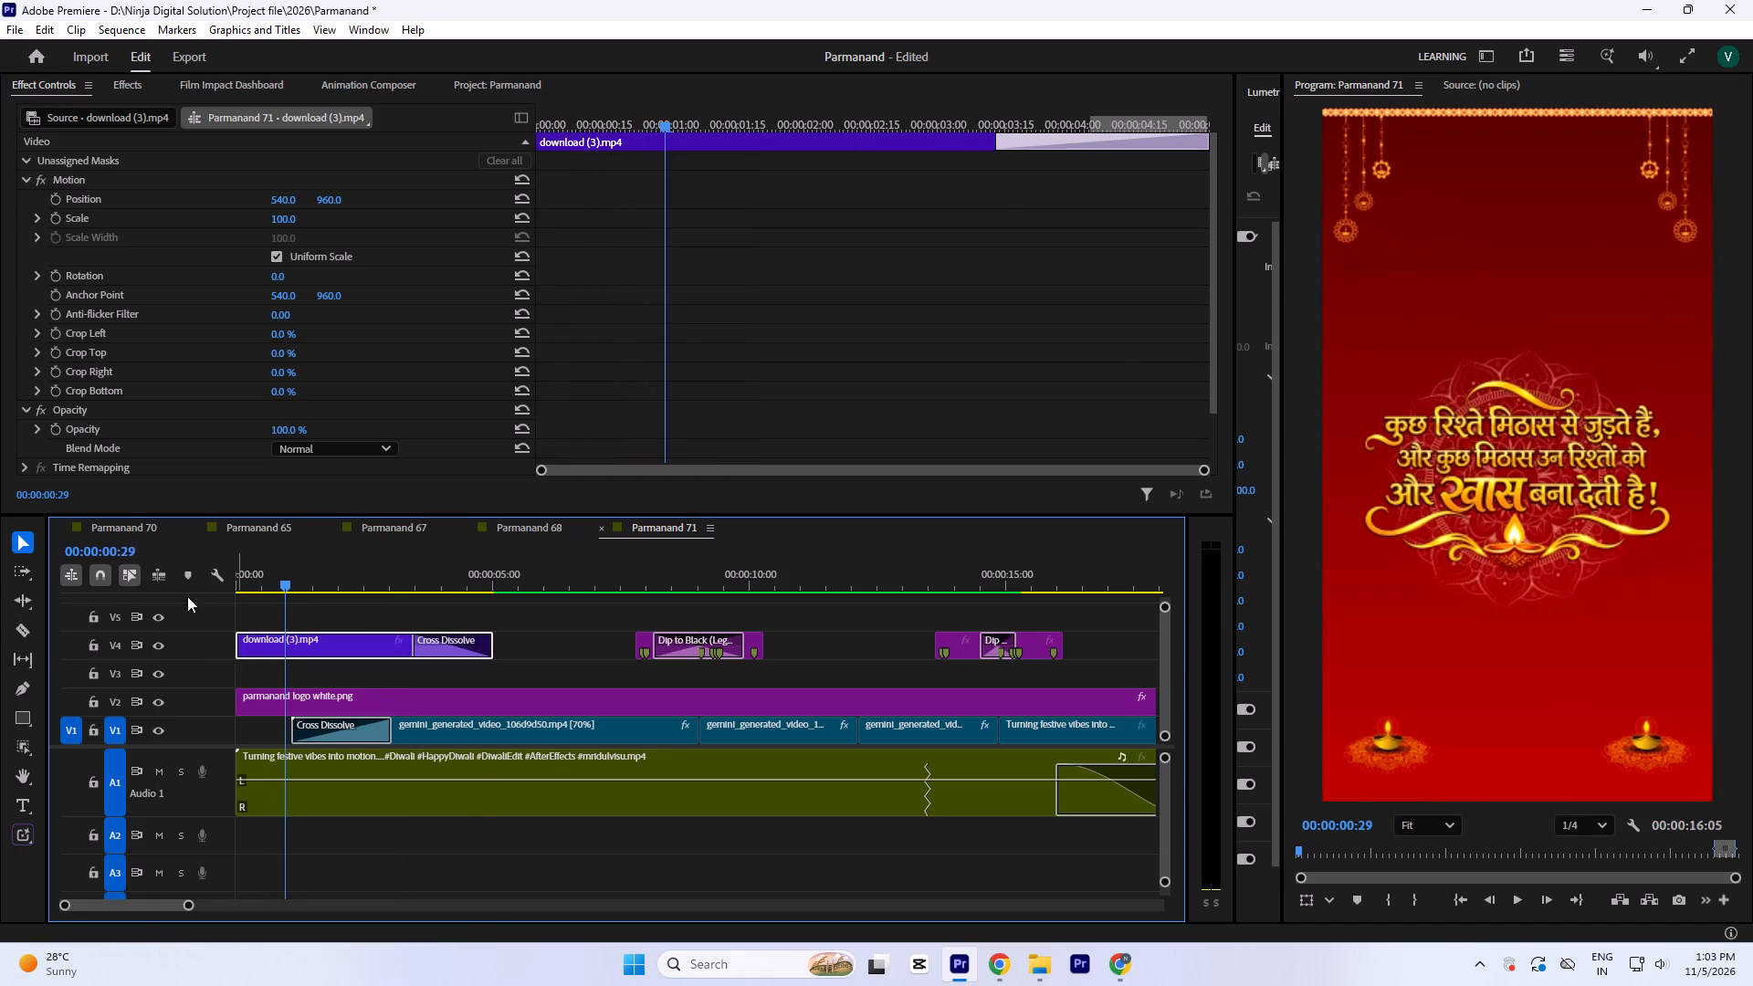
drag(290, 574, 65, 582)
key(space)
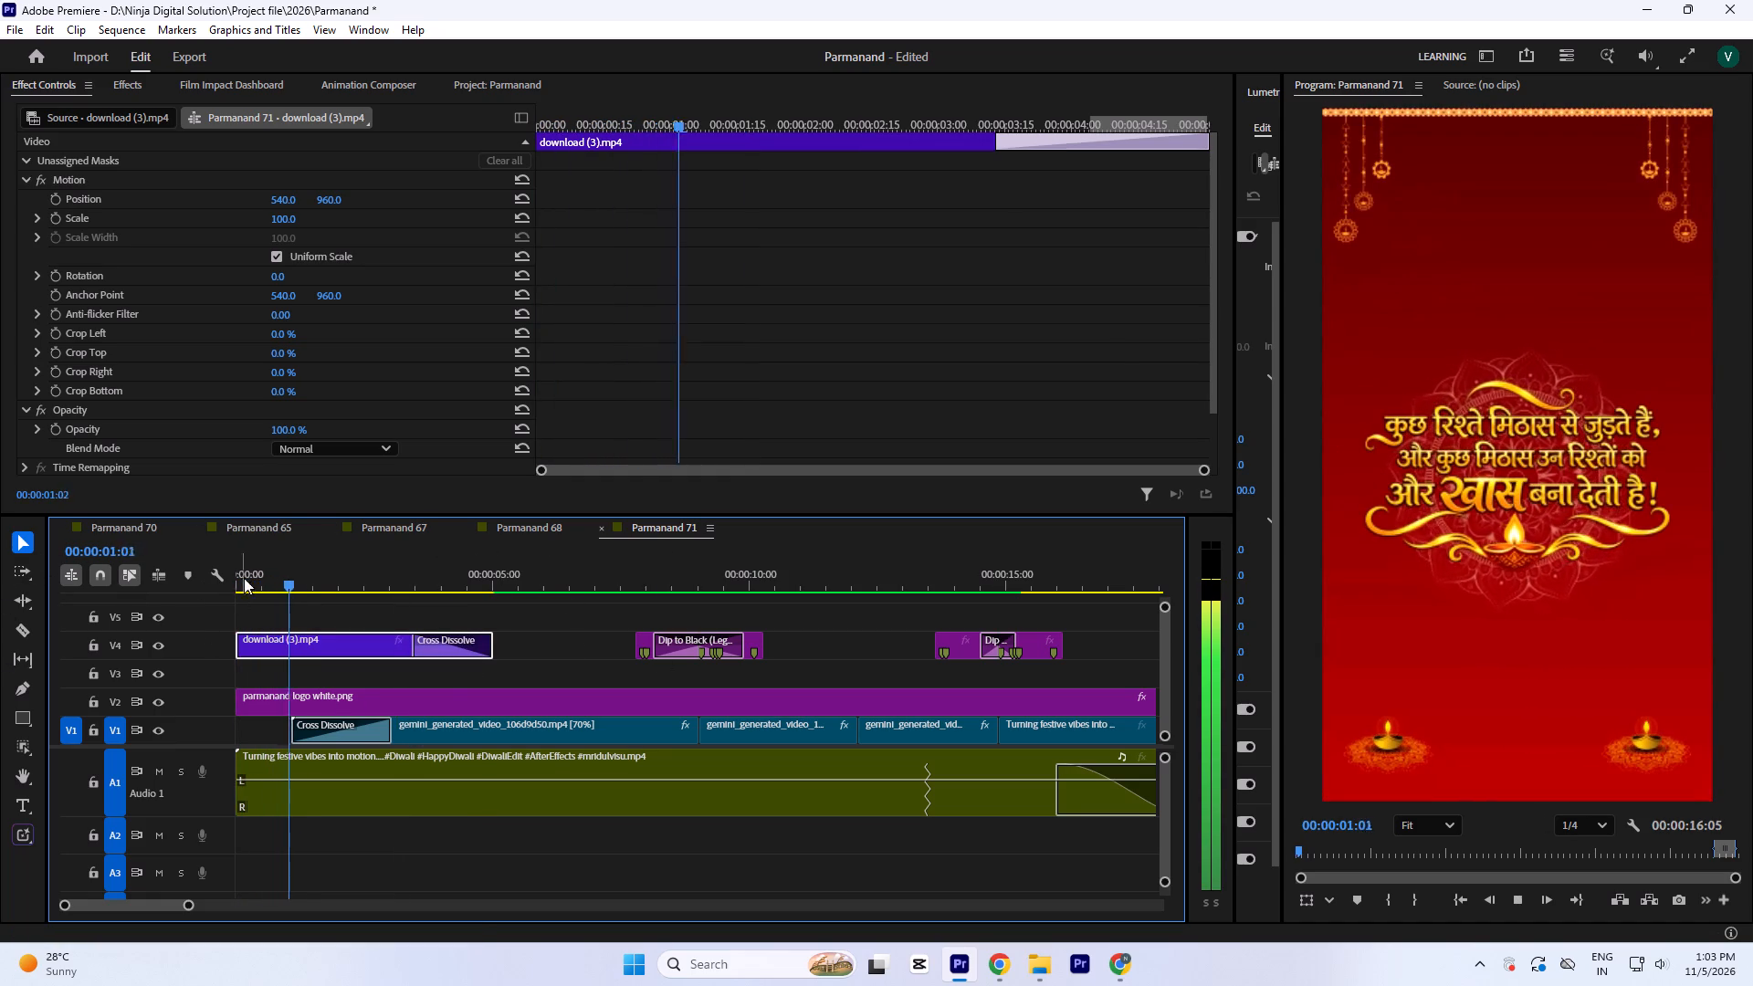
key(space)
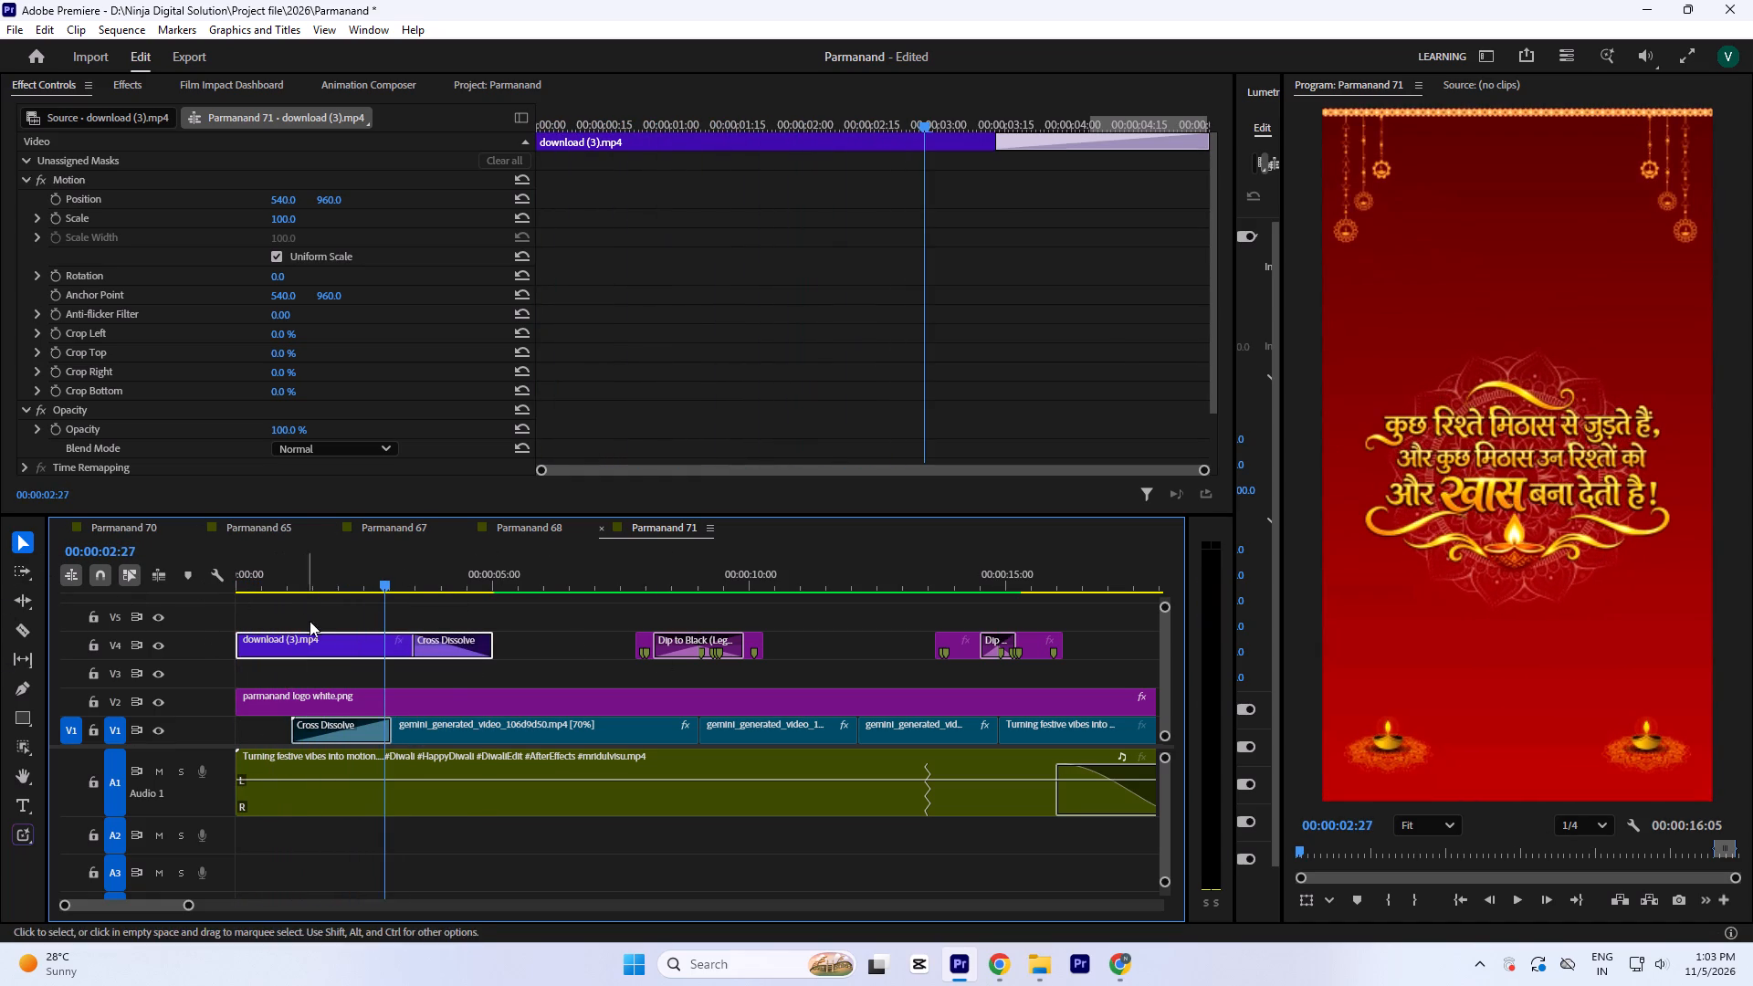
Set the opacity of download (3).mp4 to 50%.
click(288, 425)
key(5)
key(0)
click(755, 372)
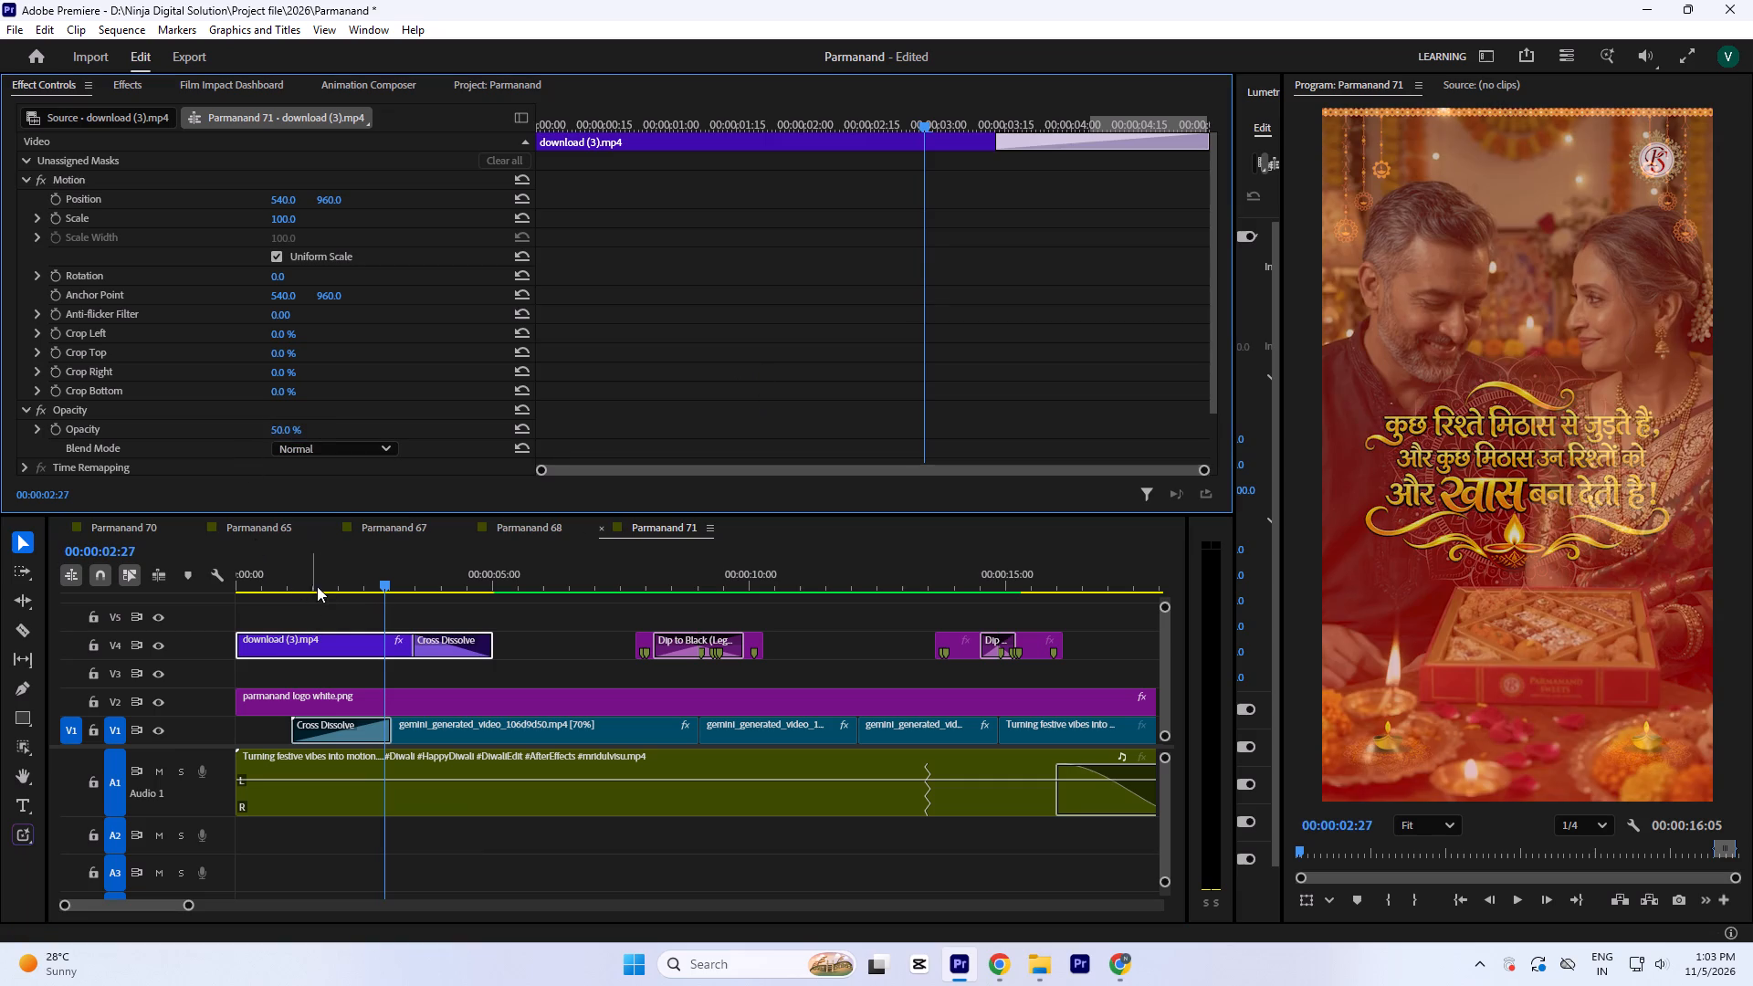
Review the opening with the semi-transparent overlay, checking how it blends with the logo and the video beneath.
drag(326, 575, 0, 593)
key(space)
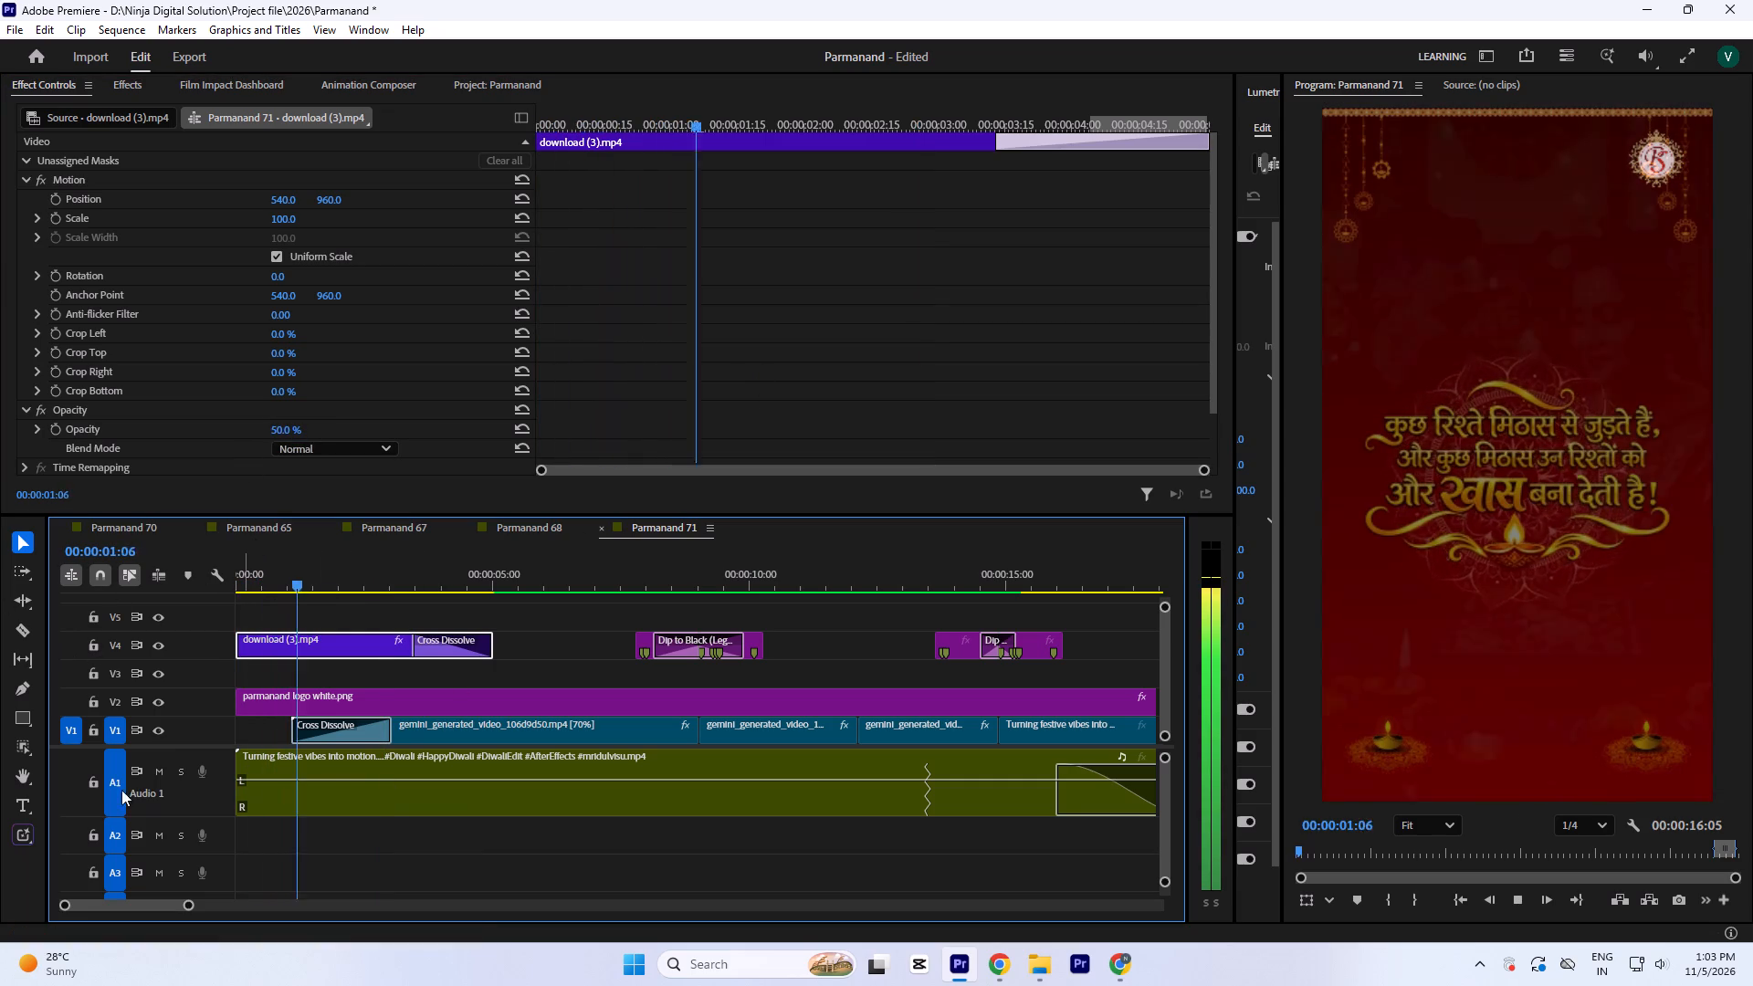
key(space)
drag(314, 582, 125, 603)
key(space)
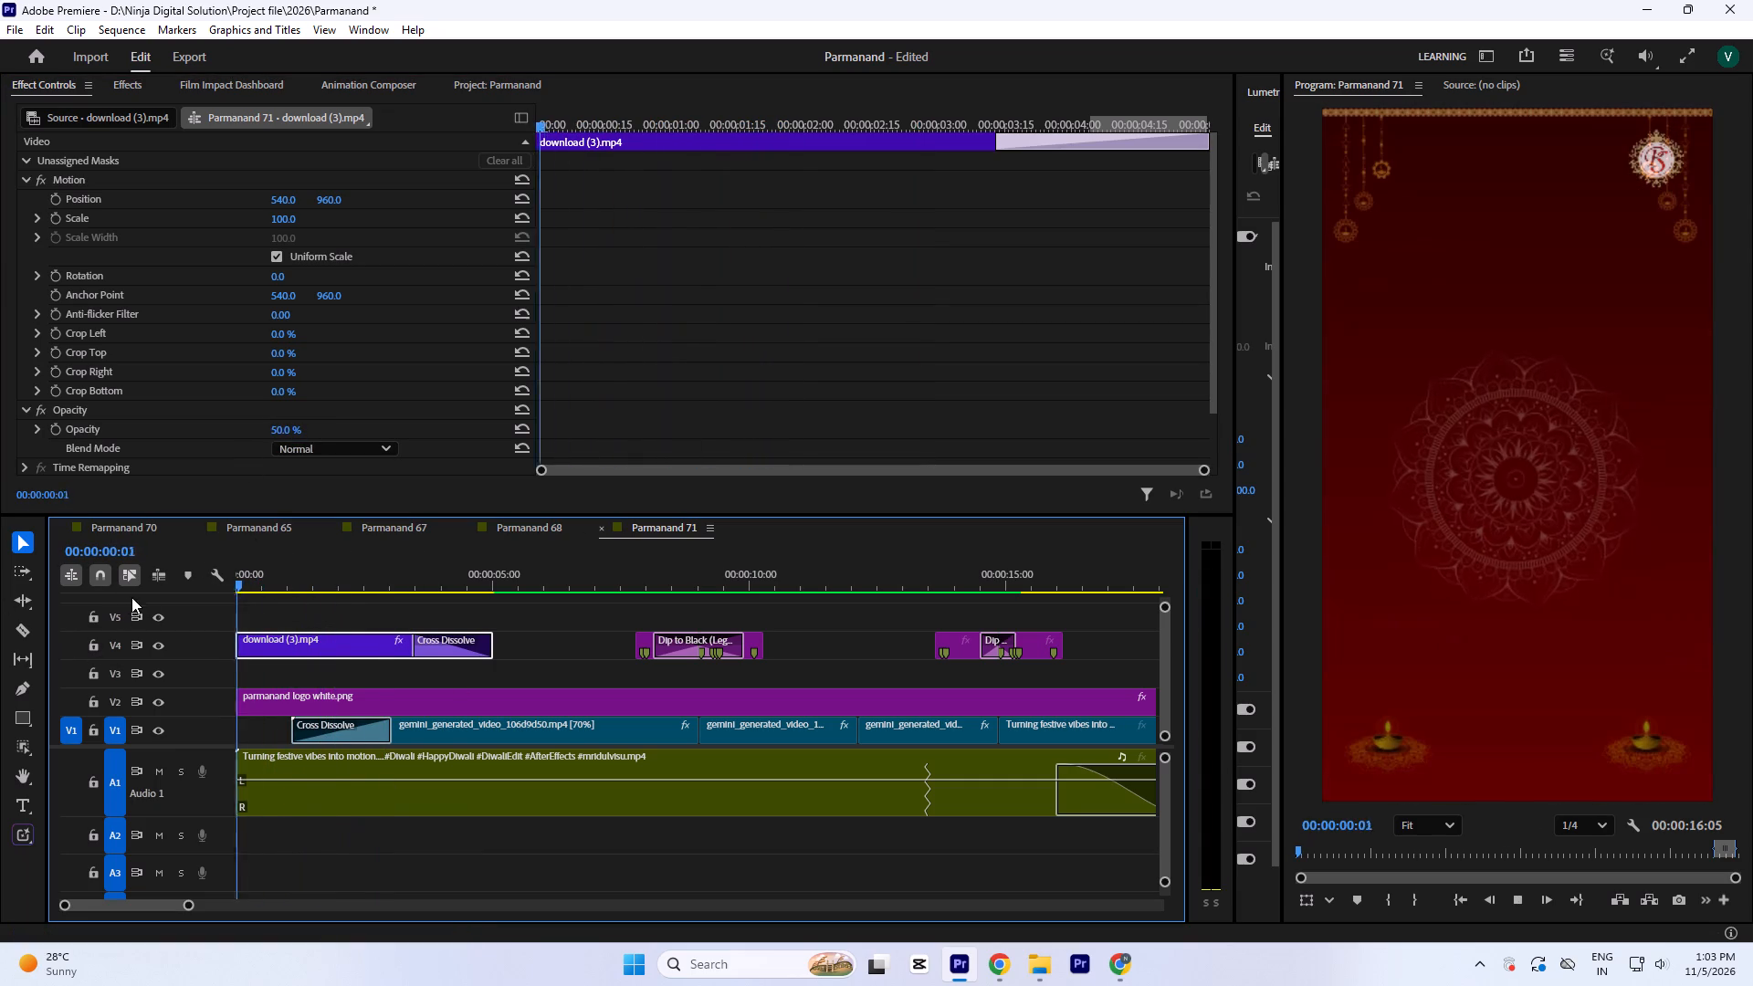
key(space)
click(298, 690)
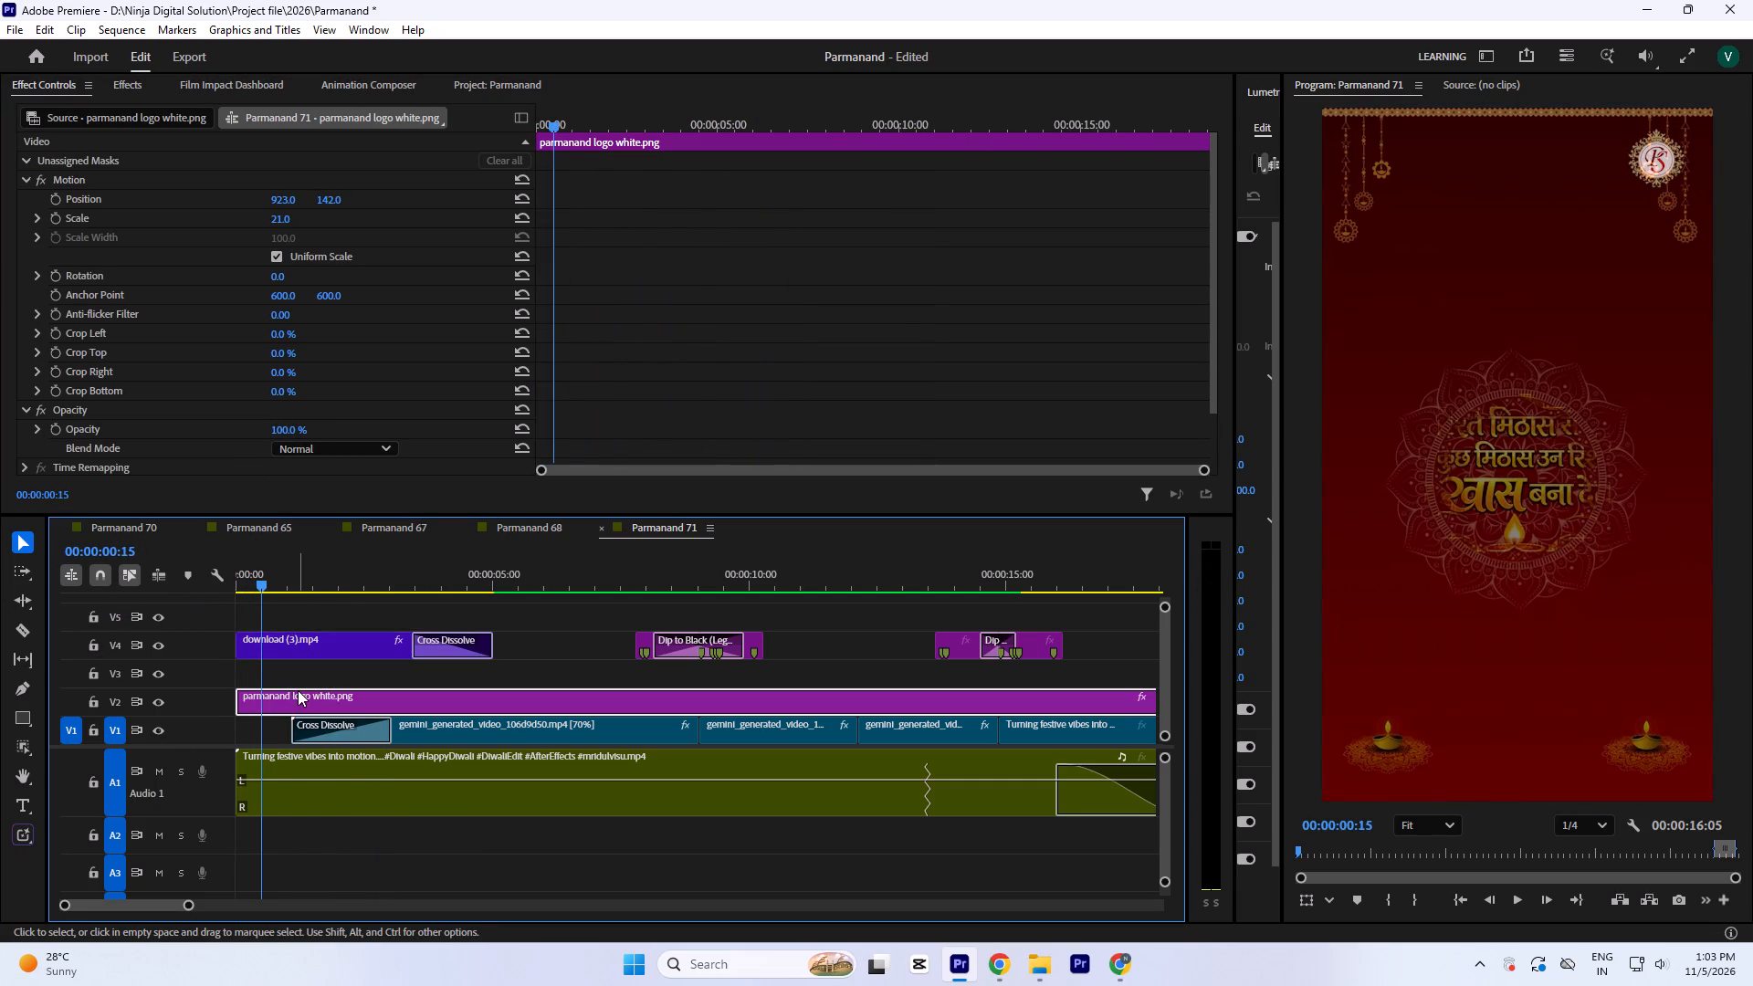
drag(288, 571, 302, 591)
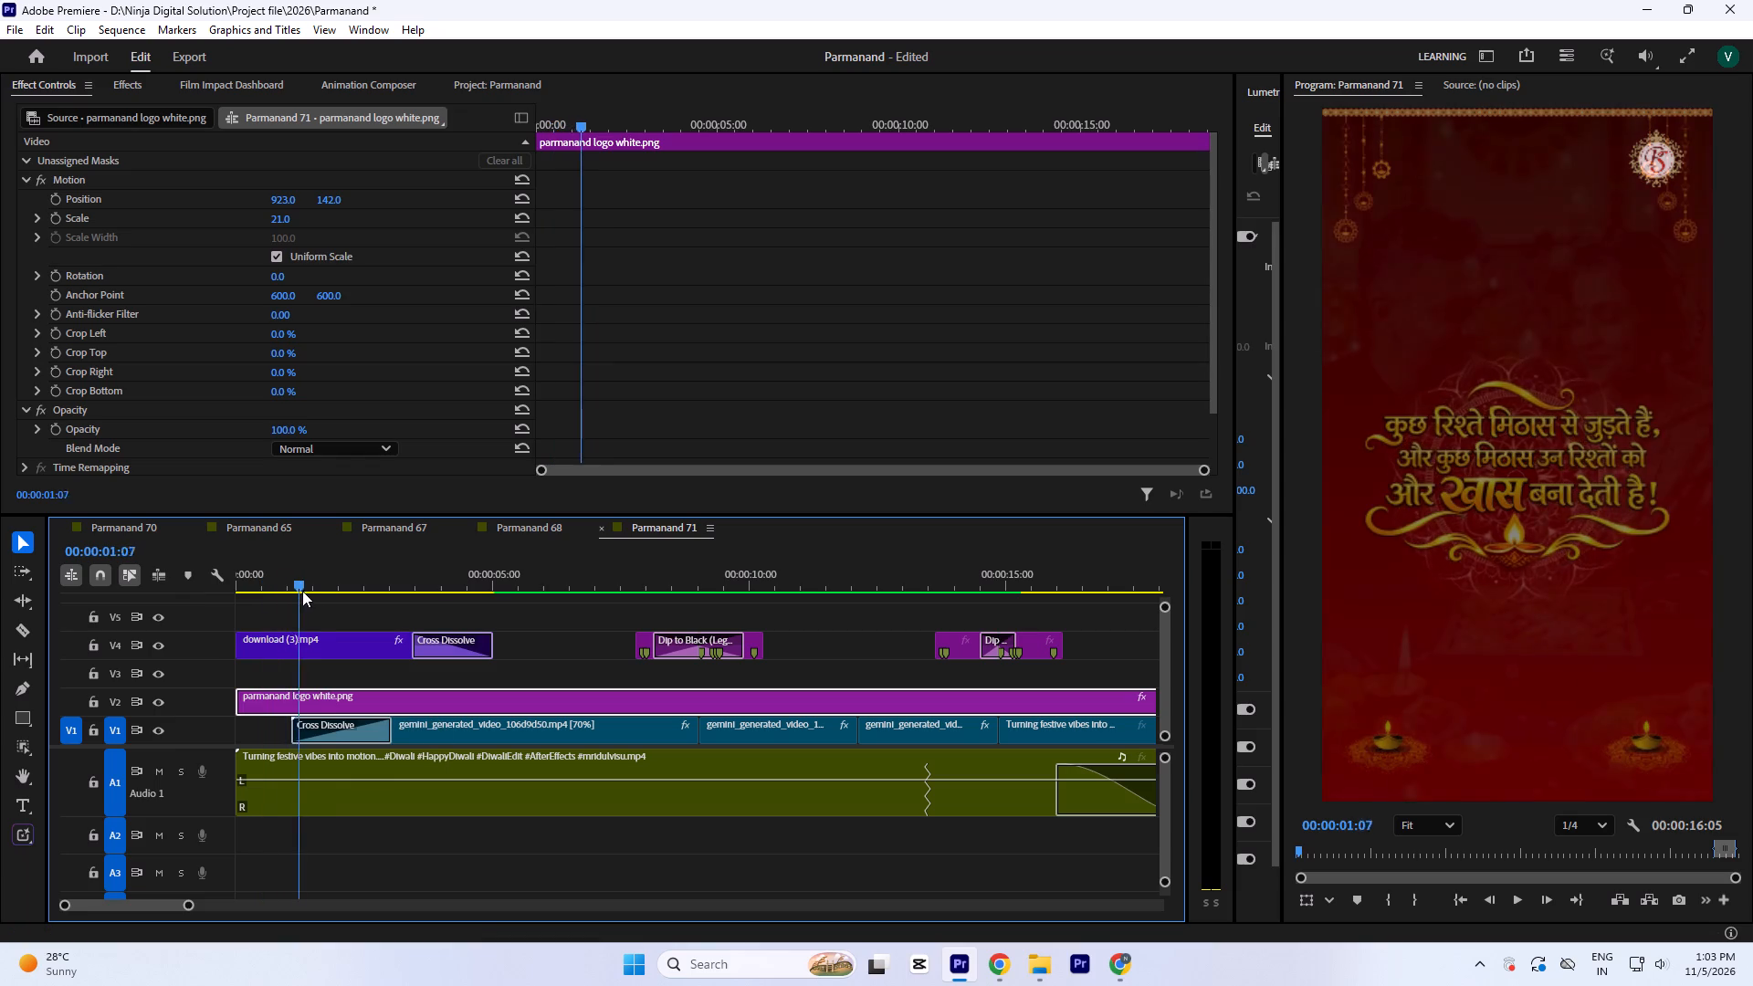
drag(302, 591, 379, 678)
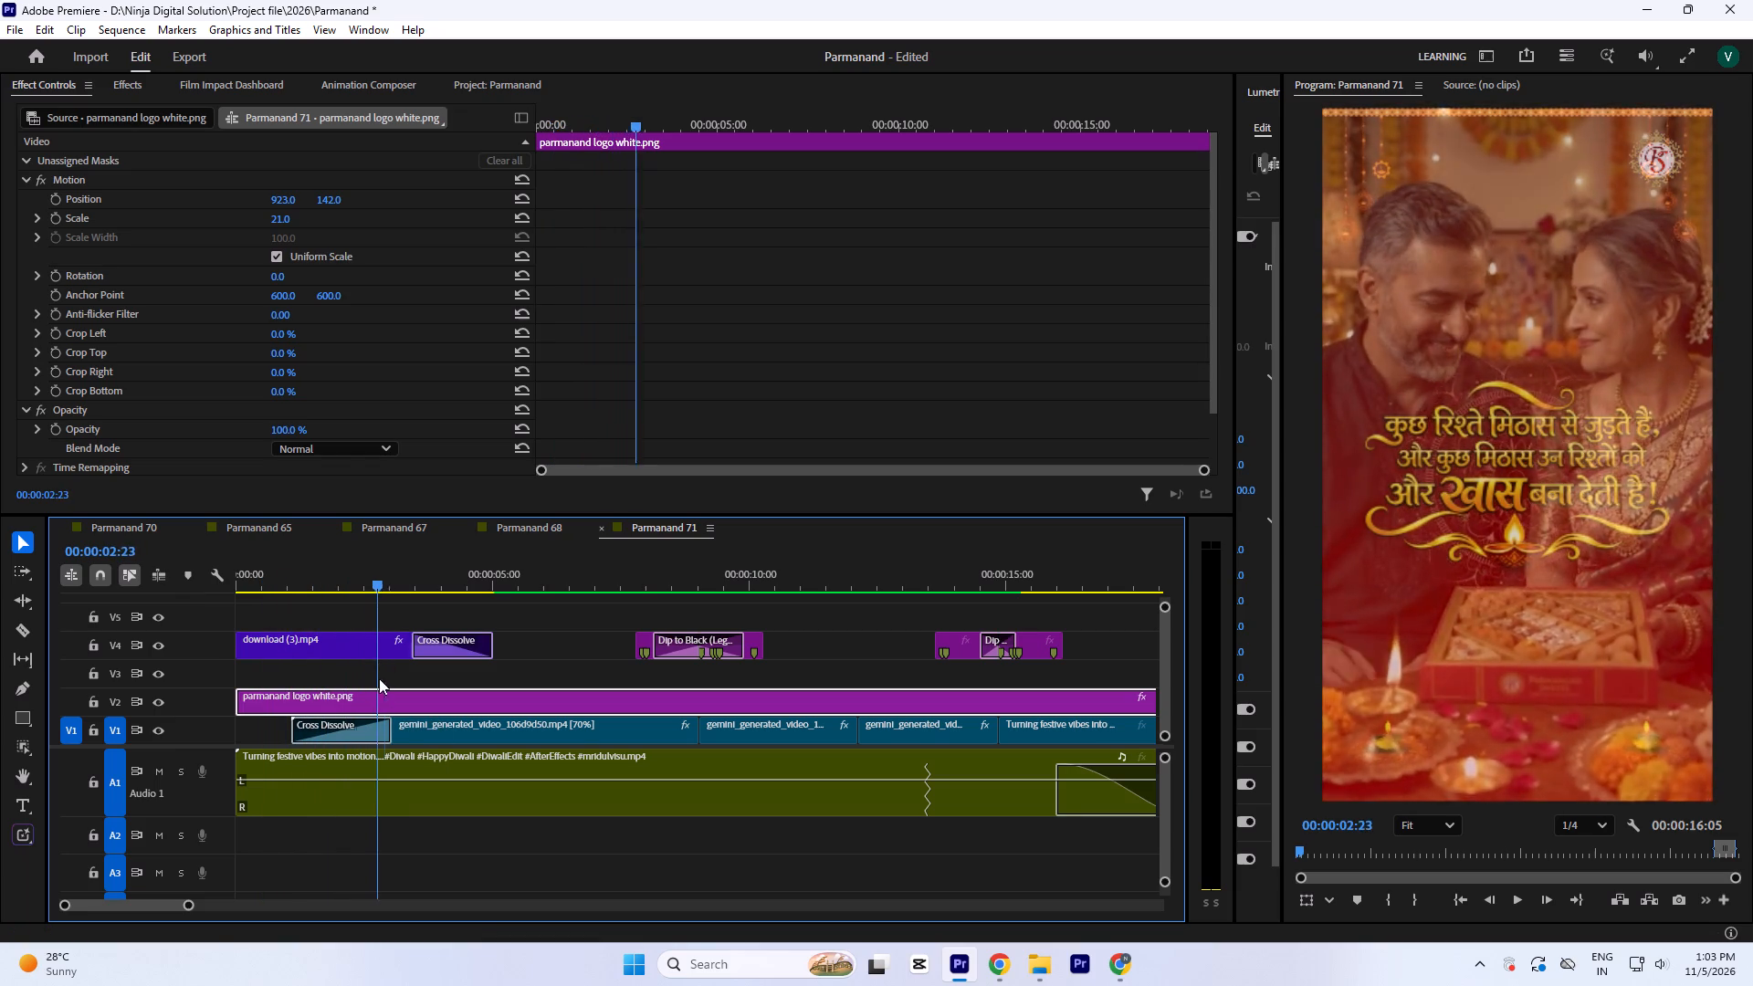
drag(379, 678, 161, 716)
key(space)
key(space)
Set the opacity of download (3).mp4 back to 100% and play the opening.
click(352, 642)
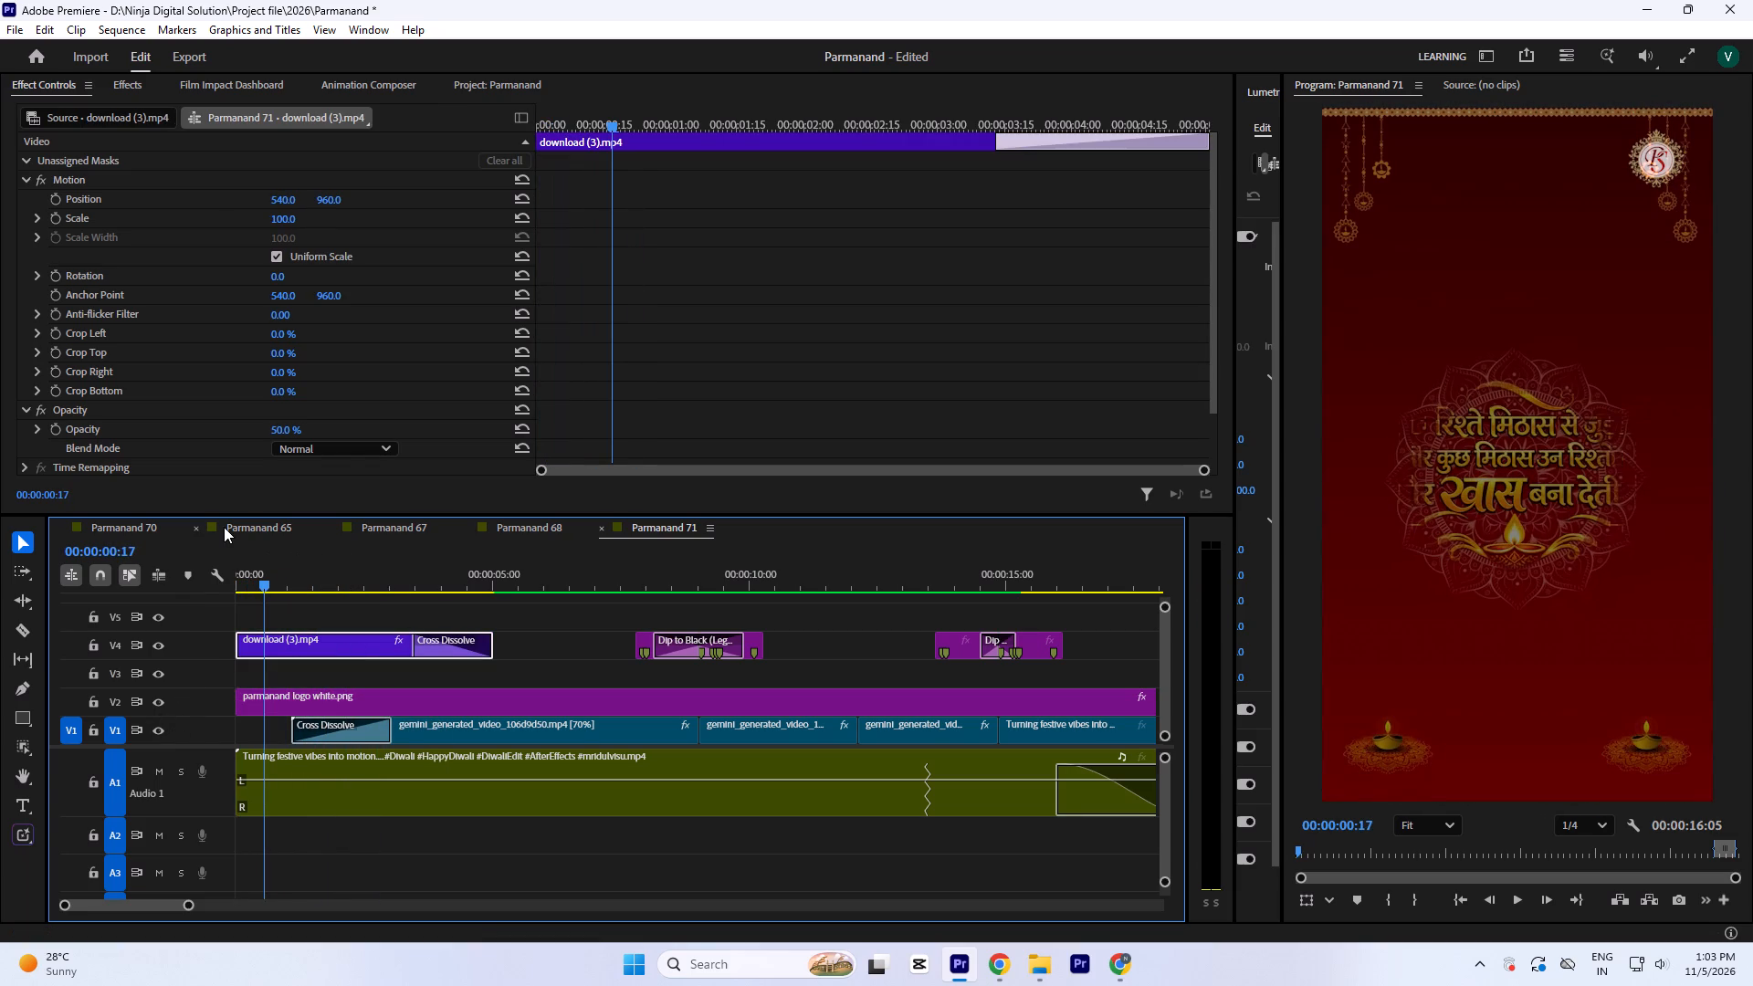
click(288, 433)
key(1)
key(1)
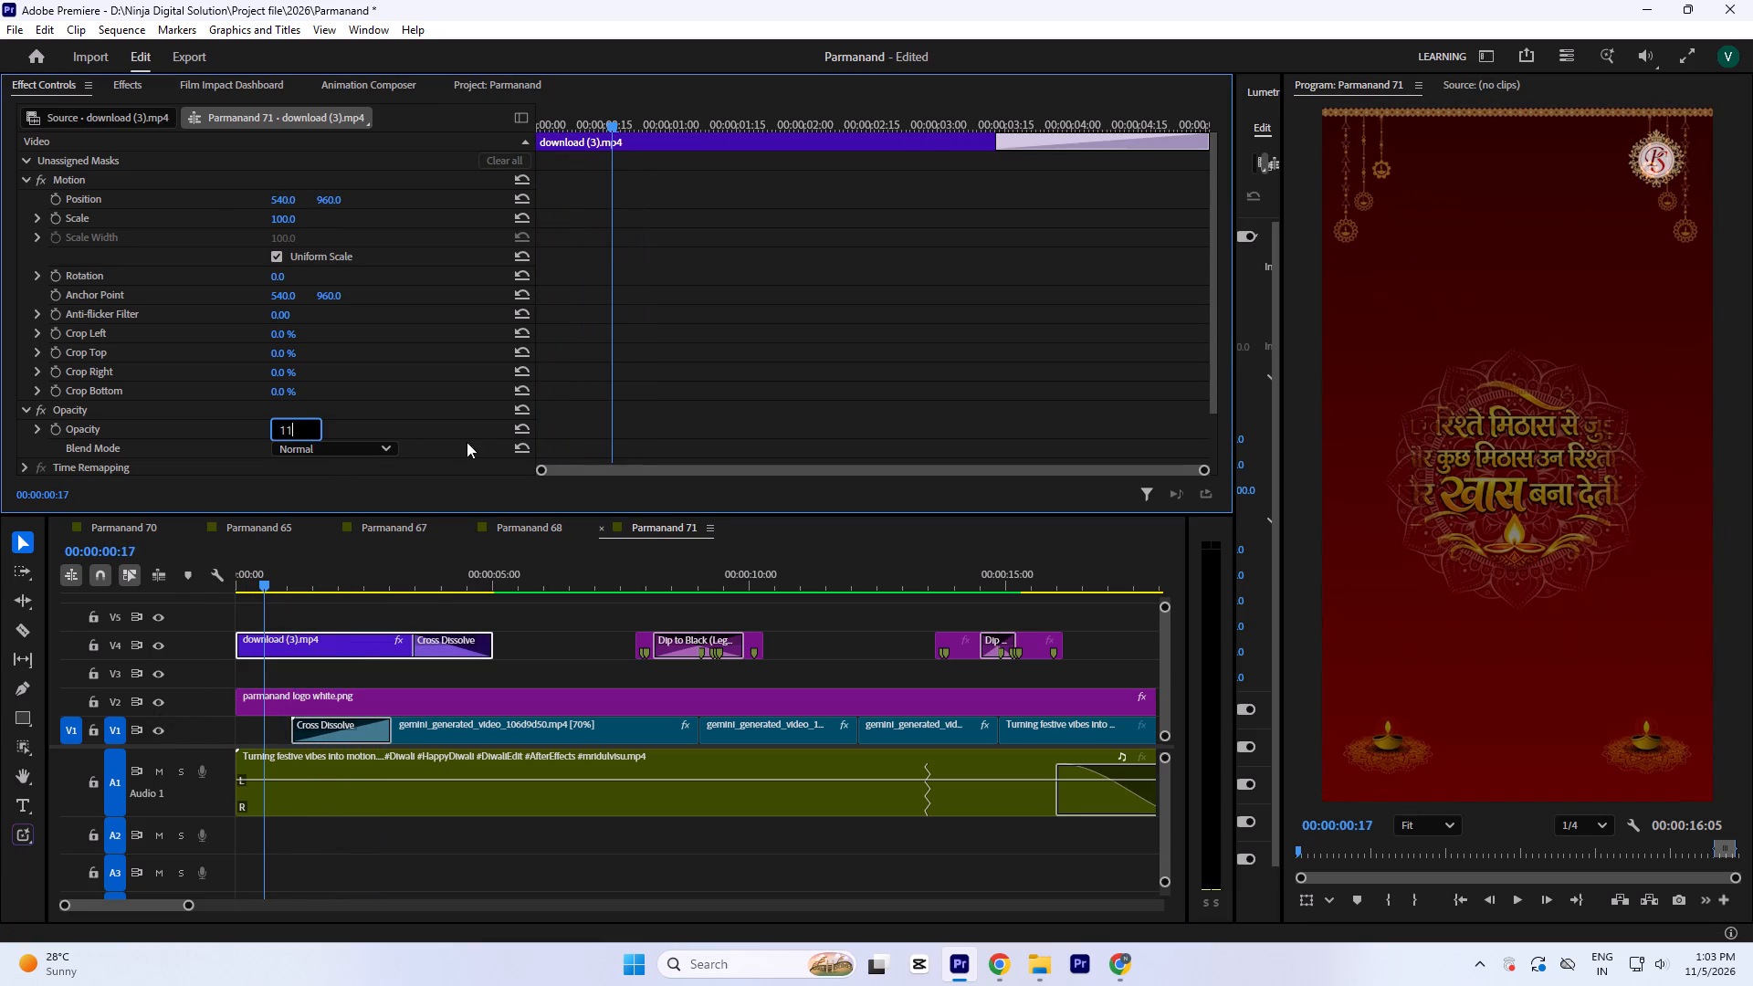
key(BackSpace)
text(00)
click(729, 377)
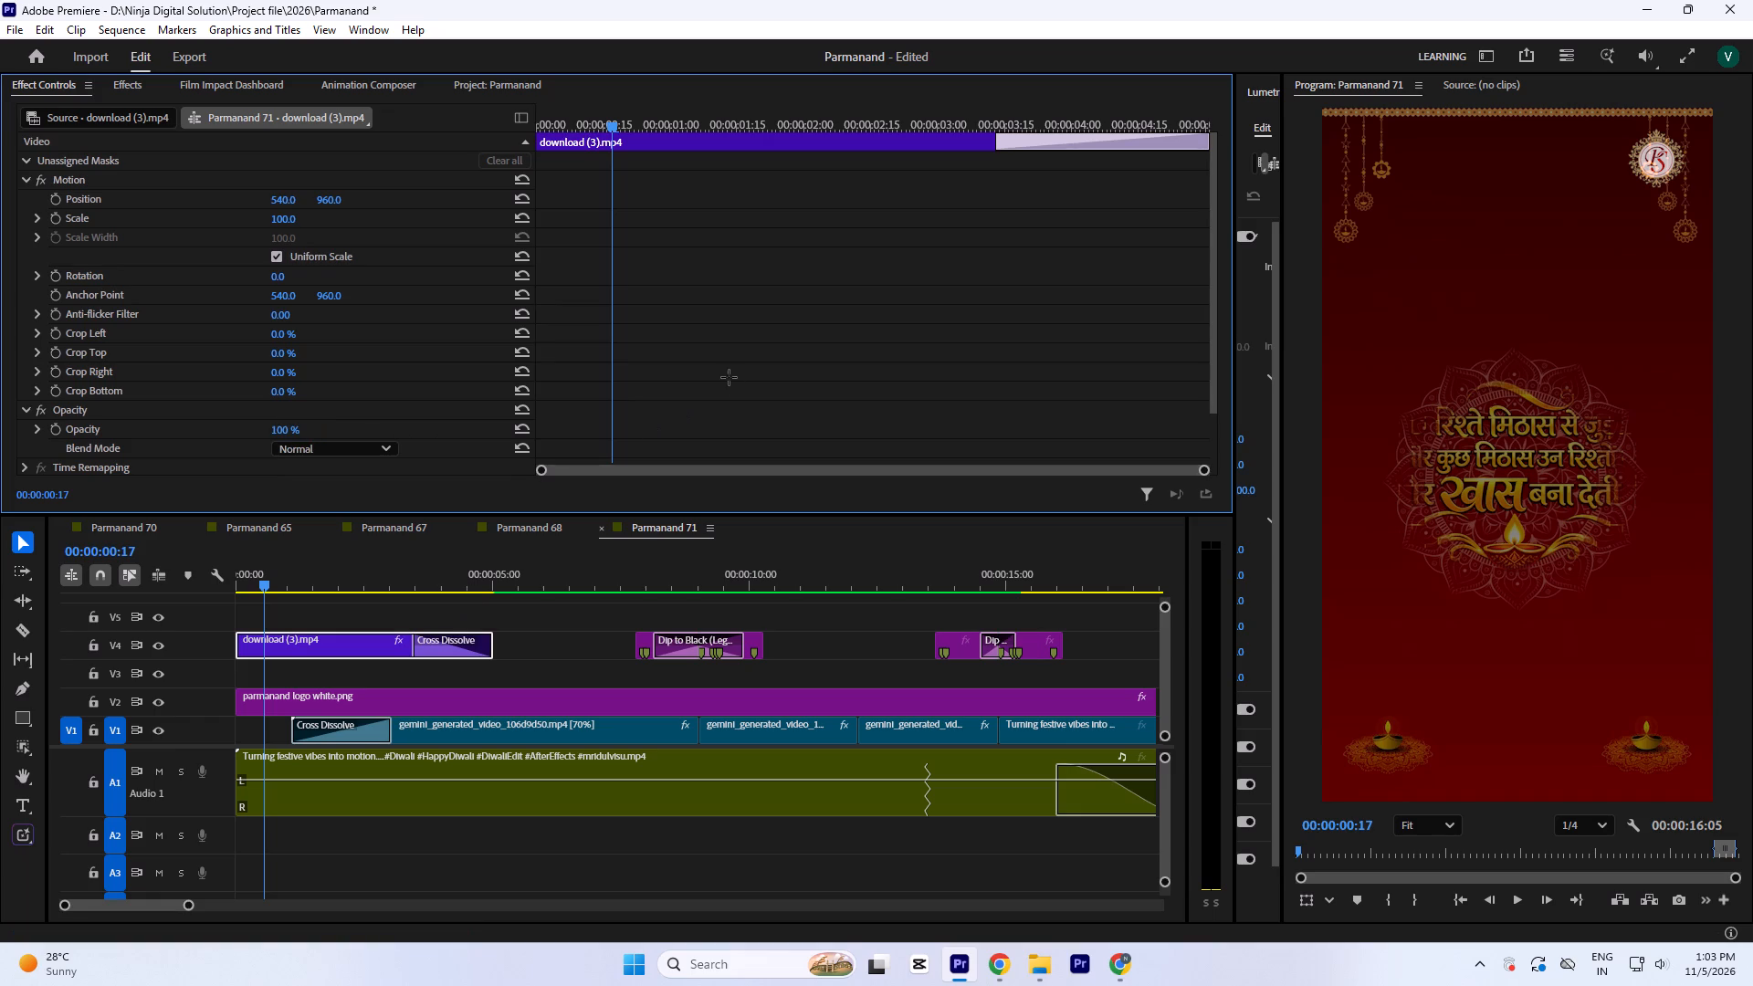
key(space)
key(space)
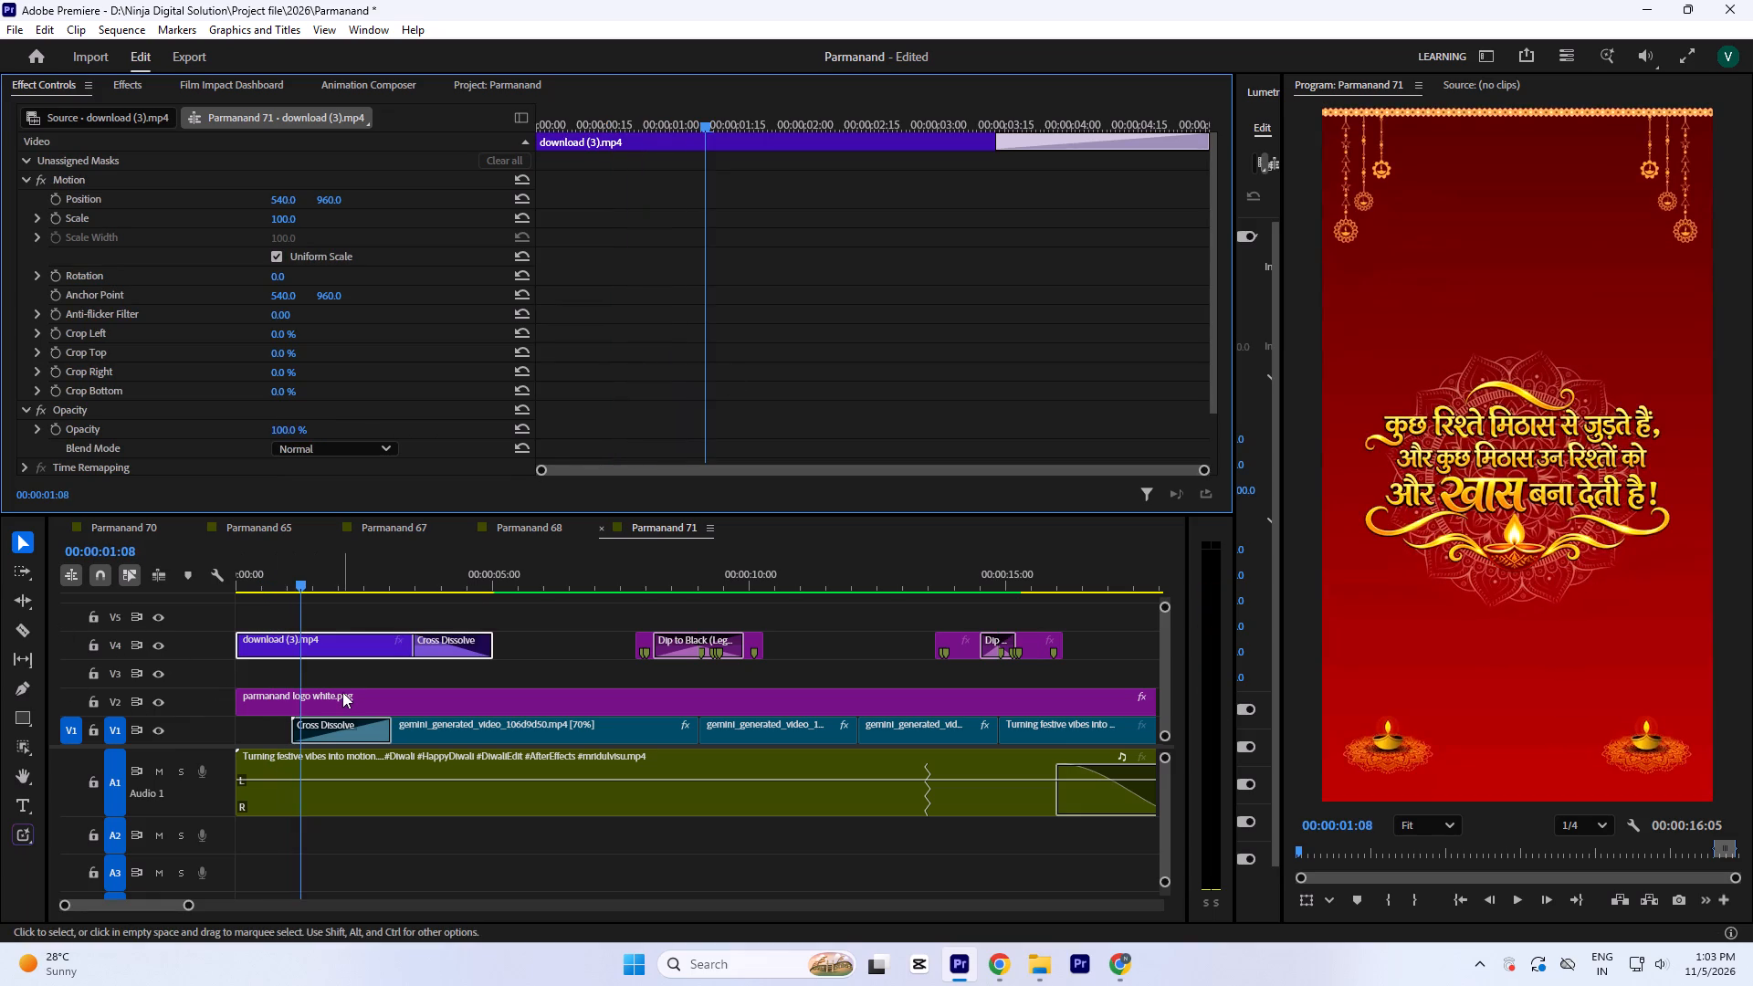
Shift the sequence's main clips up one track, placing the Gemini videos on V2, the logo on V3 and the adjustment layers on V5.
text(`-)
drag(698, 509, 199, 368)
key(equal)
drag(387, 471, 386, 456)
click(411, 341)
Move download (3).mp4 down to the start of track V1 beneath the logo and Gemini videos, and play from the beginning.
drag(313, 401, 309, 442)
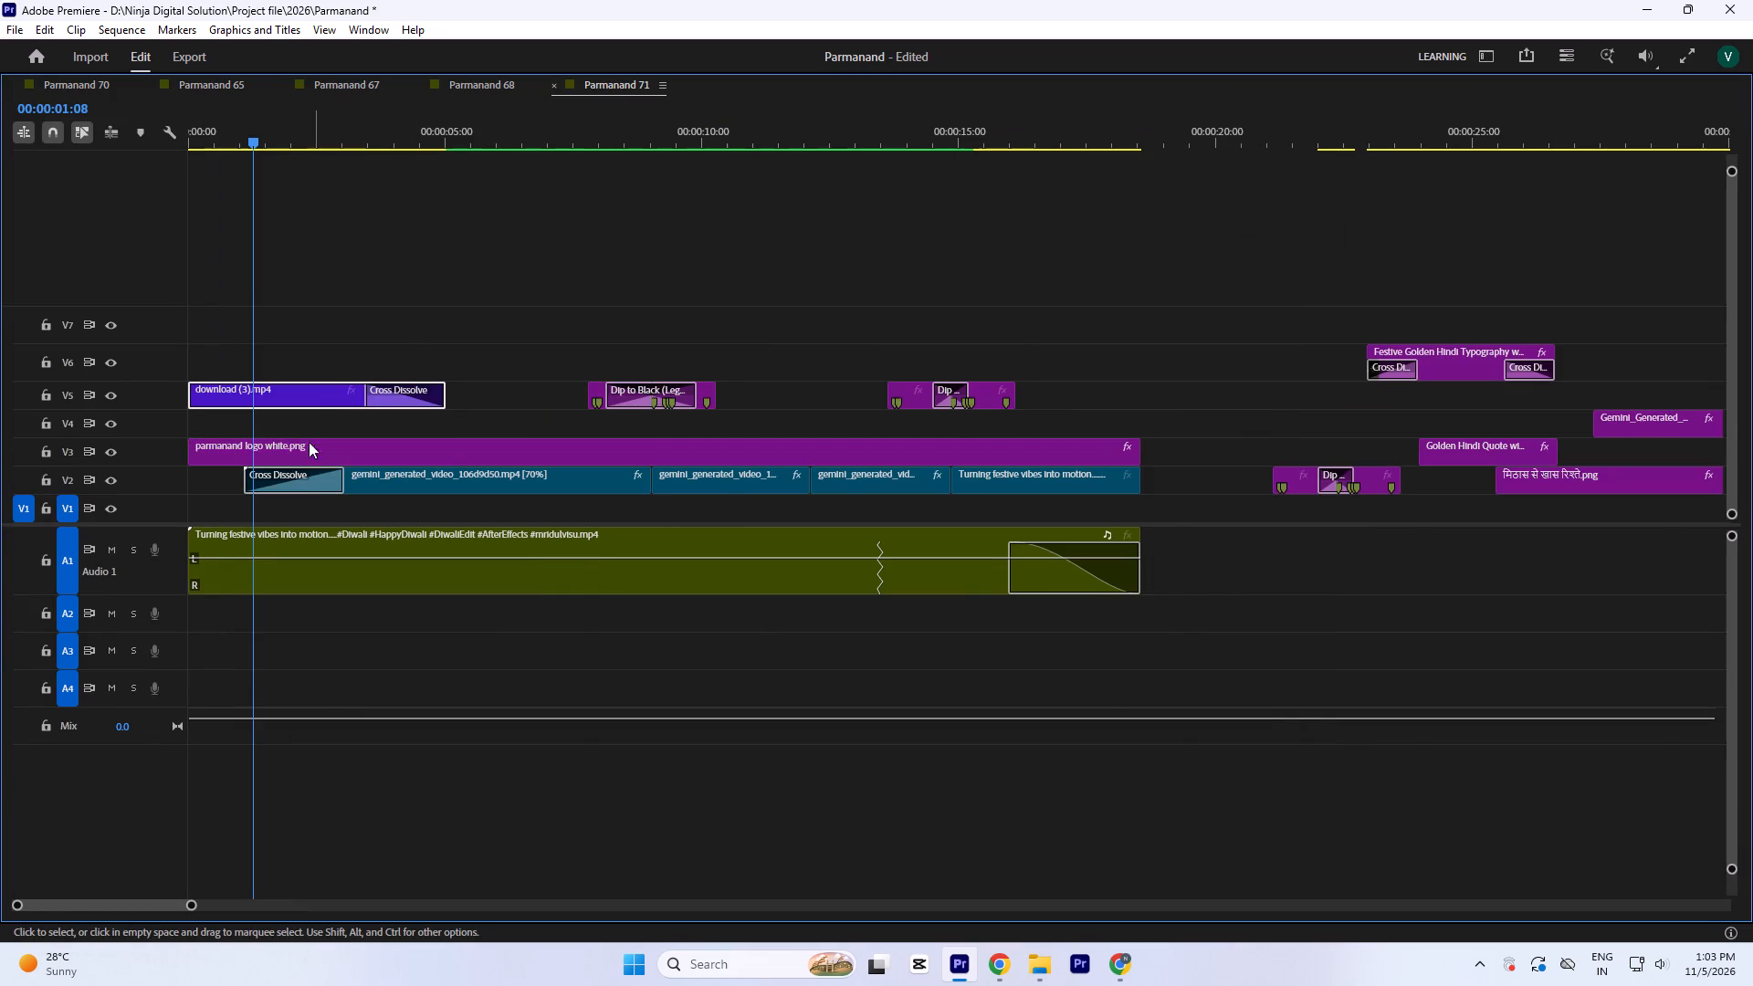
drag(309, 442, 291, 518)
drag(230, 145, 117, 182)
text(`)
key(space)
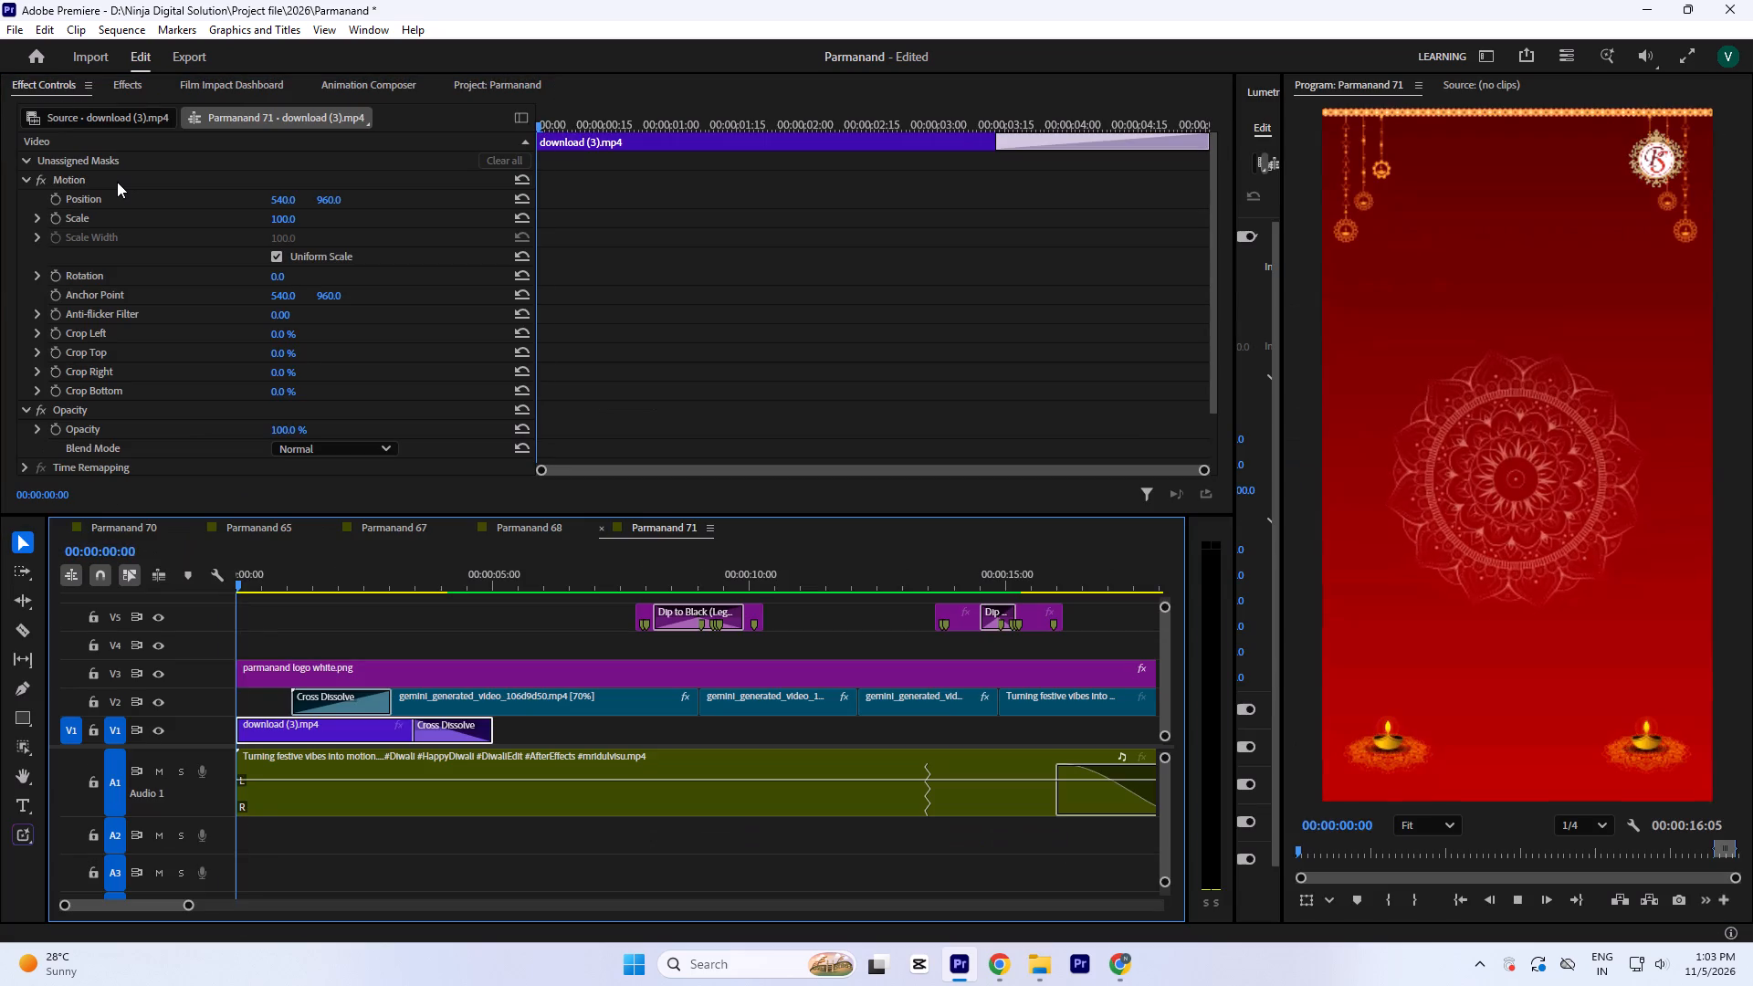
Replay the opening several times, examining how the quote clip dissolves into the first Gemini video beneath the logo.
key(space)
key(space)
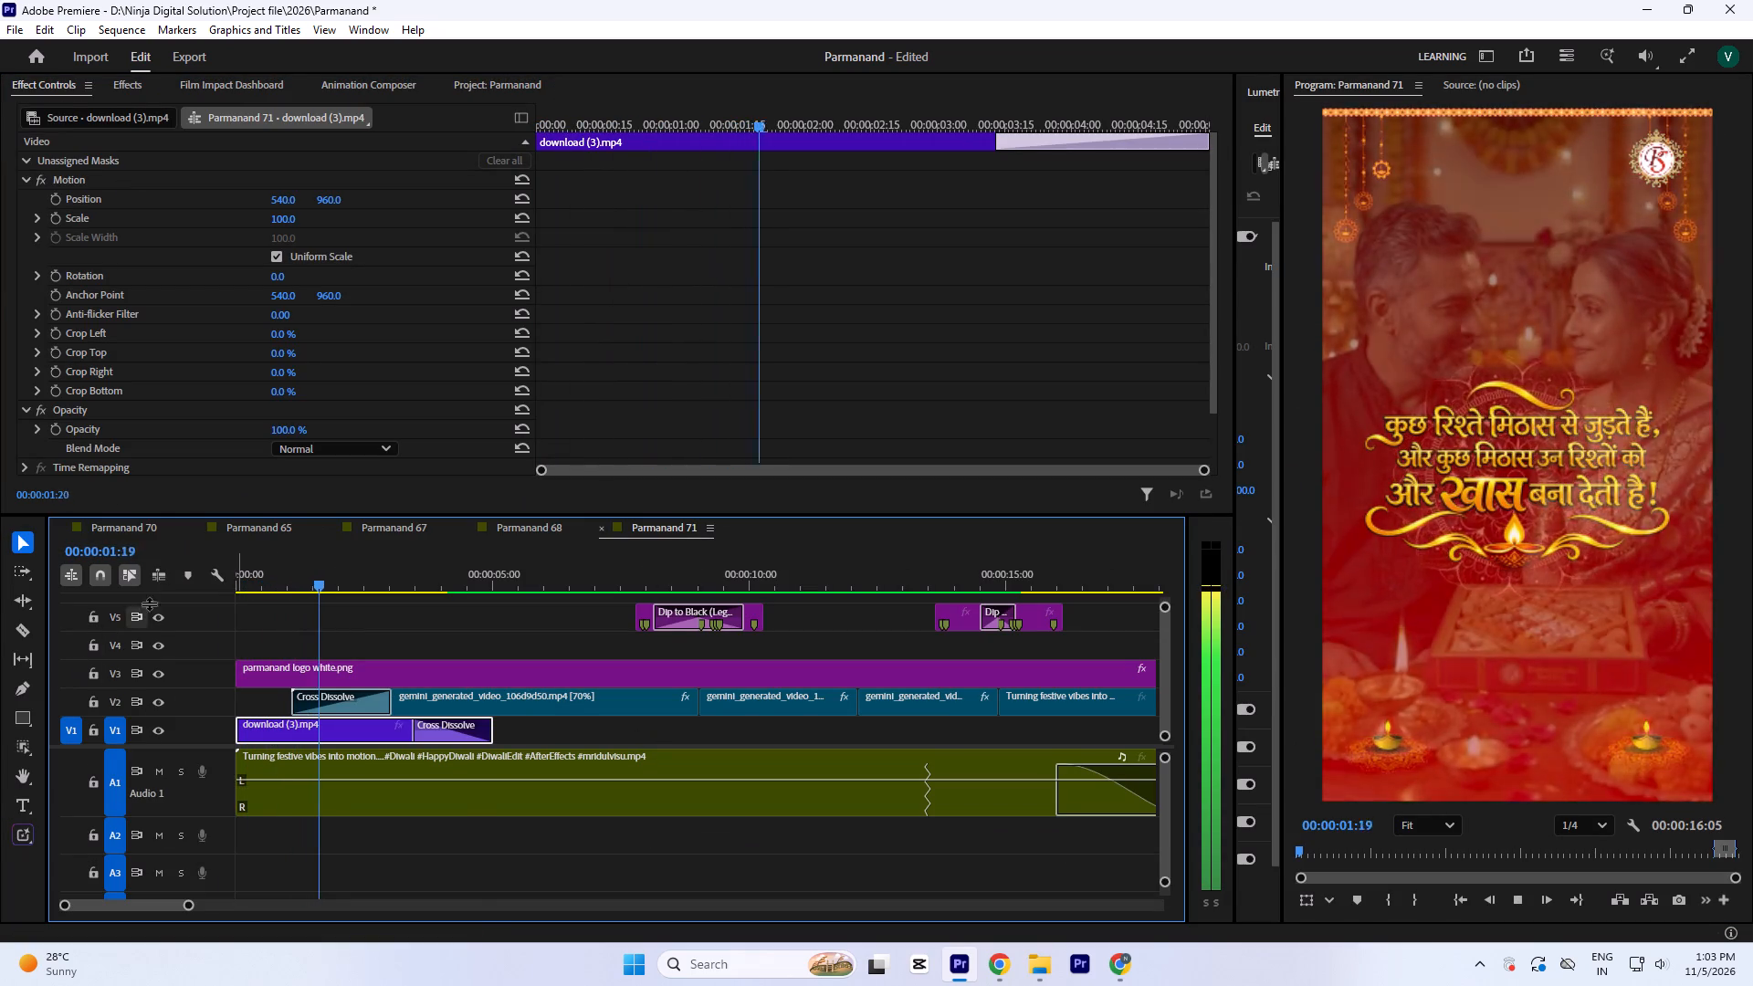
key(space)
key(space)
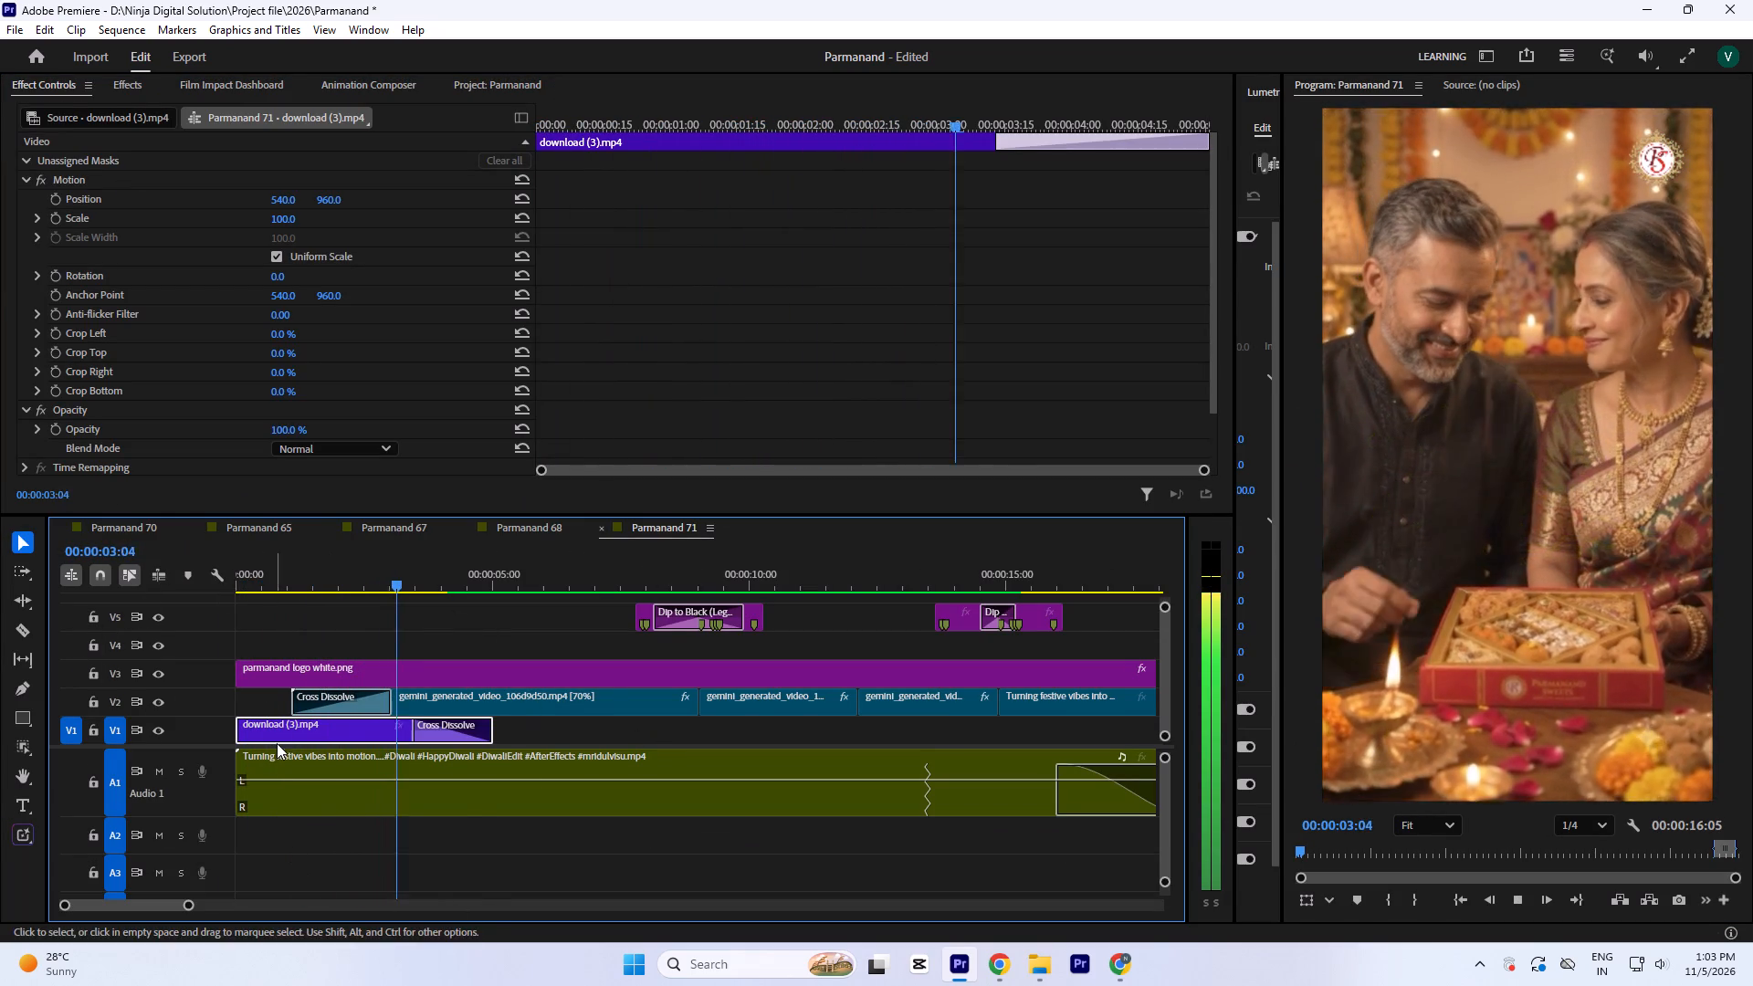
key(space)
drag(338, 578, 0, 593)
key(space)
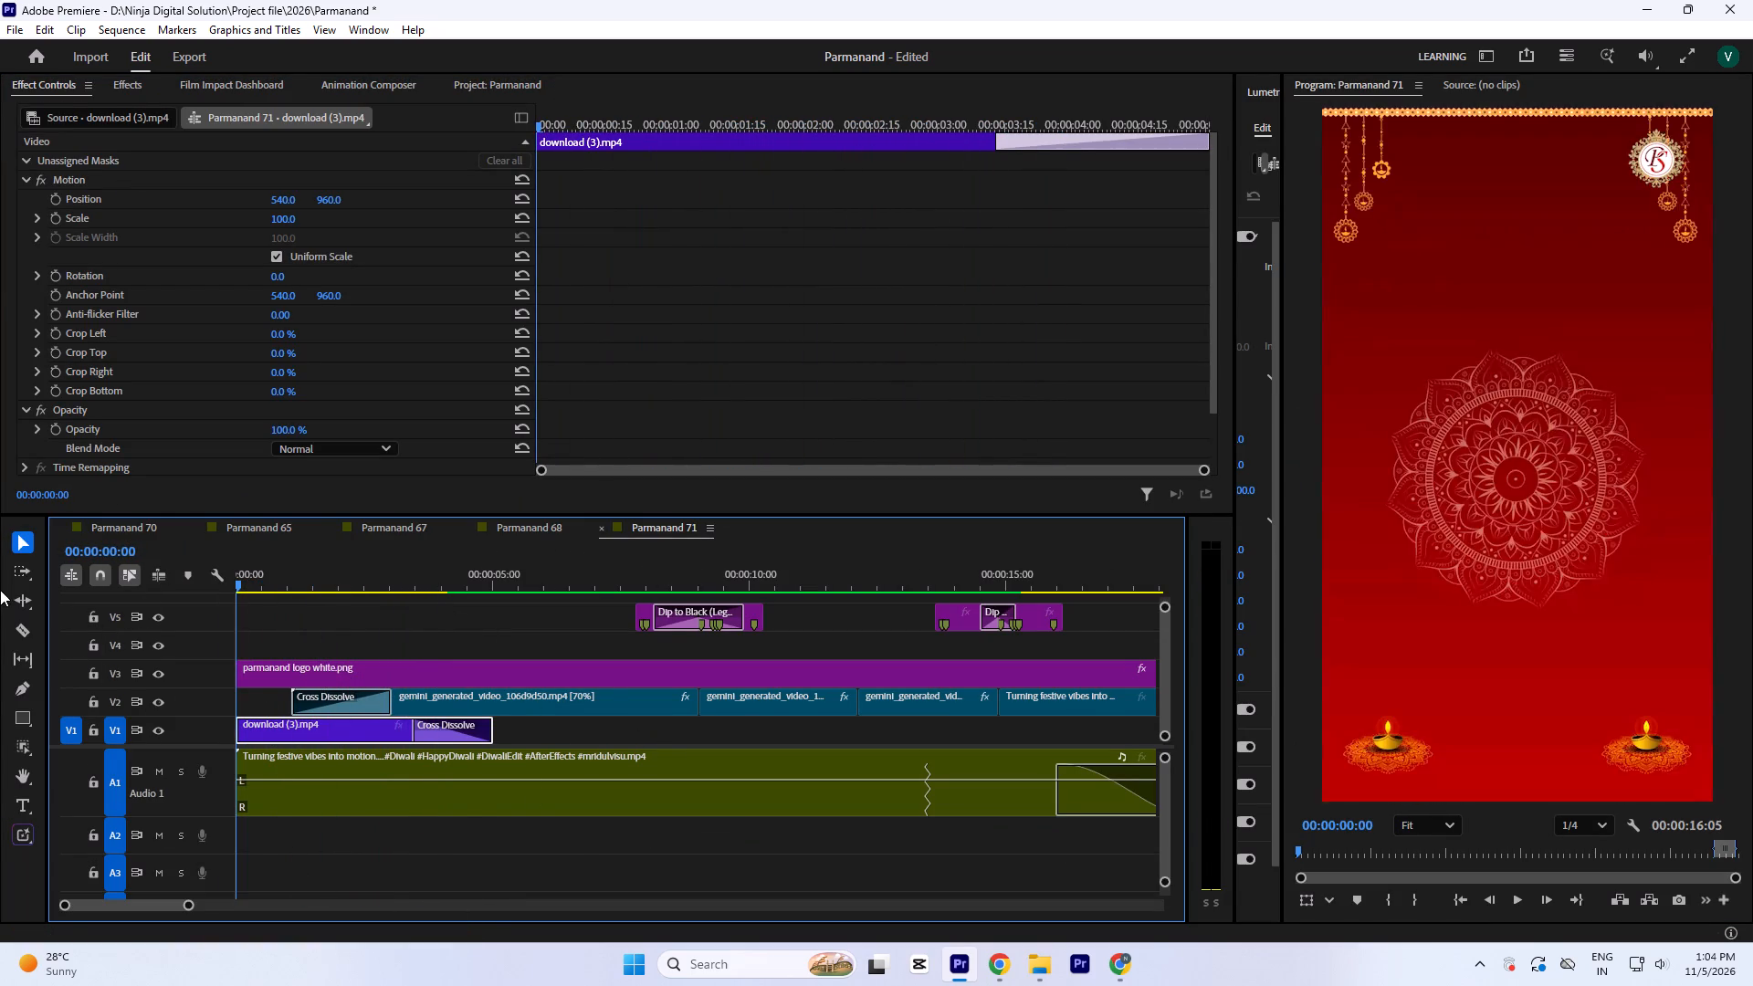
key(space)
key(minus)
key(minus)
key(equal)
key(equal)
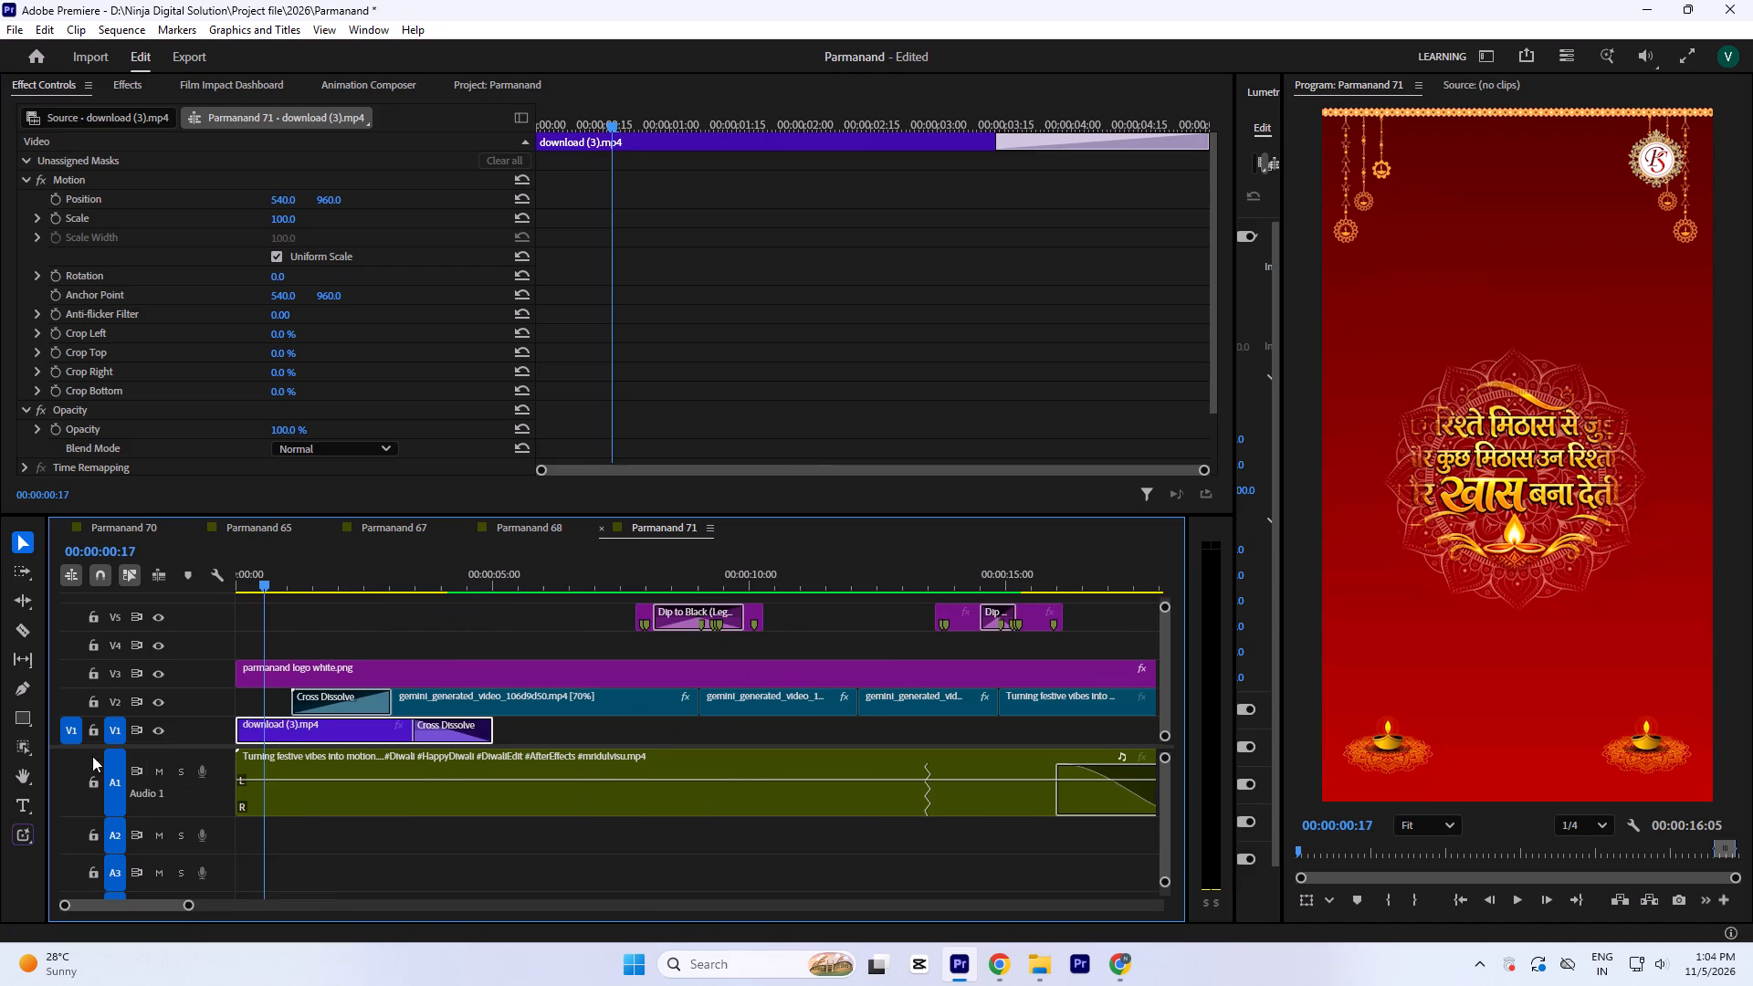
key(space)
key(space)
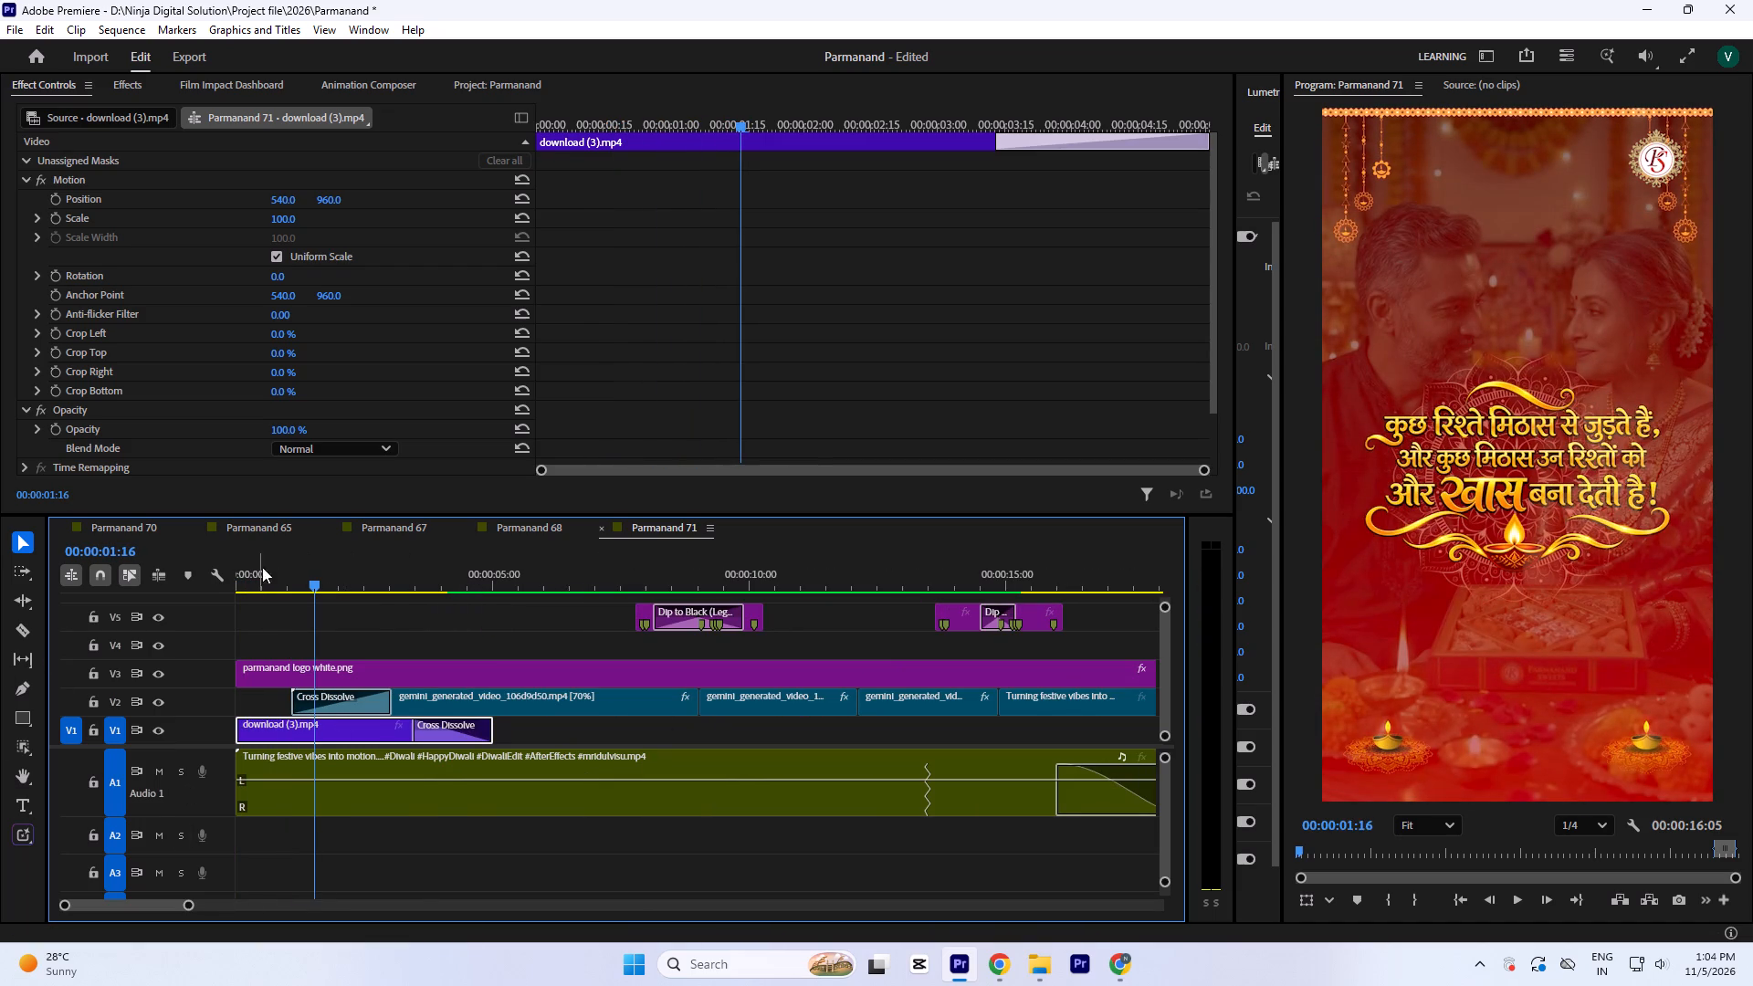
drag(271, 564, 89, 585)
key(space)
key(space)
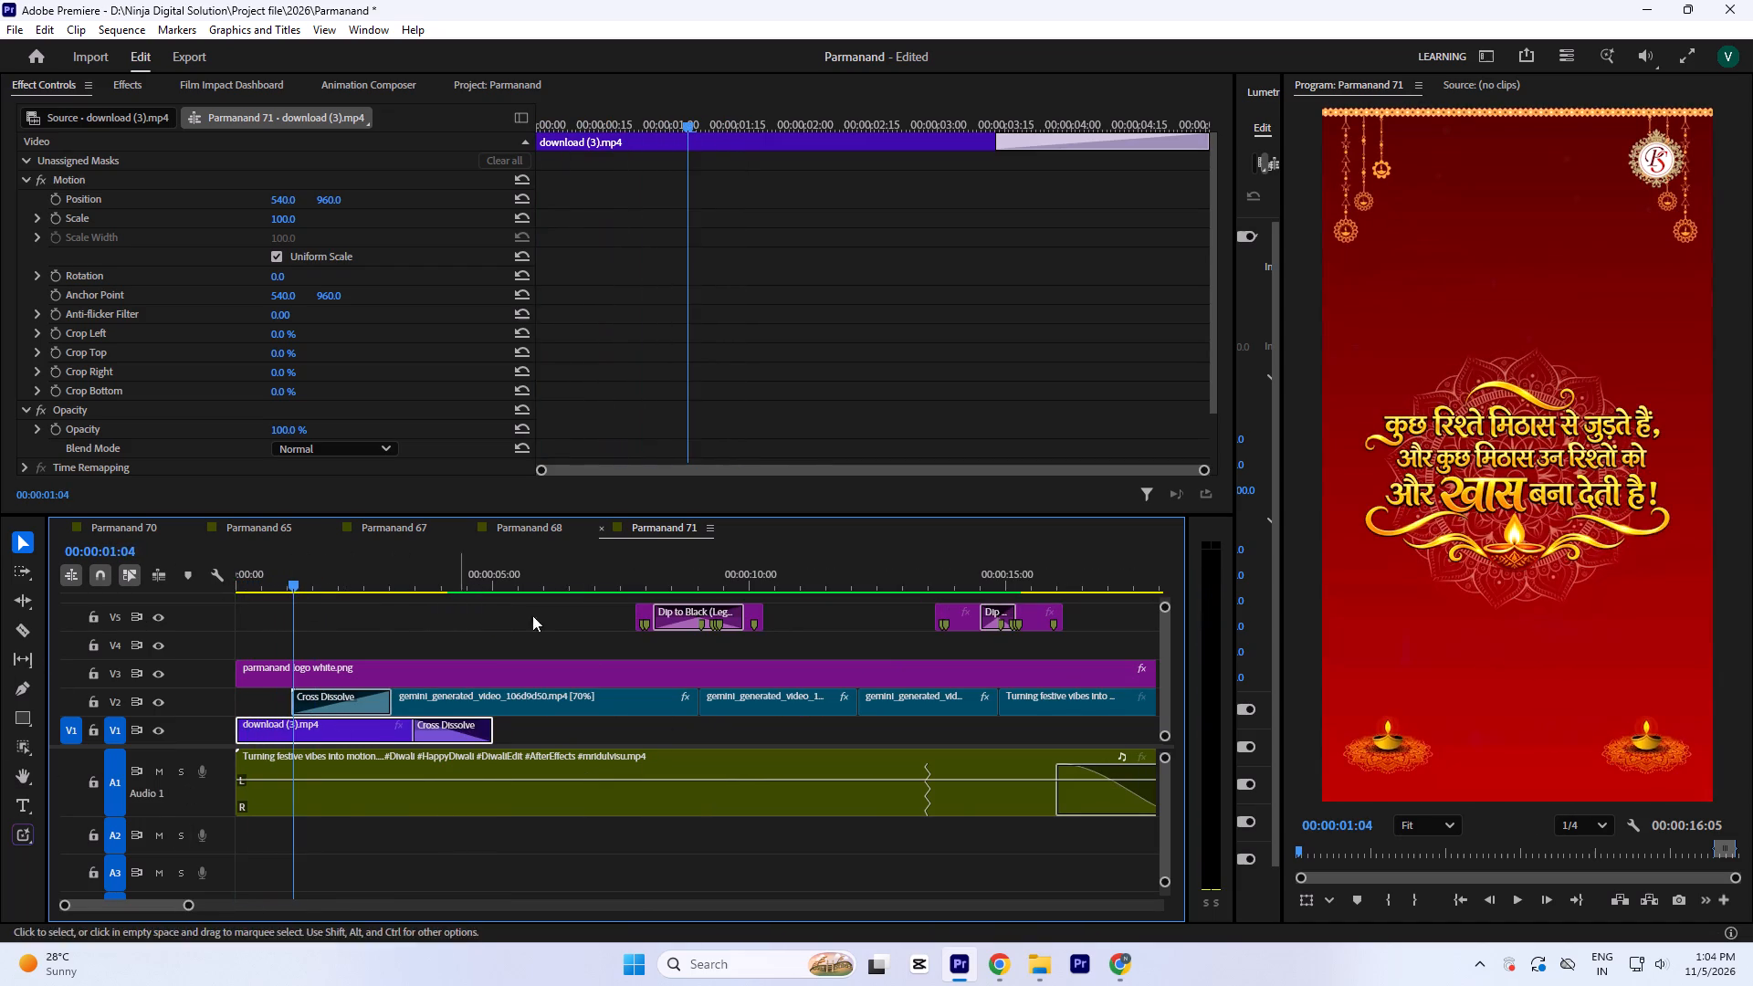
key(space)
key(space)
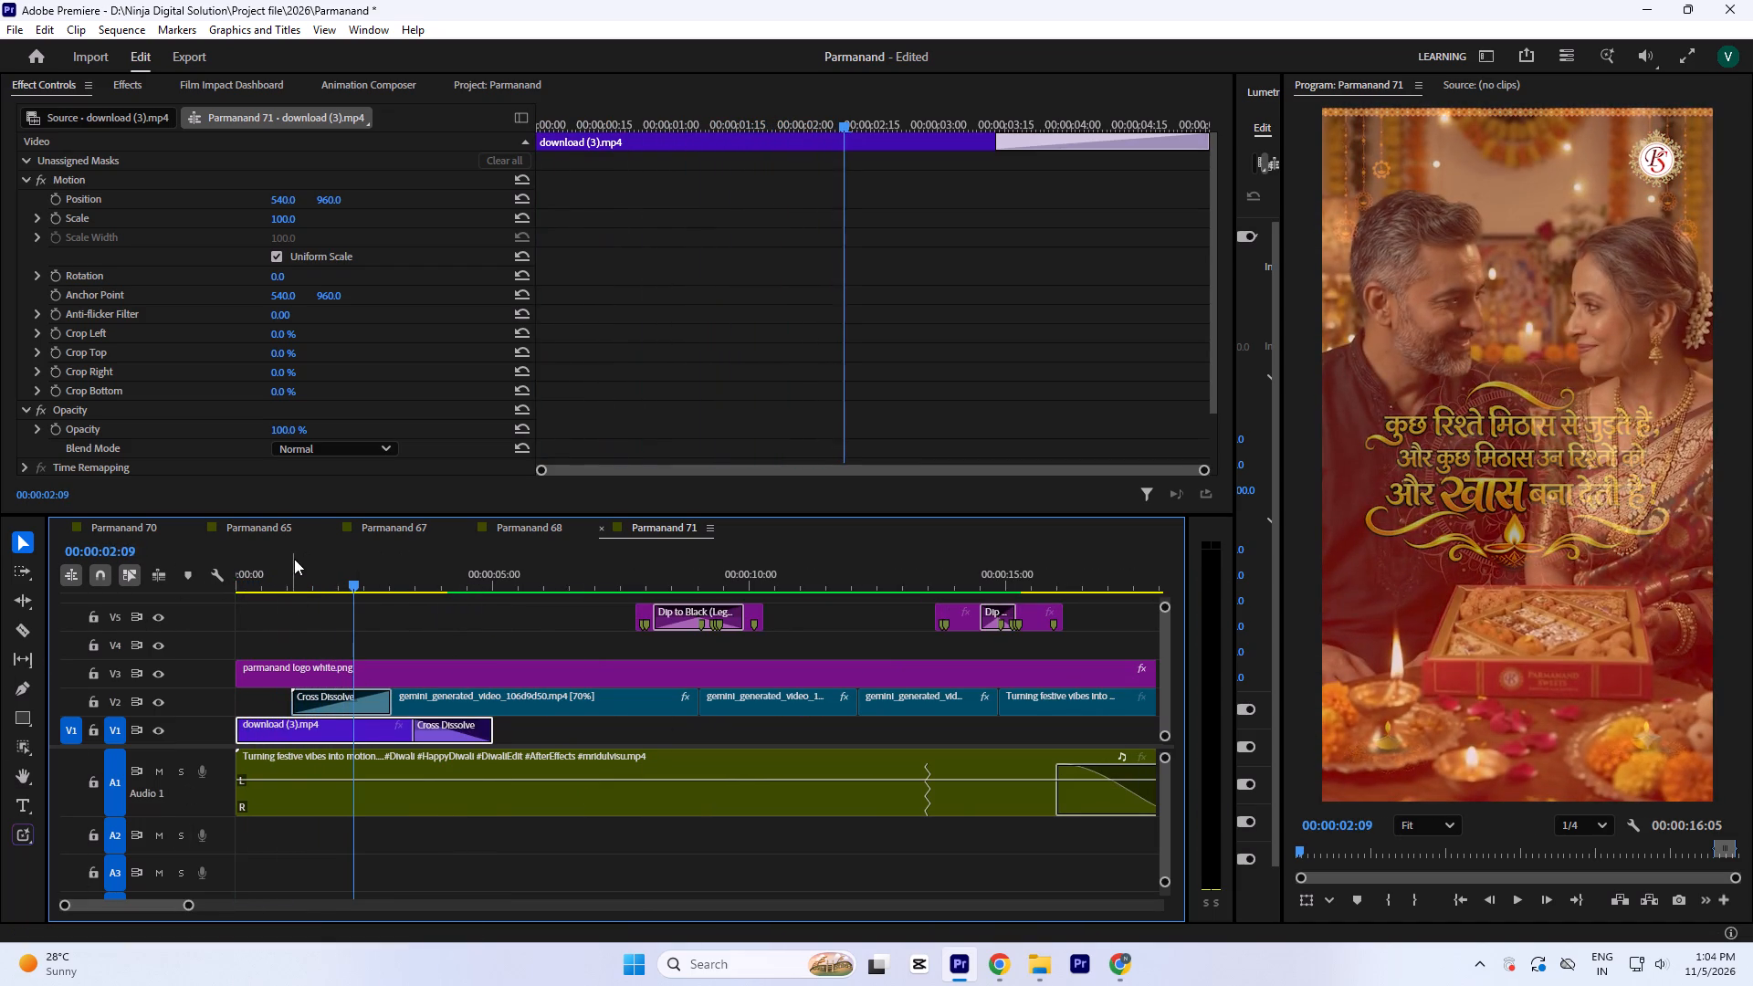
drag(294, 559, 158, 587)
key(space)
key(space)
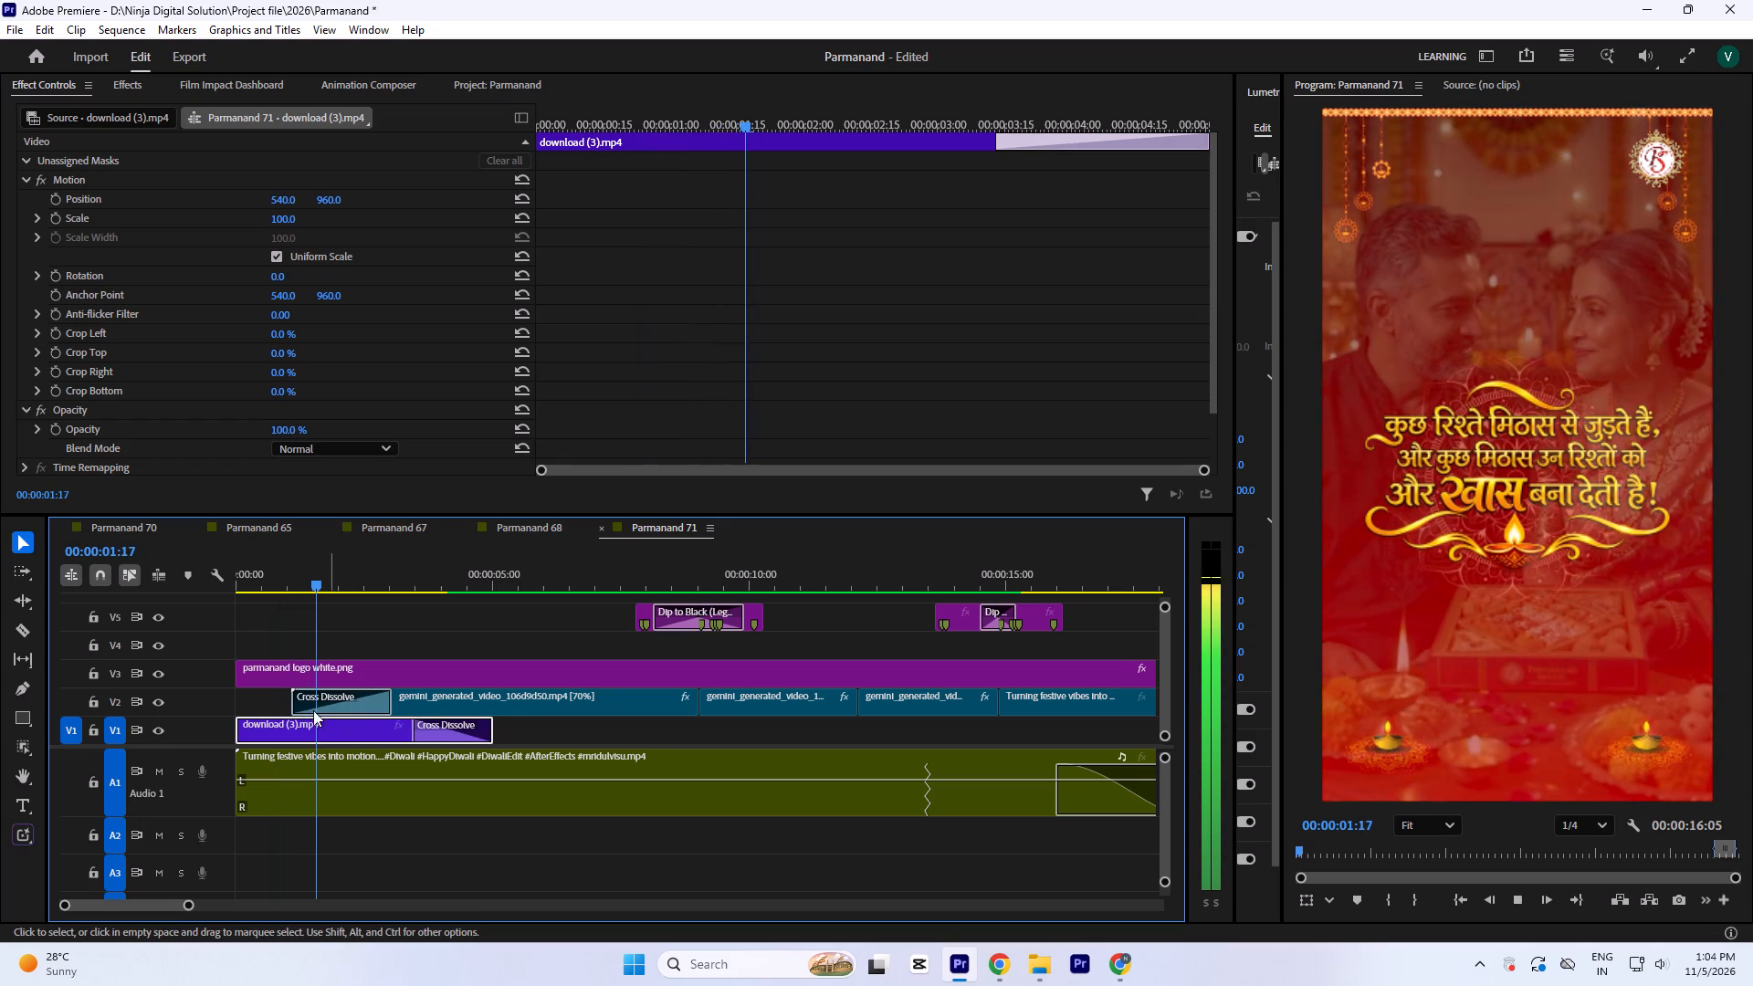
Lengthen the Cross Dissolve at the start of the first Gemini video to 00:00:03:03 and play from the beginning.
drag(393, 697, 434, 700)
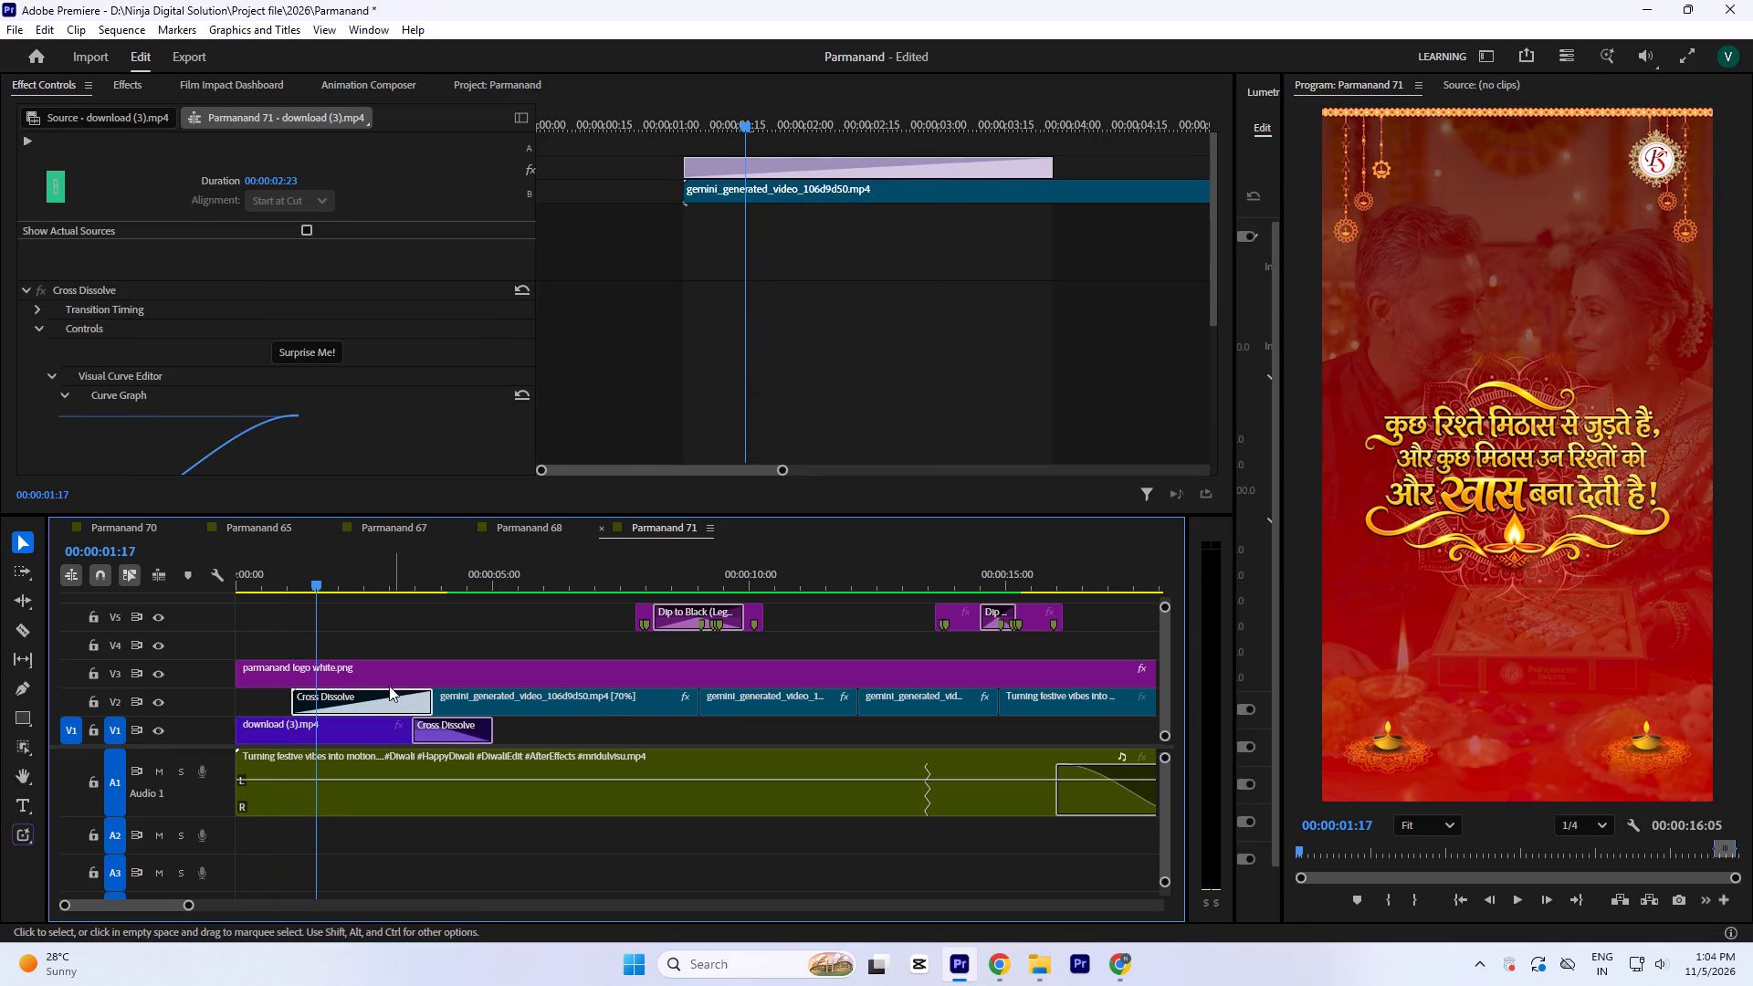
key(ctrl+z)
drag(391, 700, 449, 708)
drag(322, 582, 105, 606)
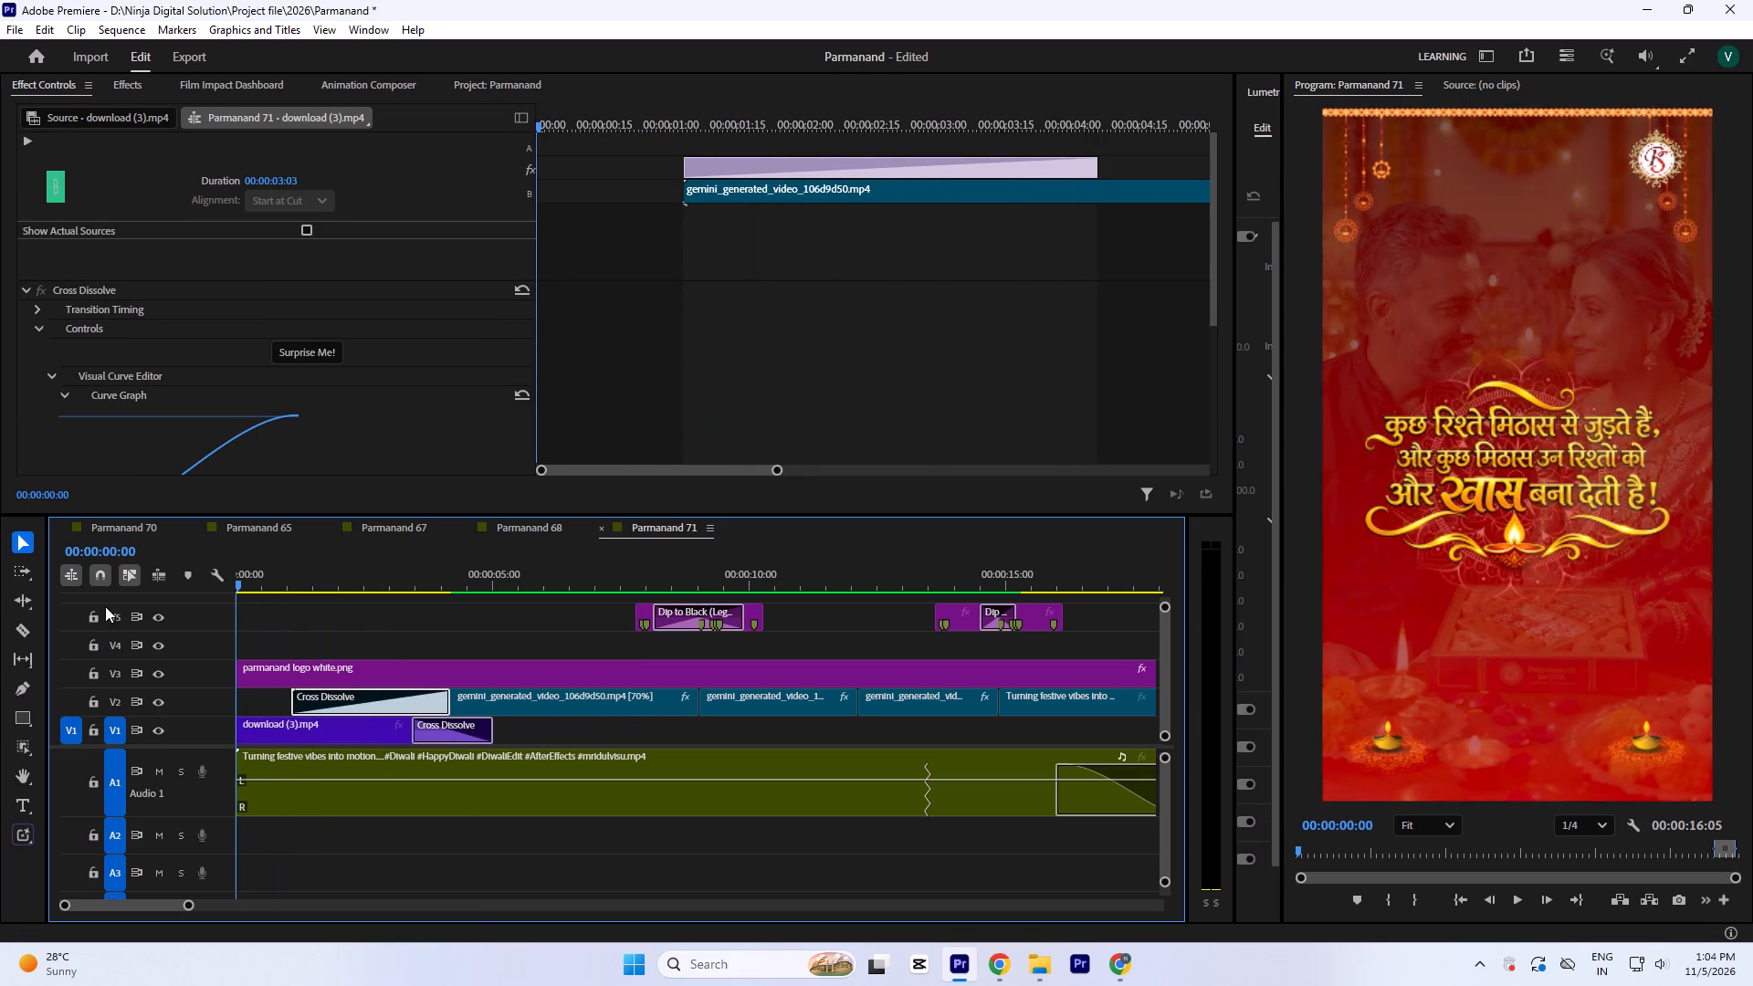
drag(105, 606, 0, 605)
key(space)
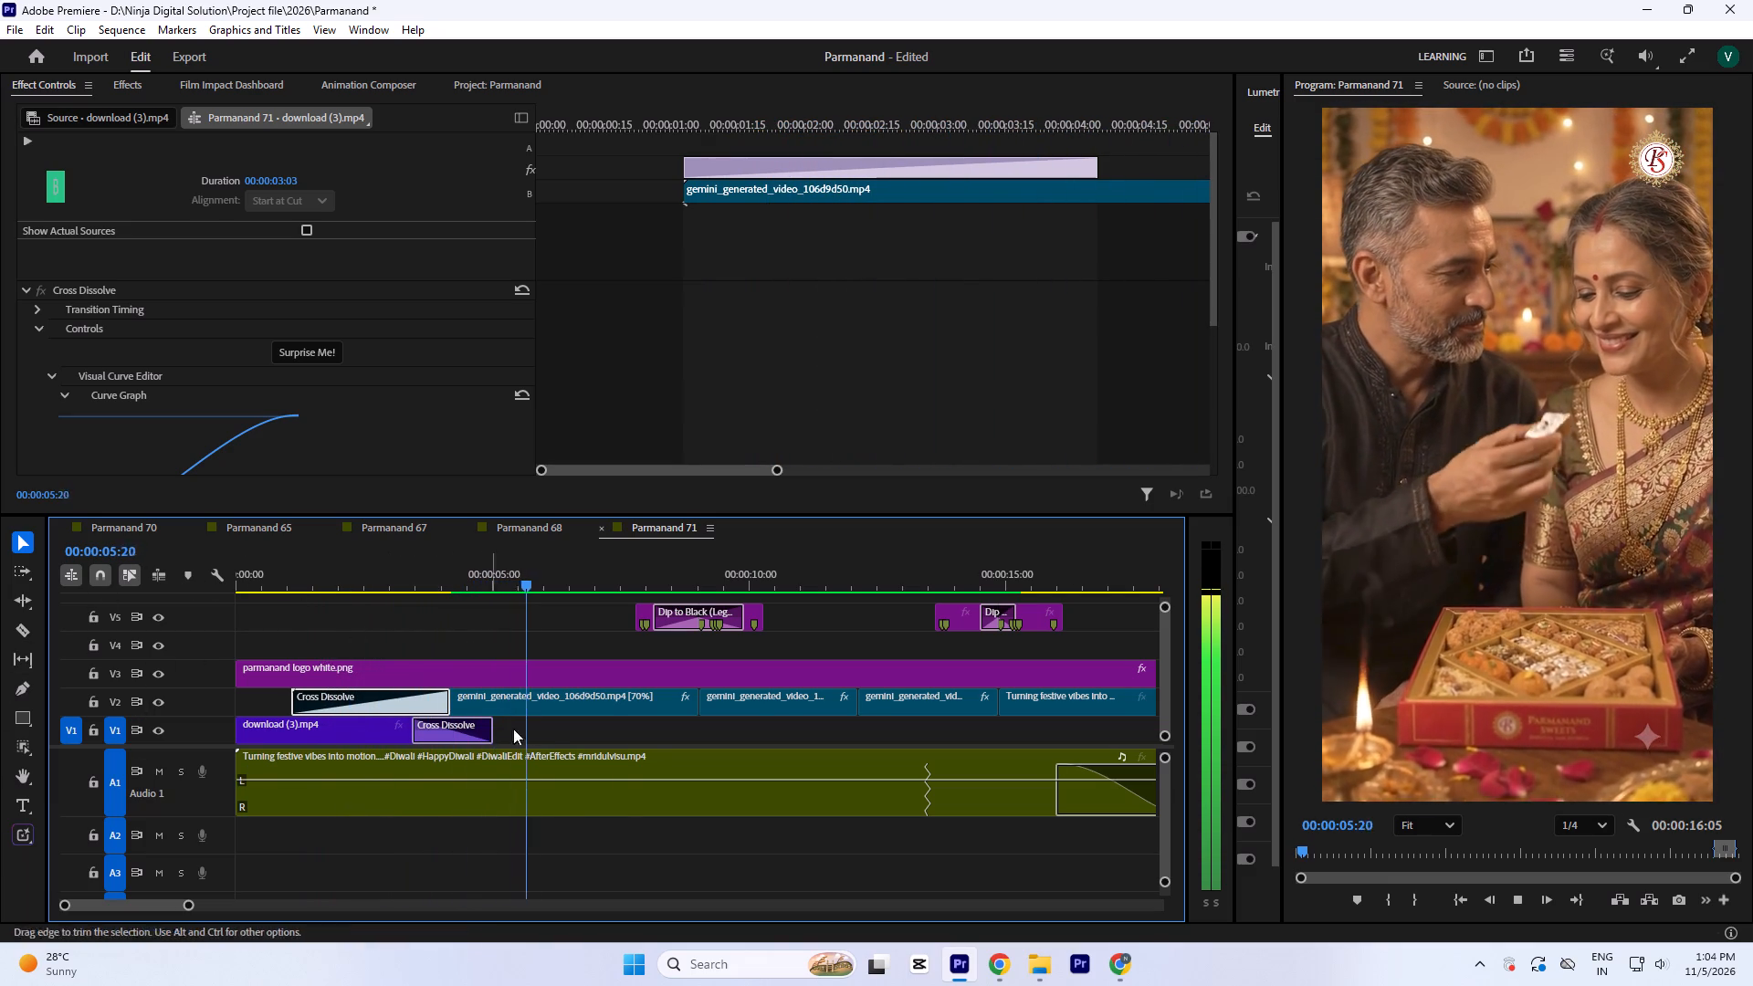
key(minus)
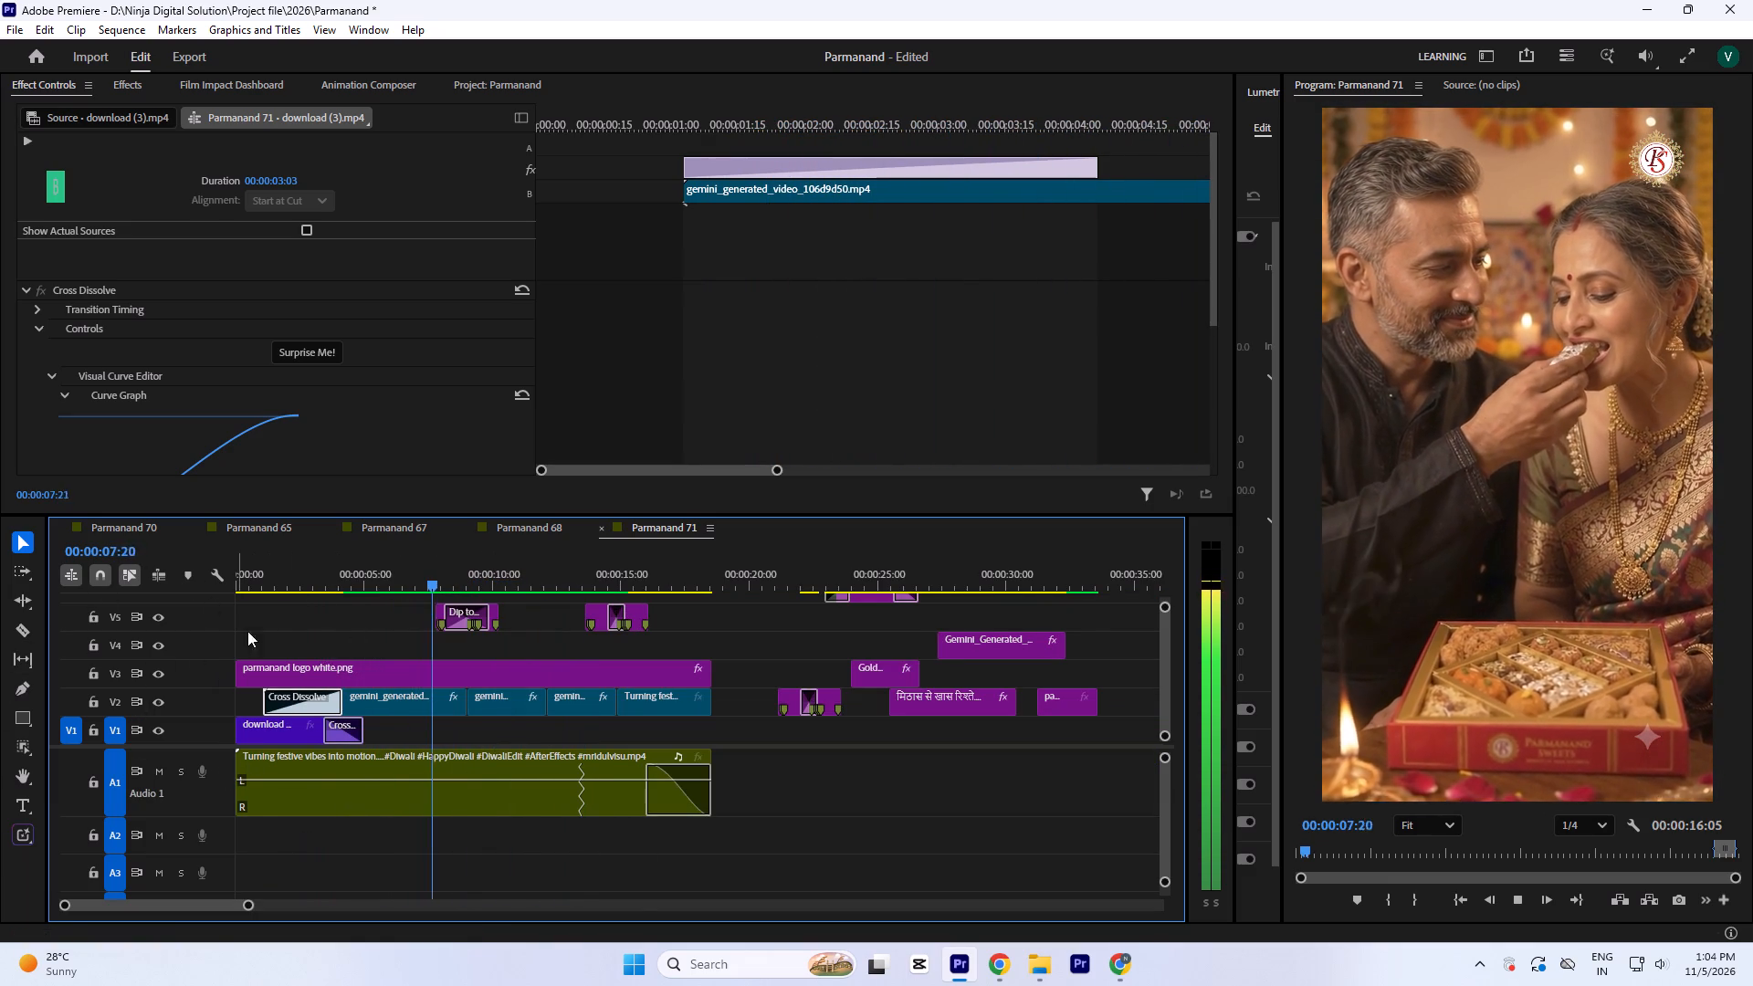
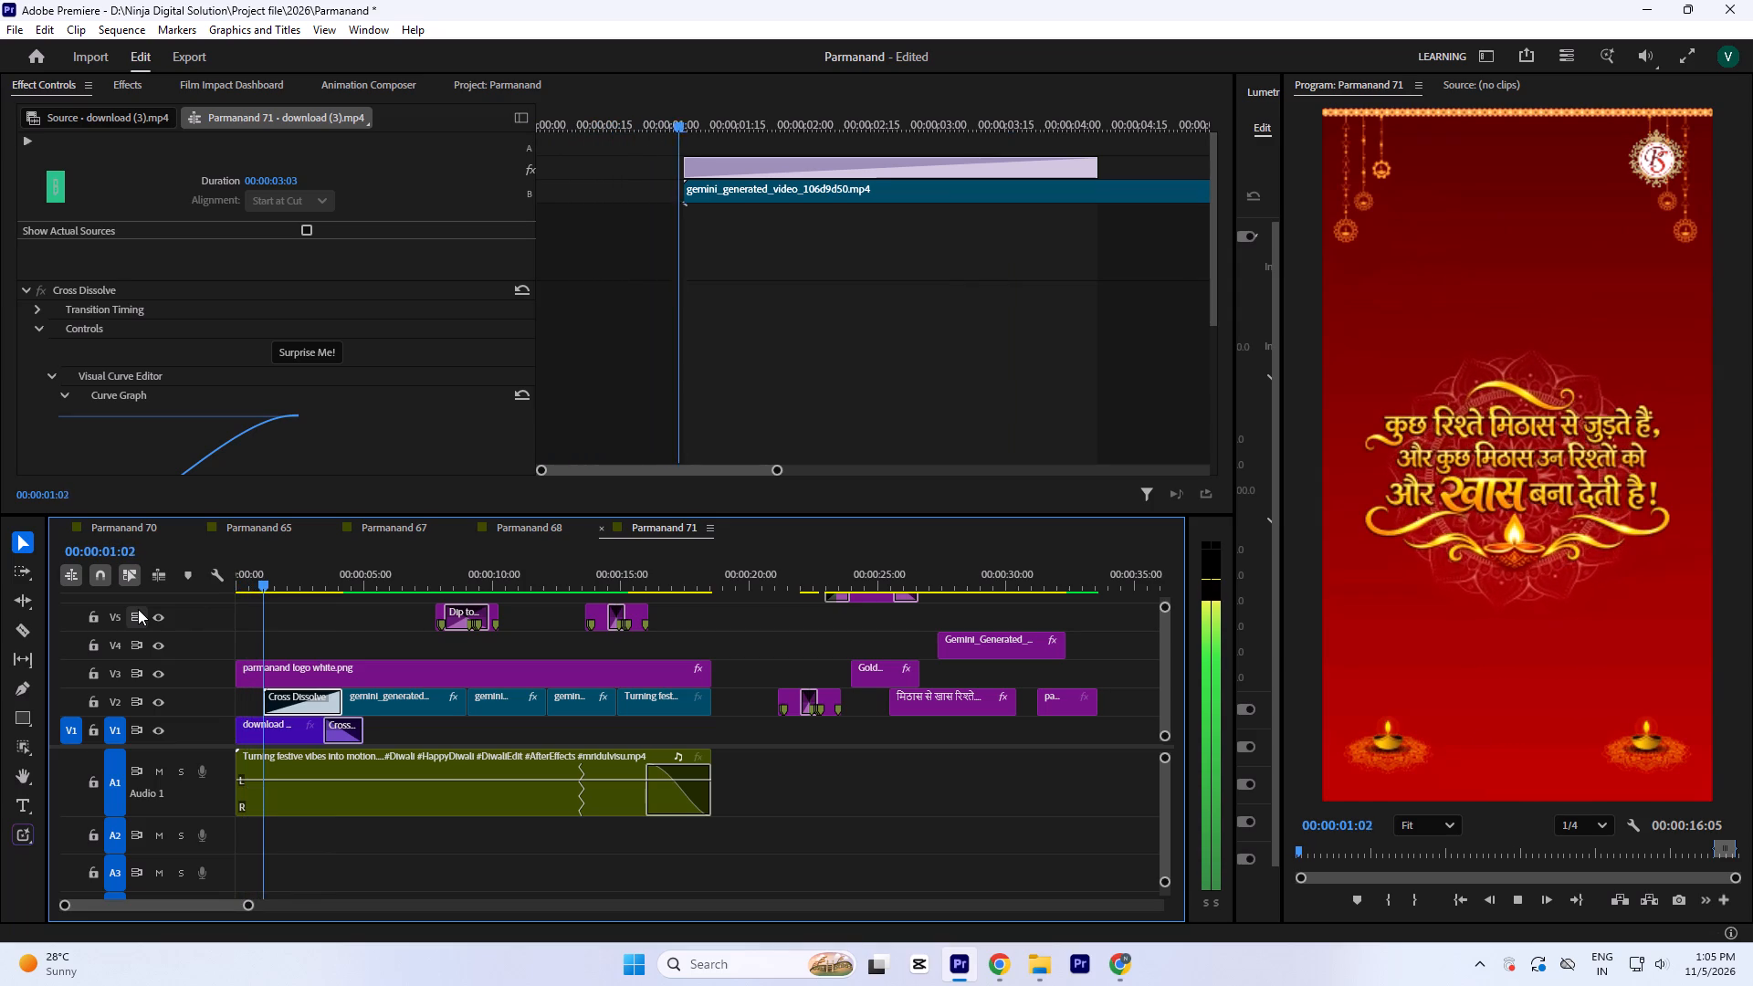
Replay the sequence repeatedly from the start, examining the dissolve from the quote clip into the Gemini footage, and check the closing Happy Diwali clip.
key(space)
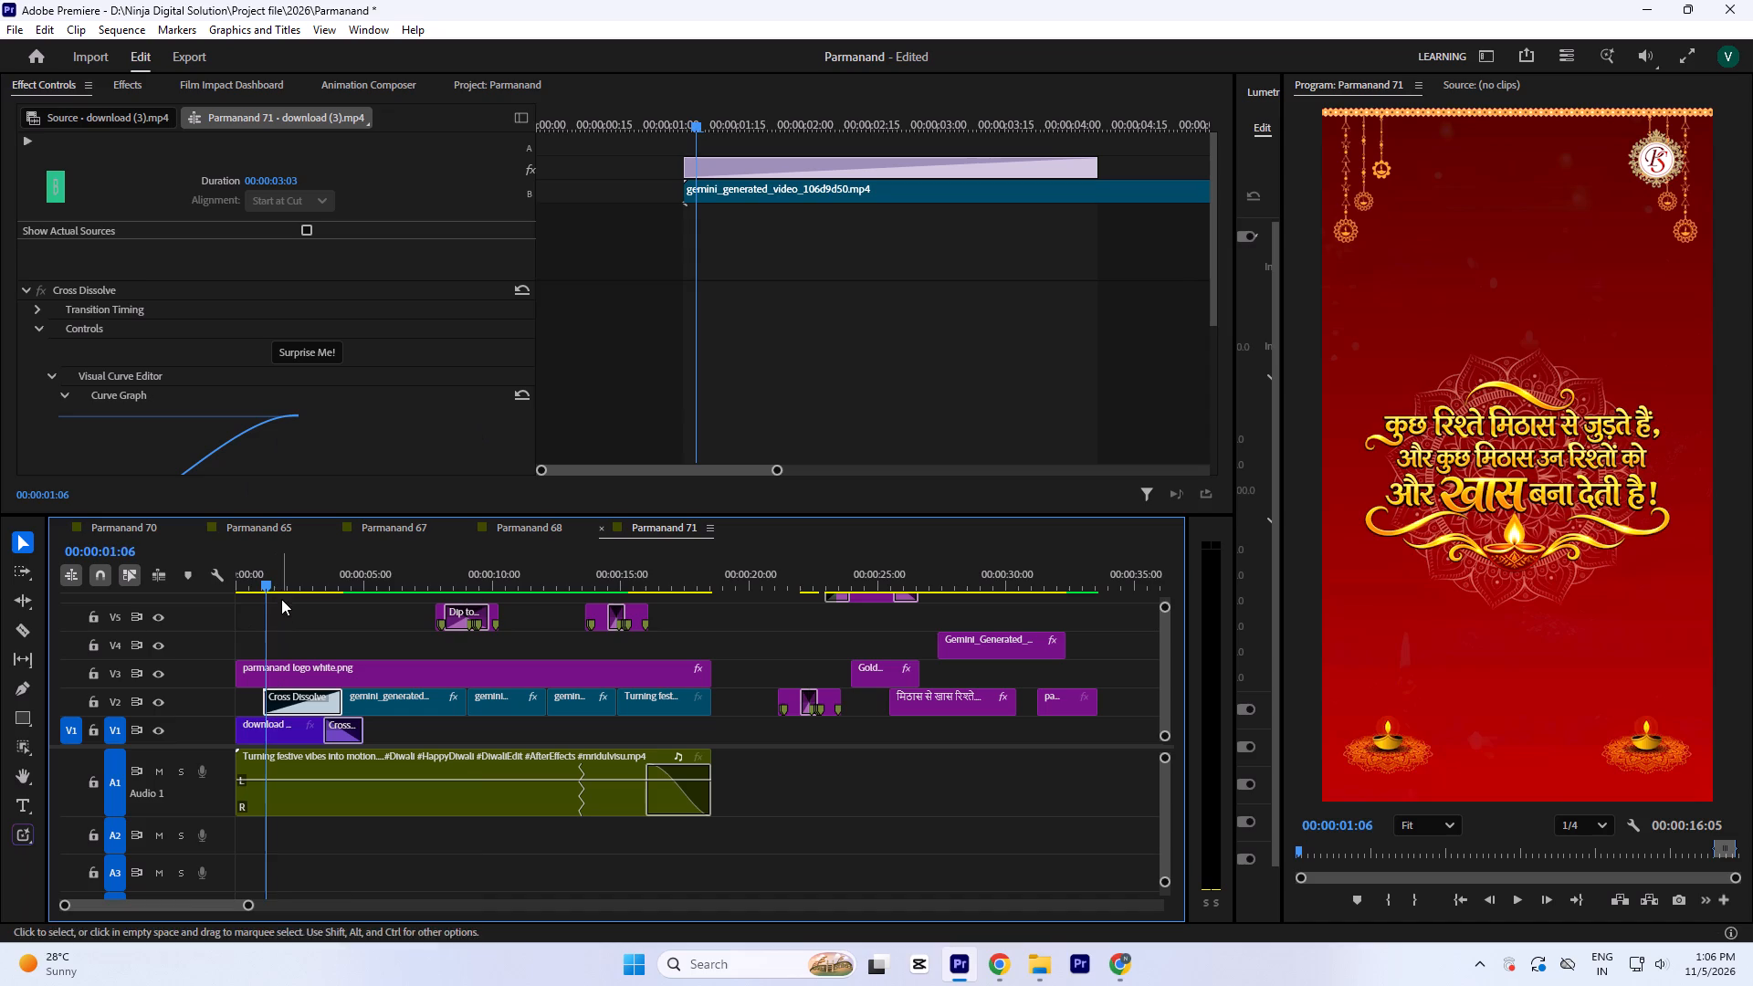
drag(276, 564, 130, 598)
key(space)
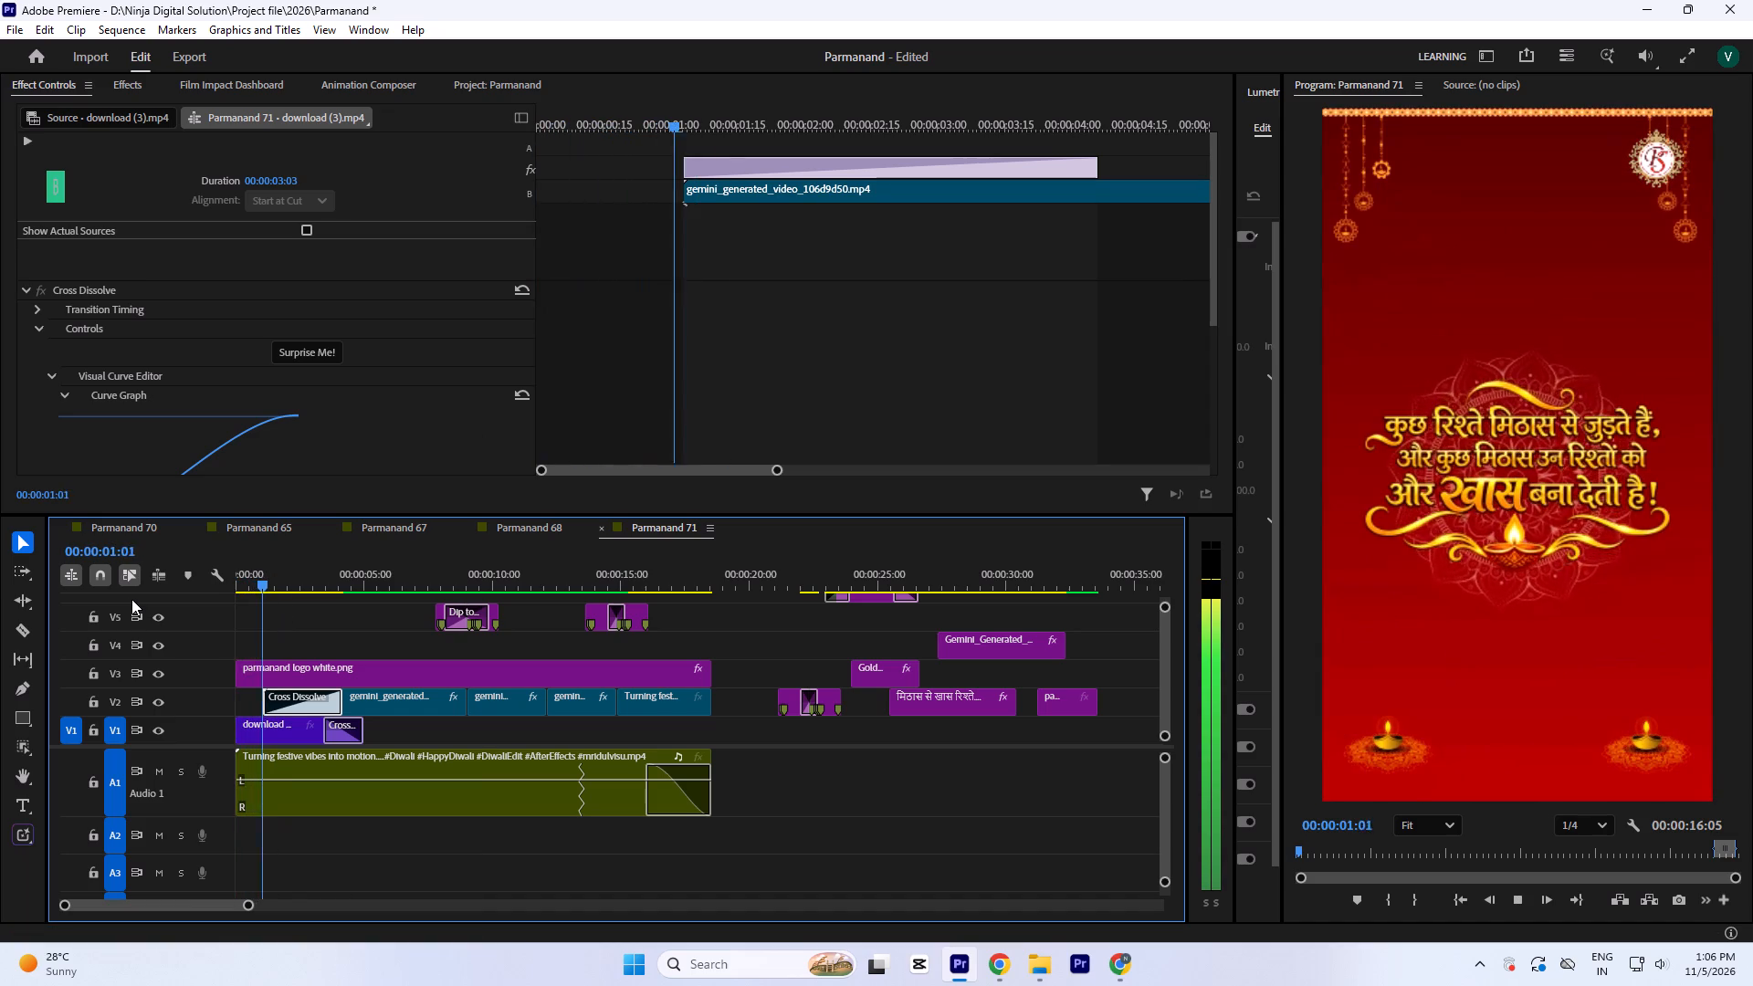
key(space)
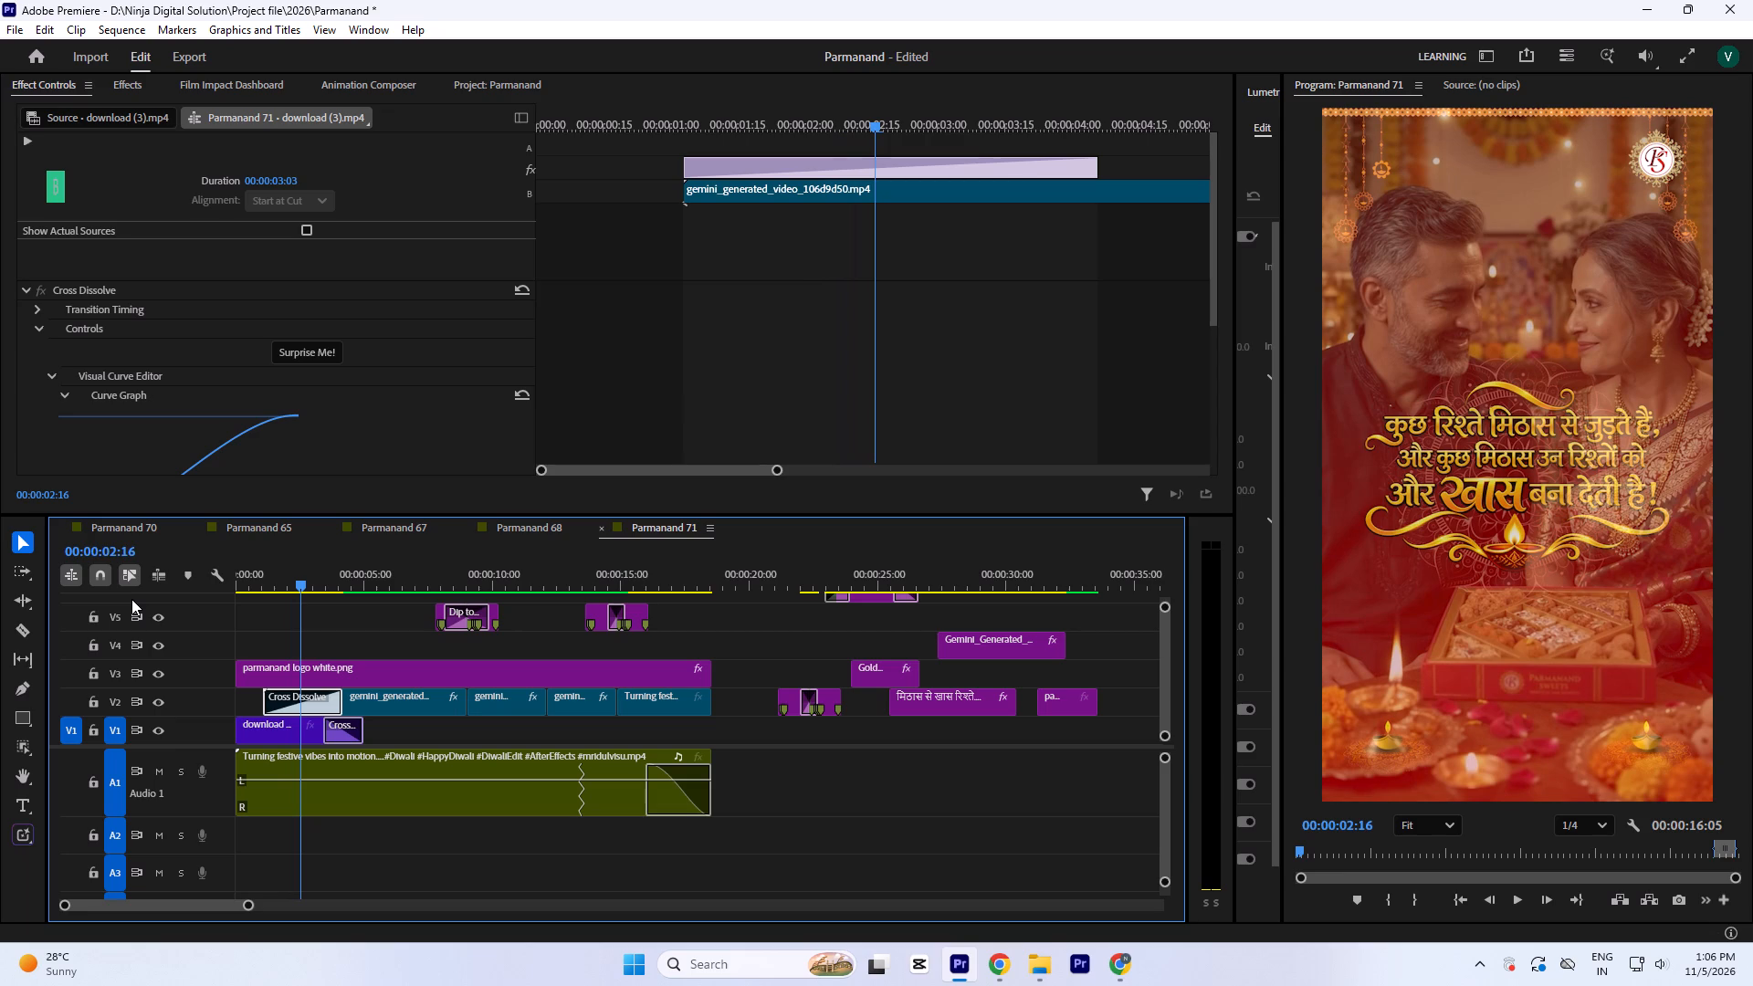
drag(257, 575, 173, 589)
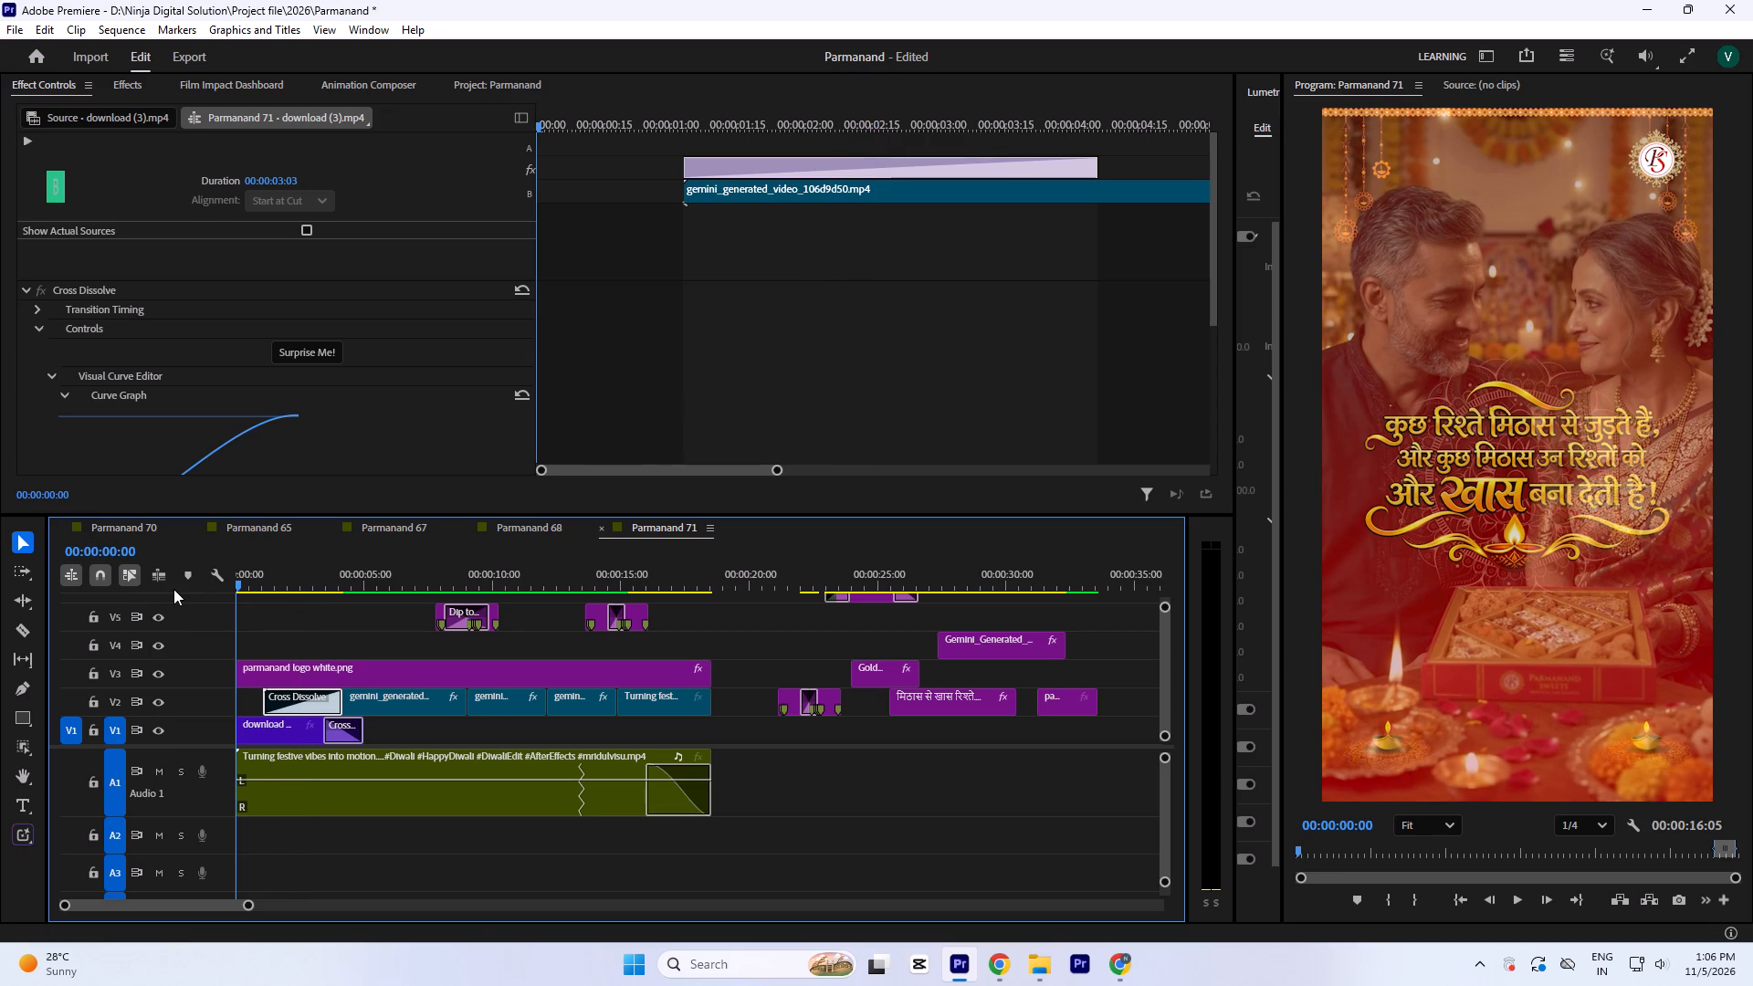
key(space)
key(space)
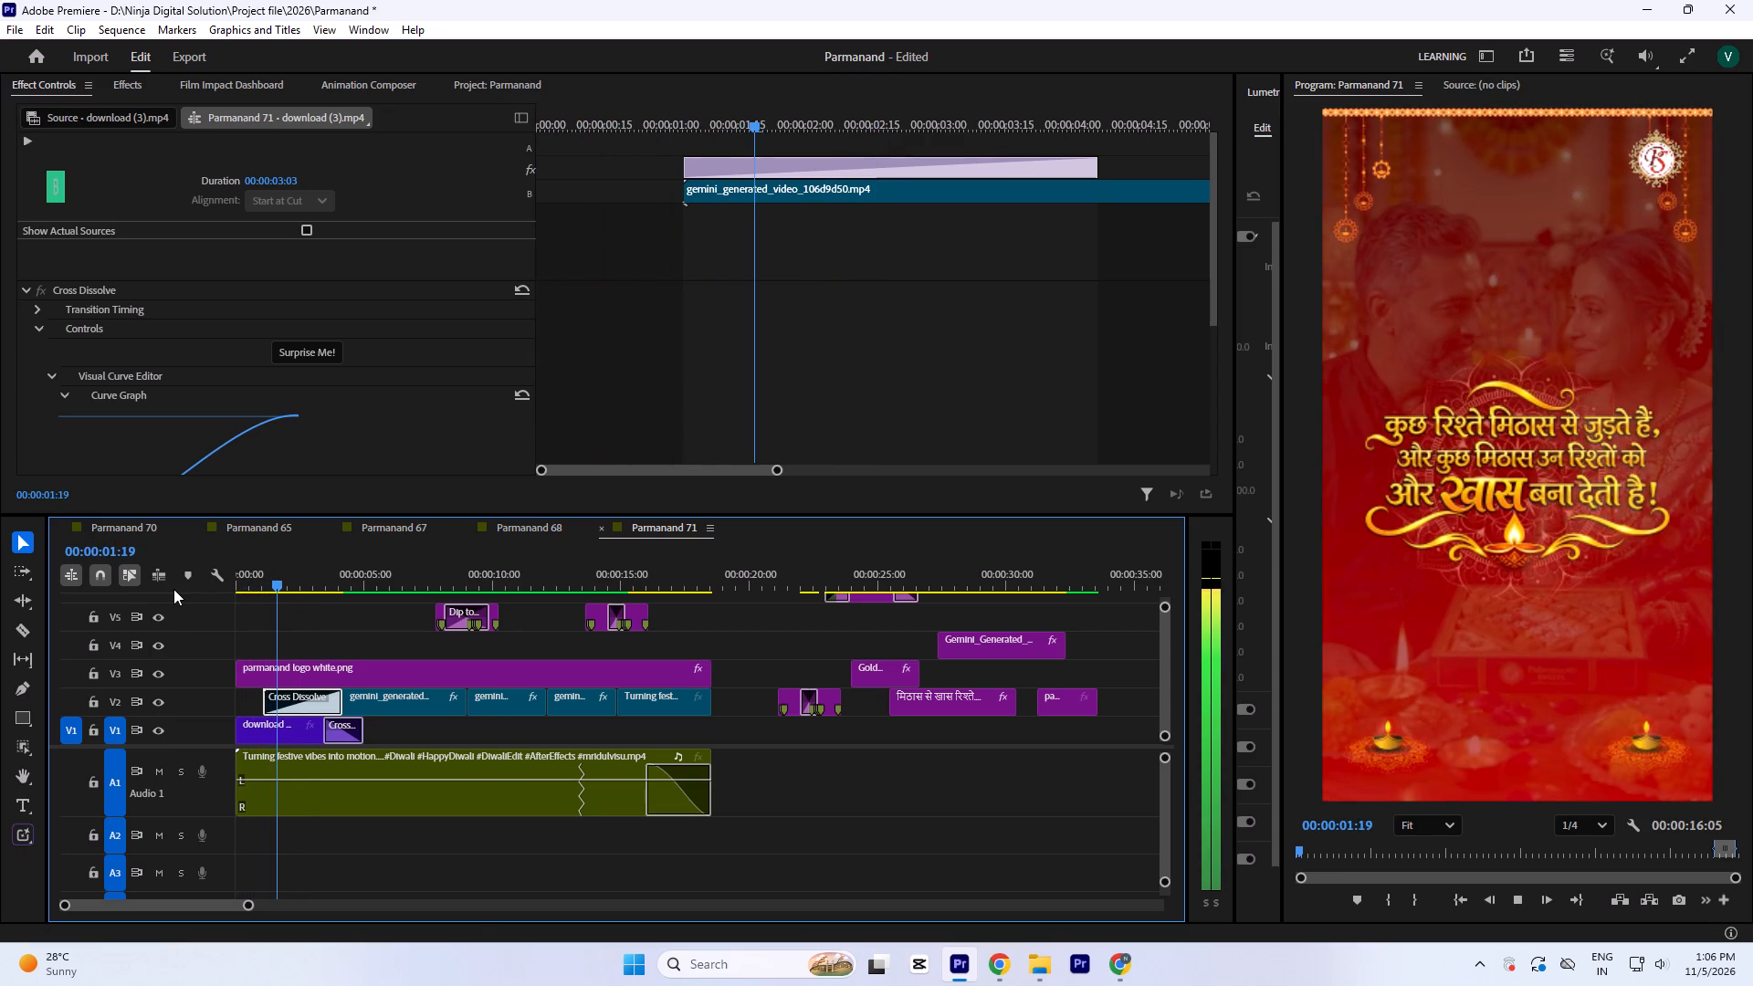
key(space)
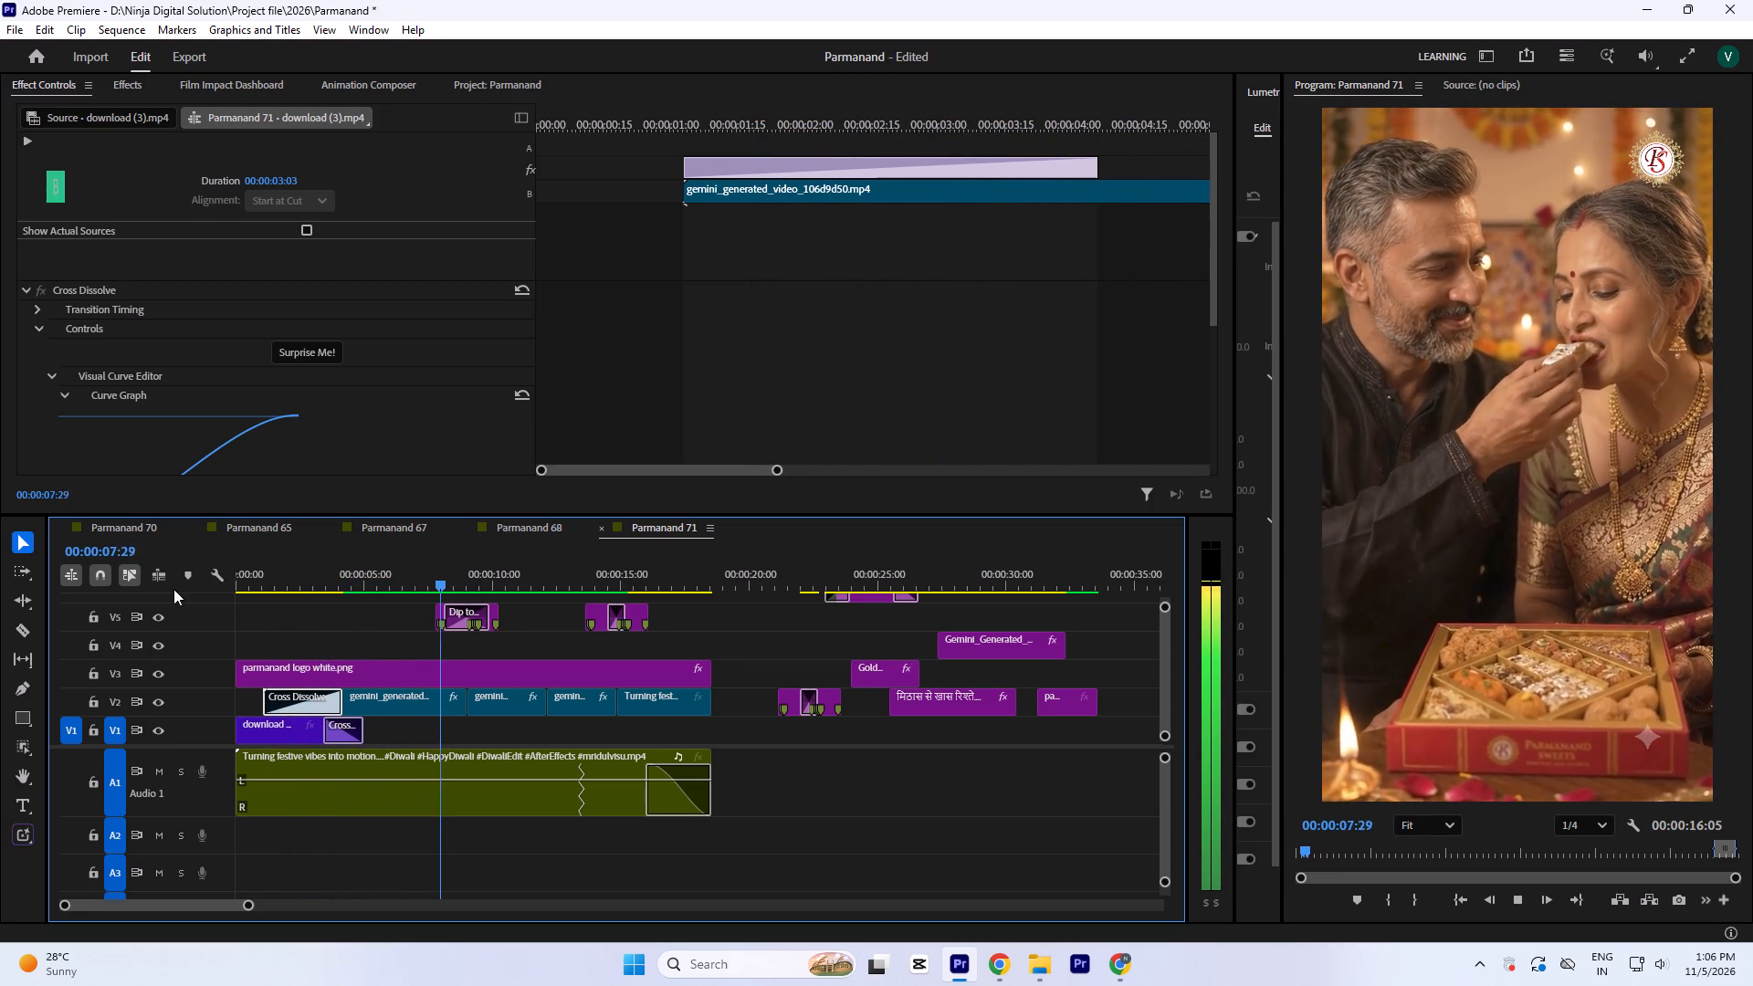
key(space)
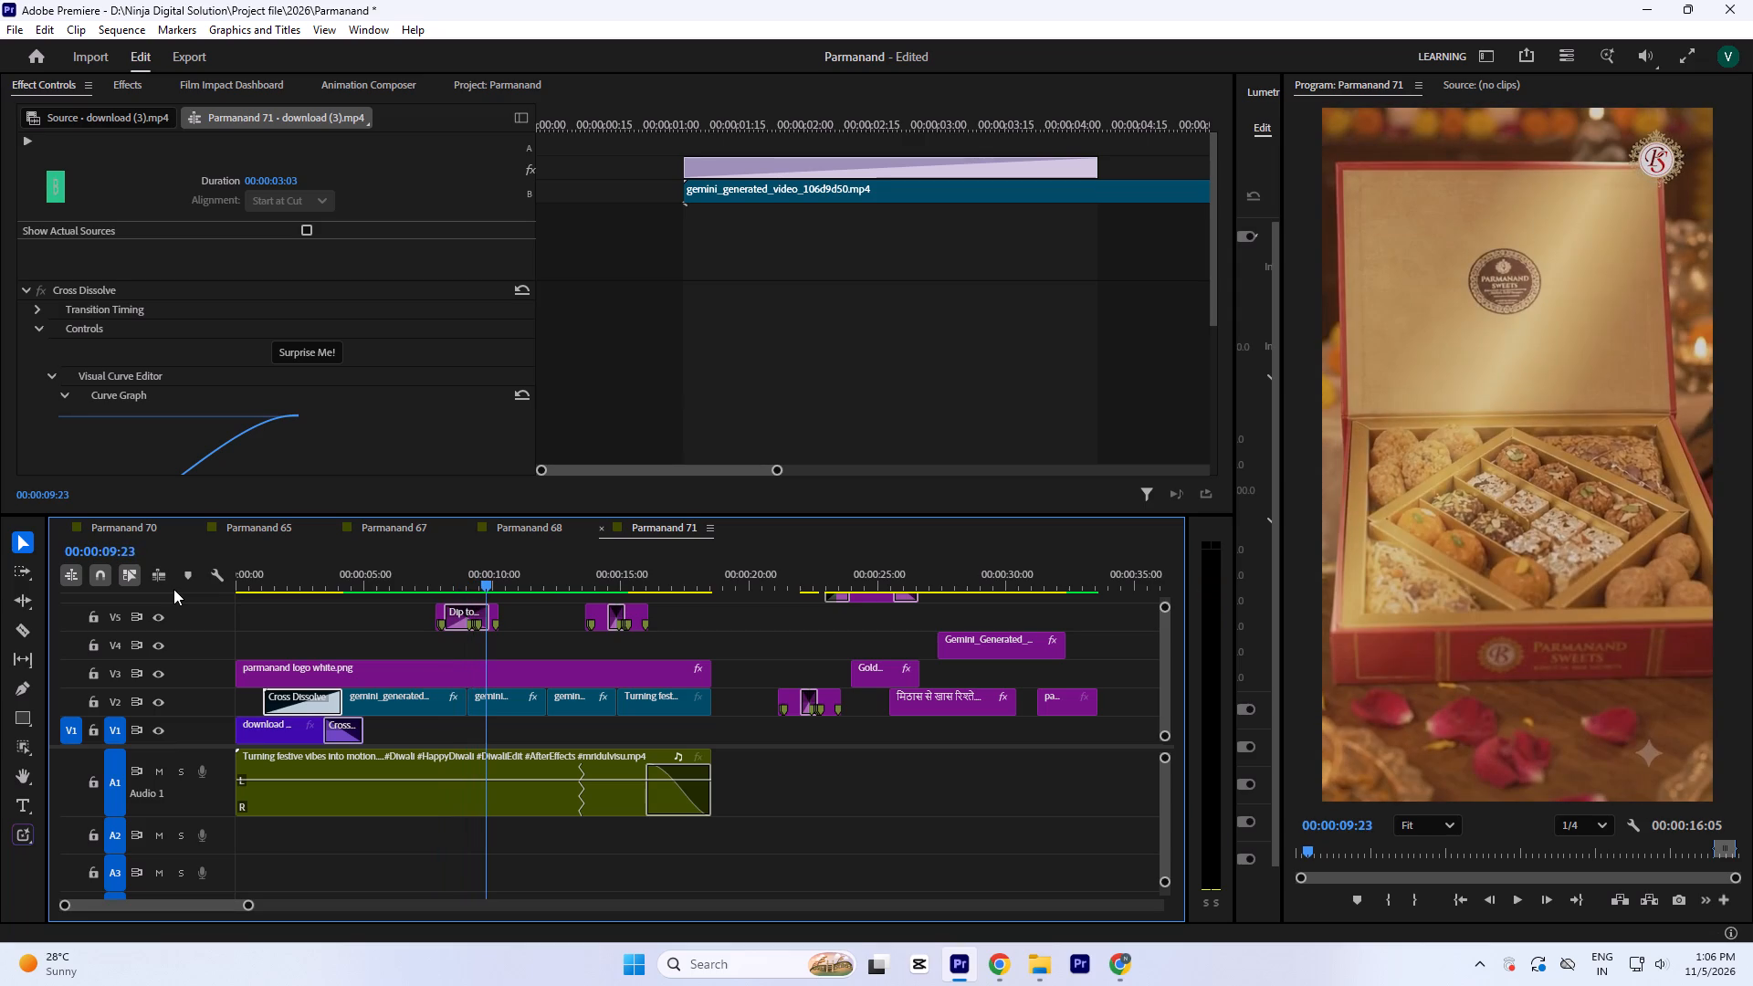
click(668, 574)
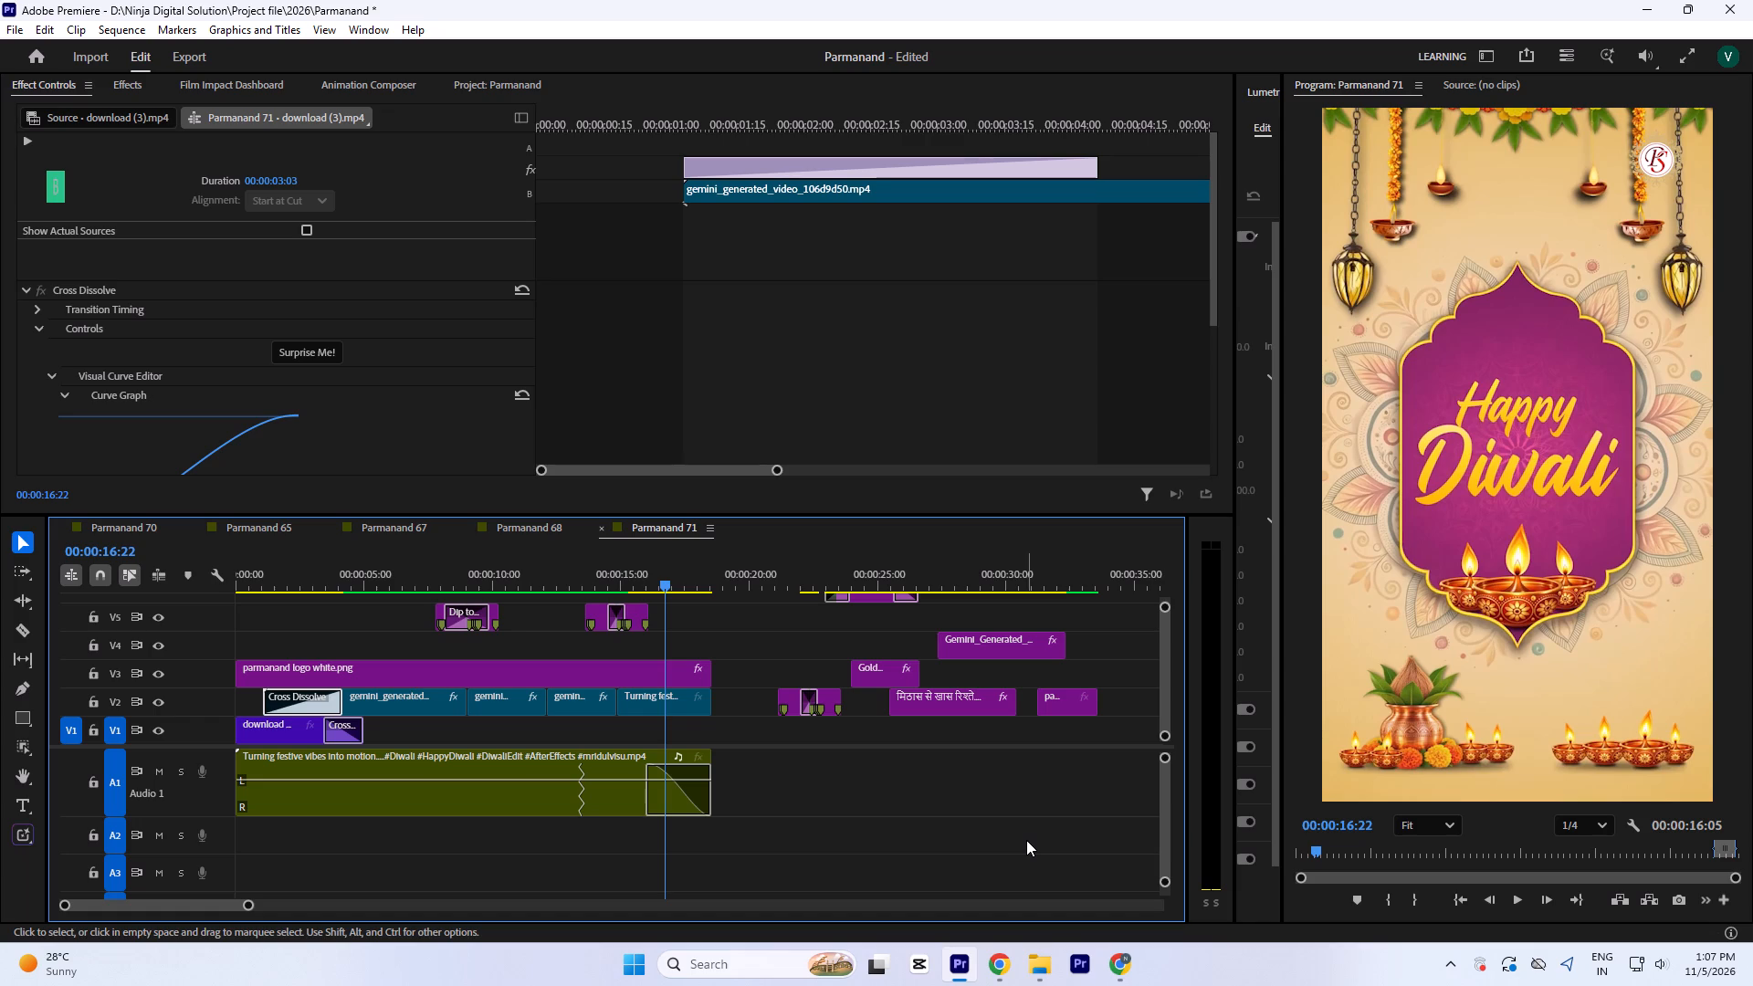
Show the Parmanand project's media items.
click(512, 82)
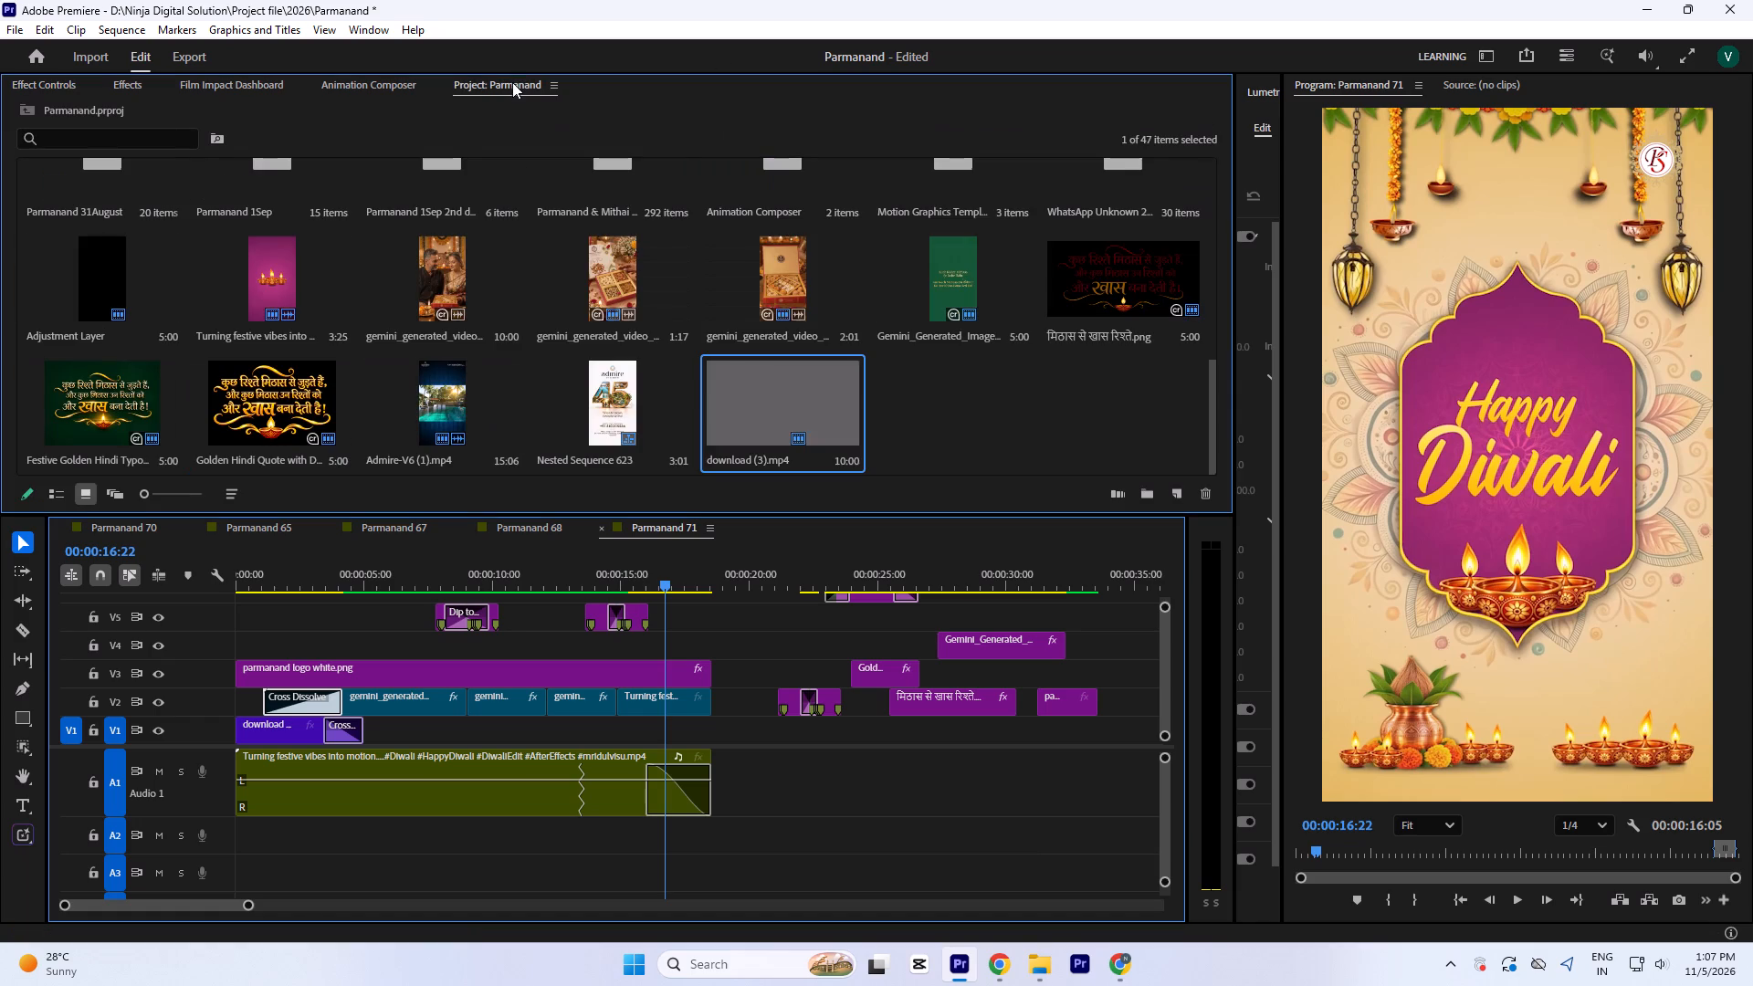
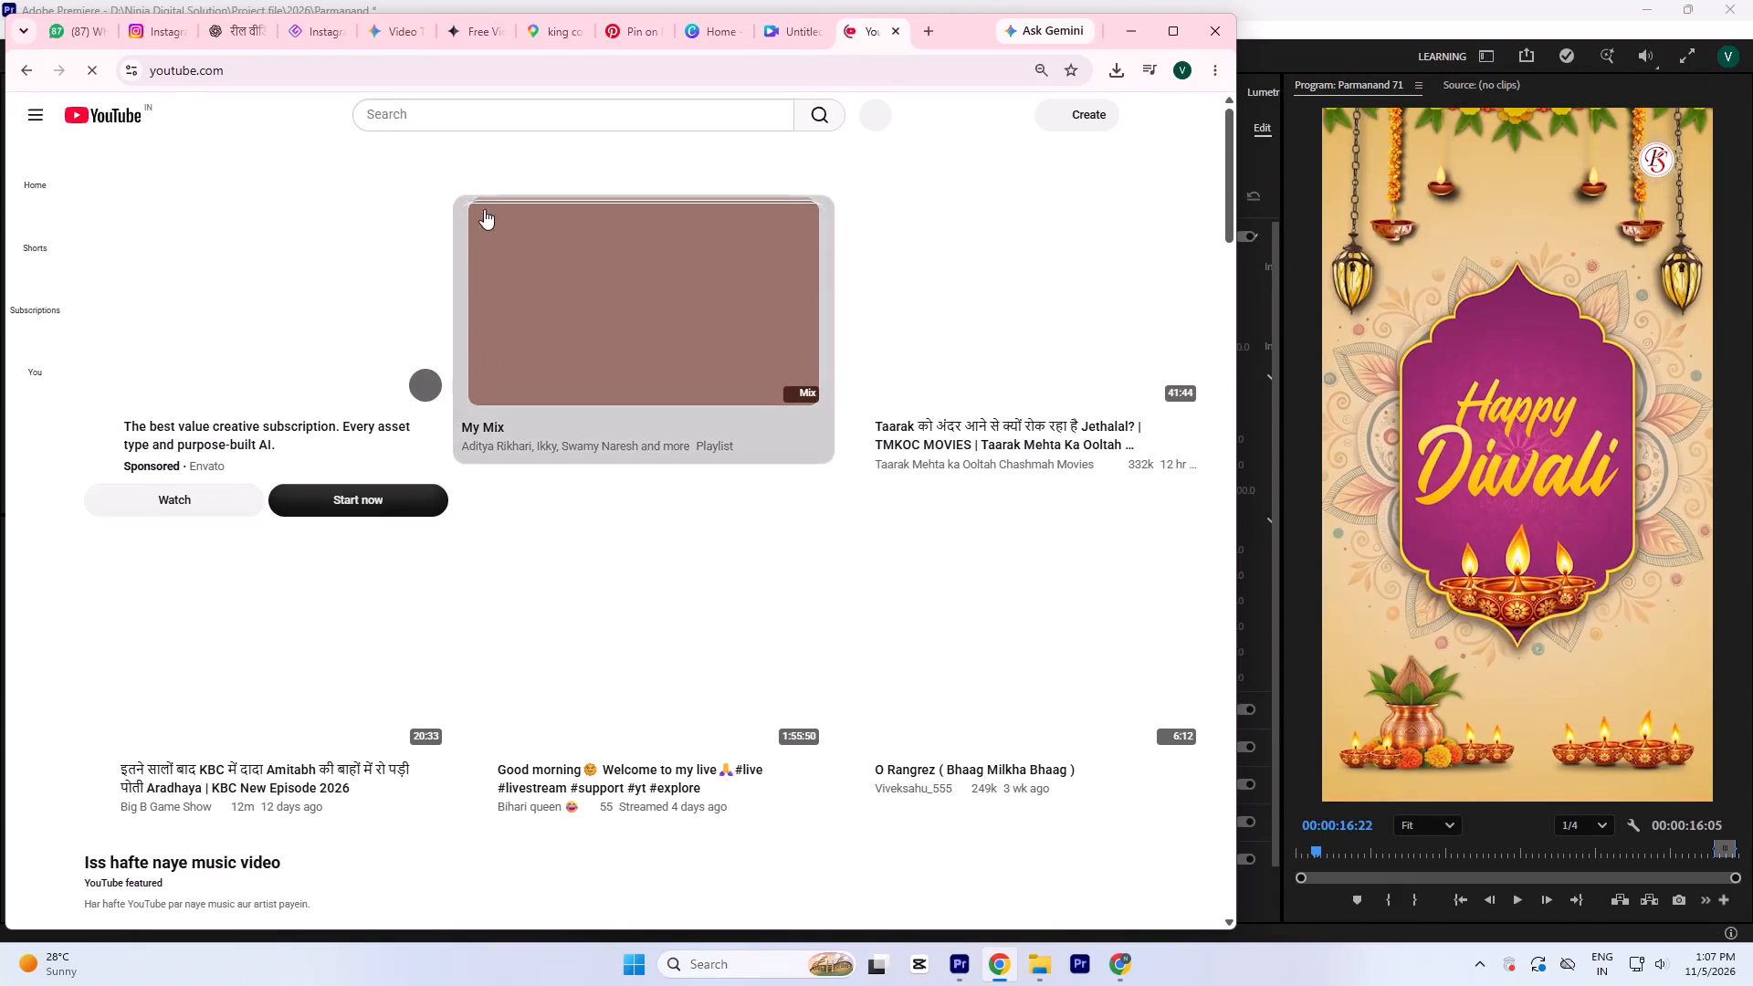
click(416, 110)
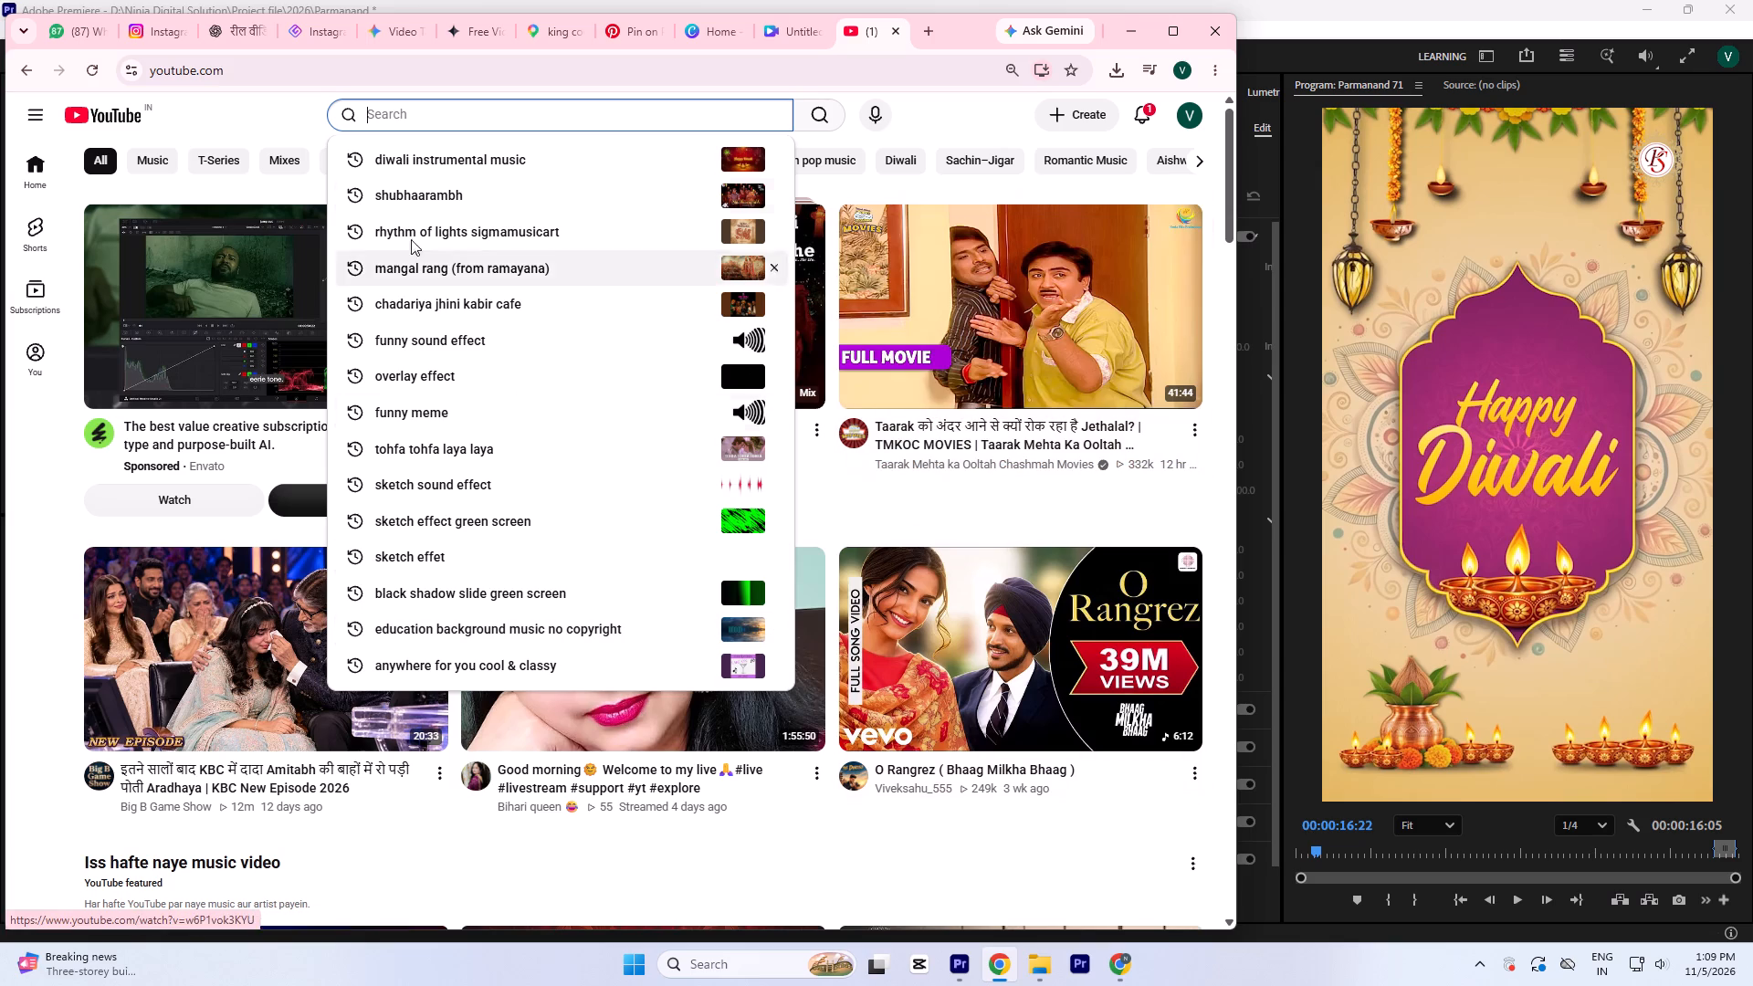
Switch to Adobe Premiere and preview the marked In-to-Out range of the Parmanand 71 sequence.
click(960, 963)
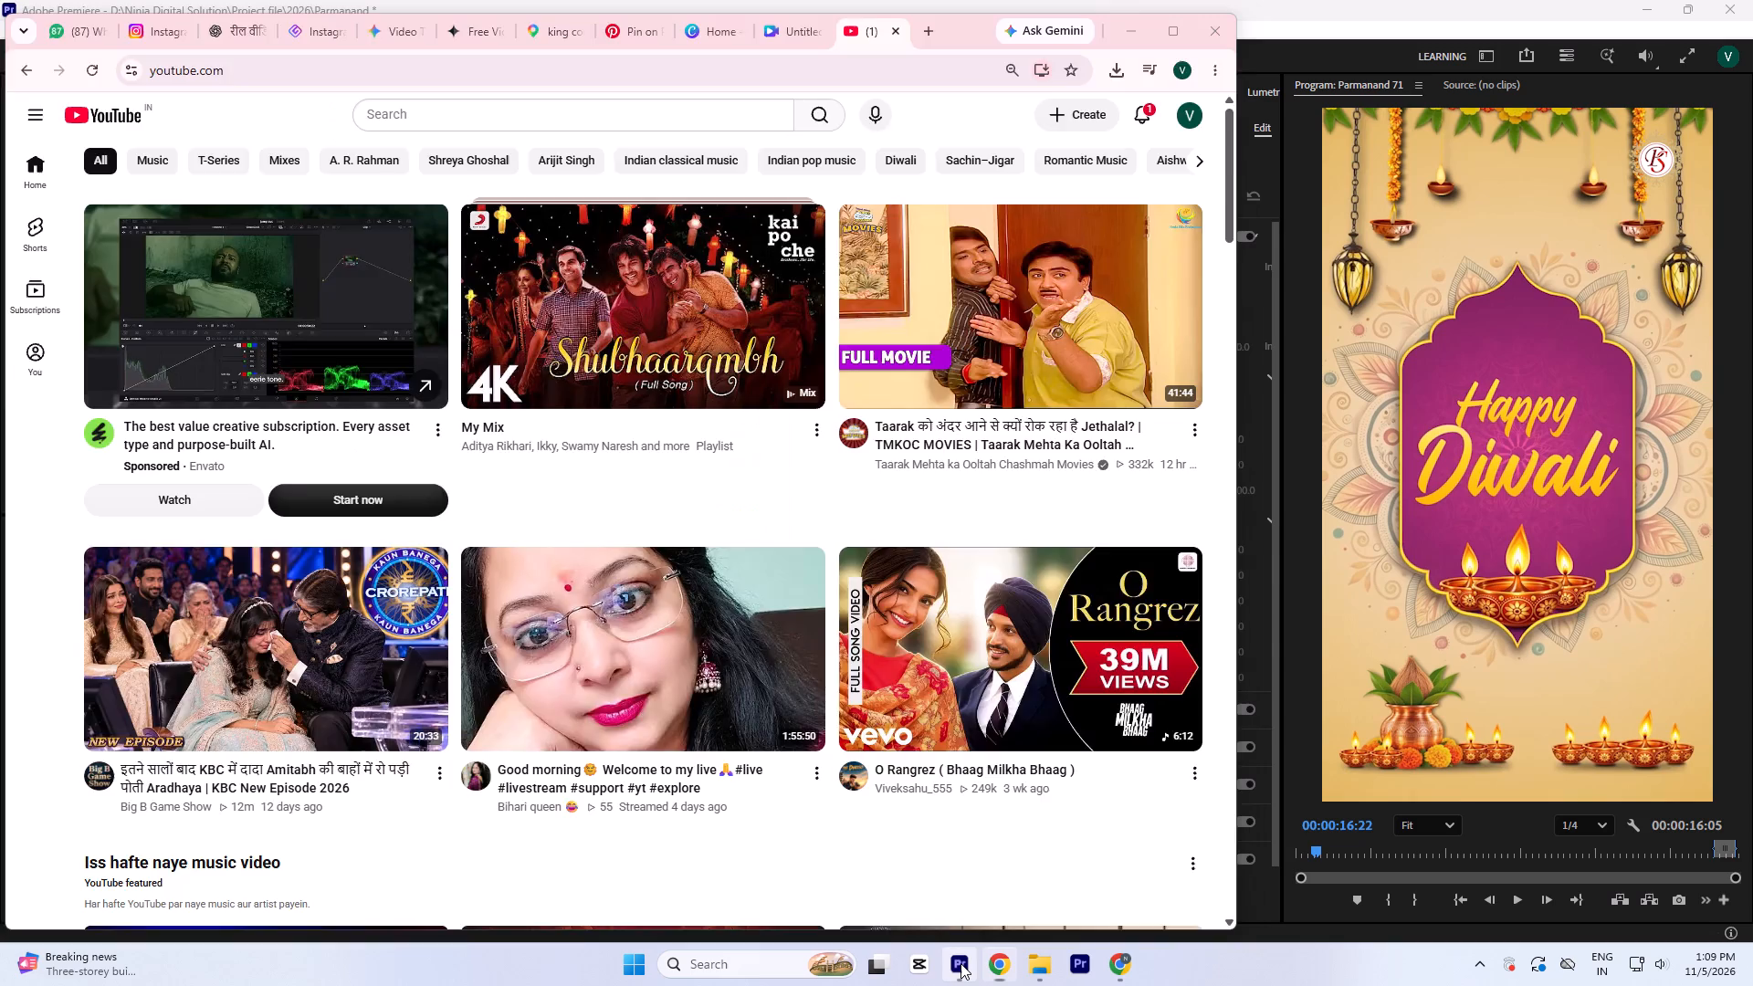
click(548, 582)
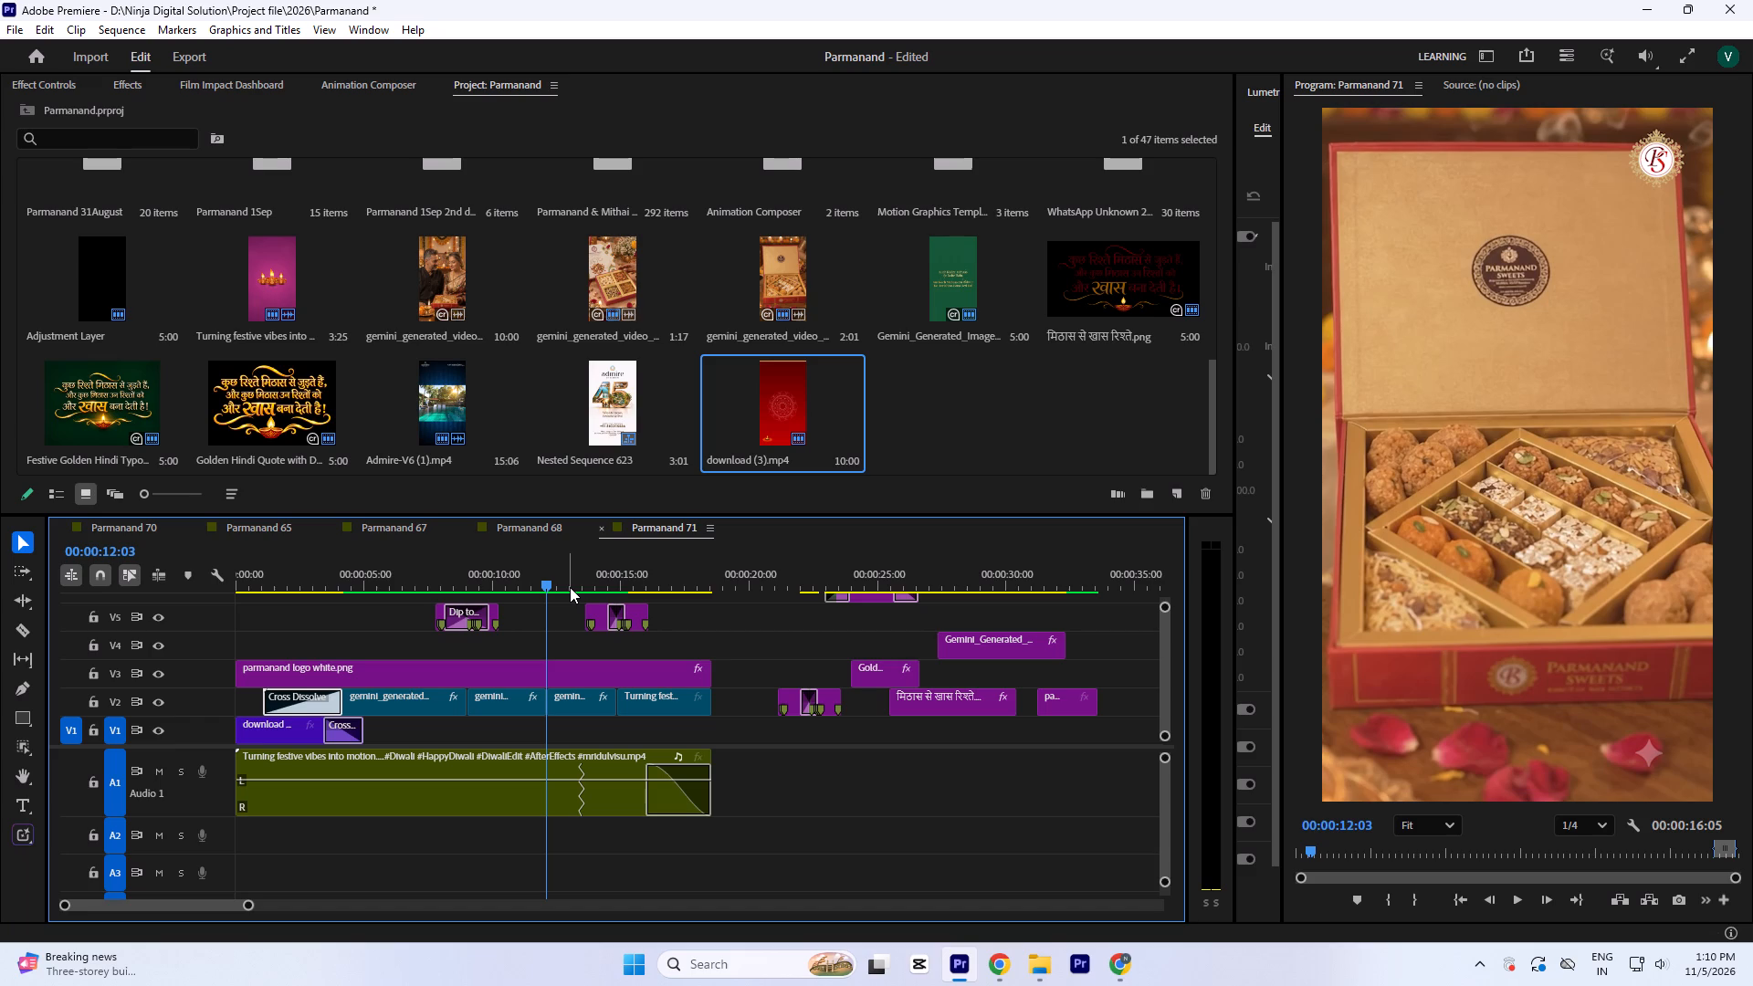
key(Return)
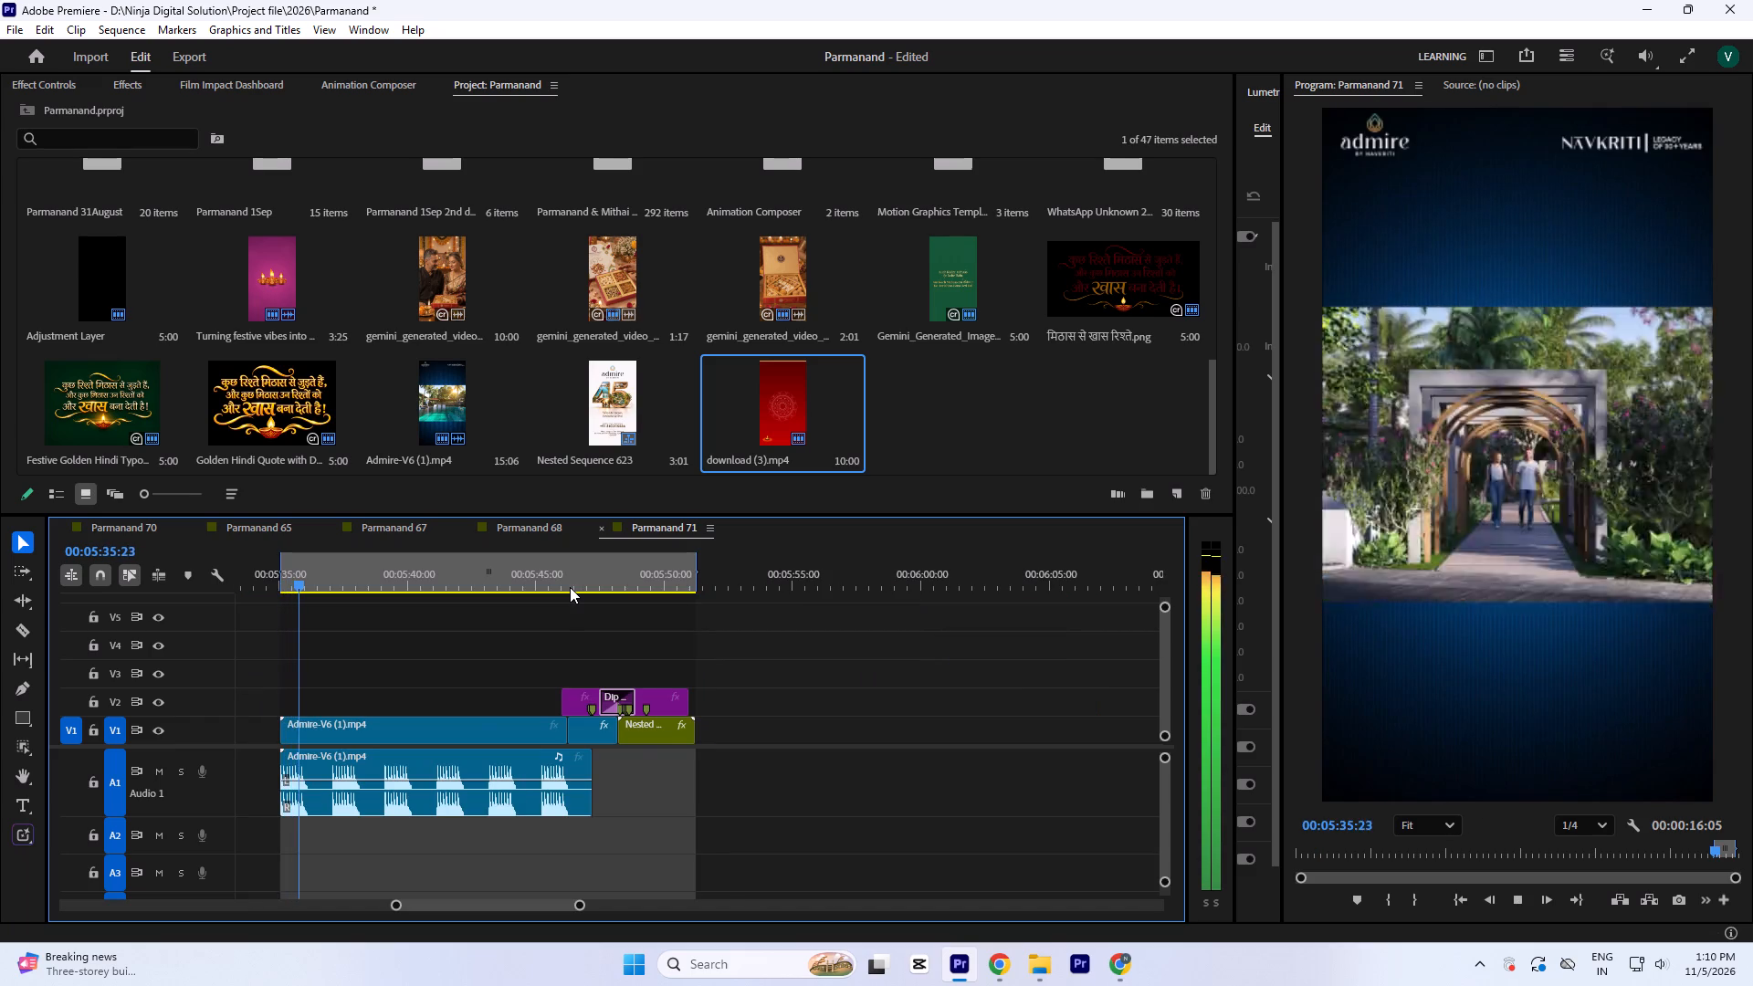
key(space)
Set the In point of the Parmanand 71 sequence at its very start.
text(---)
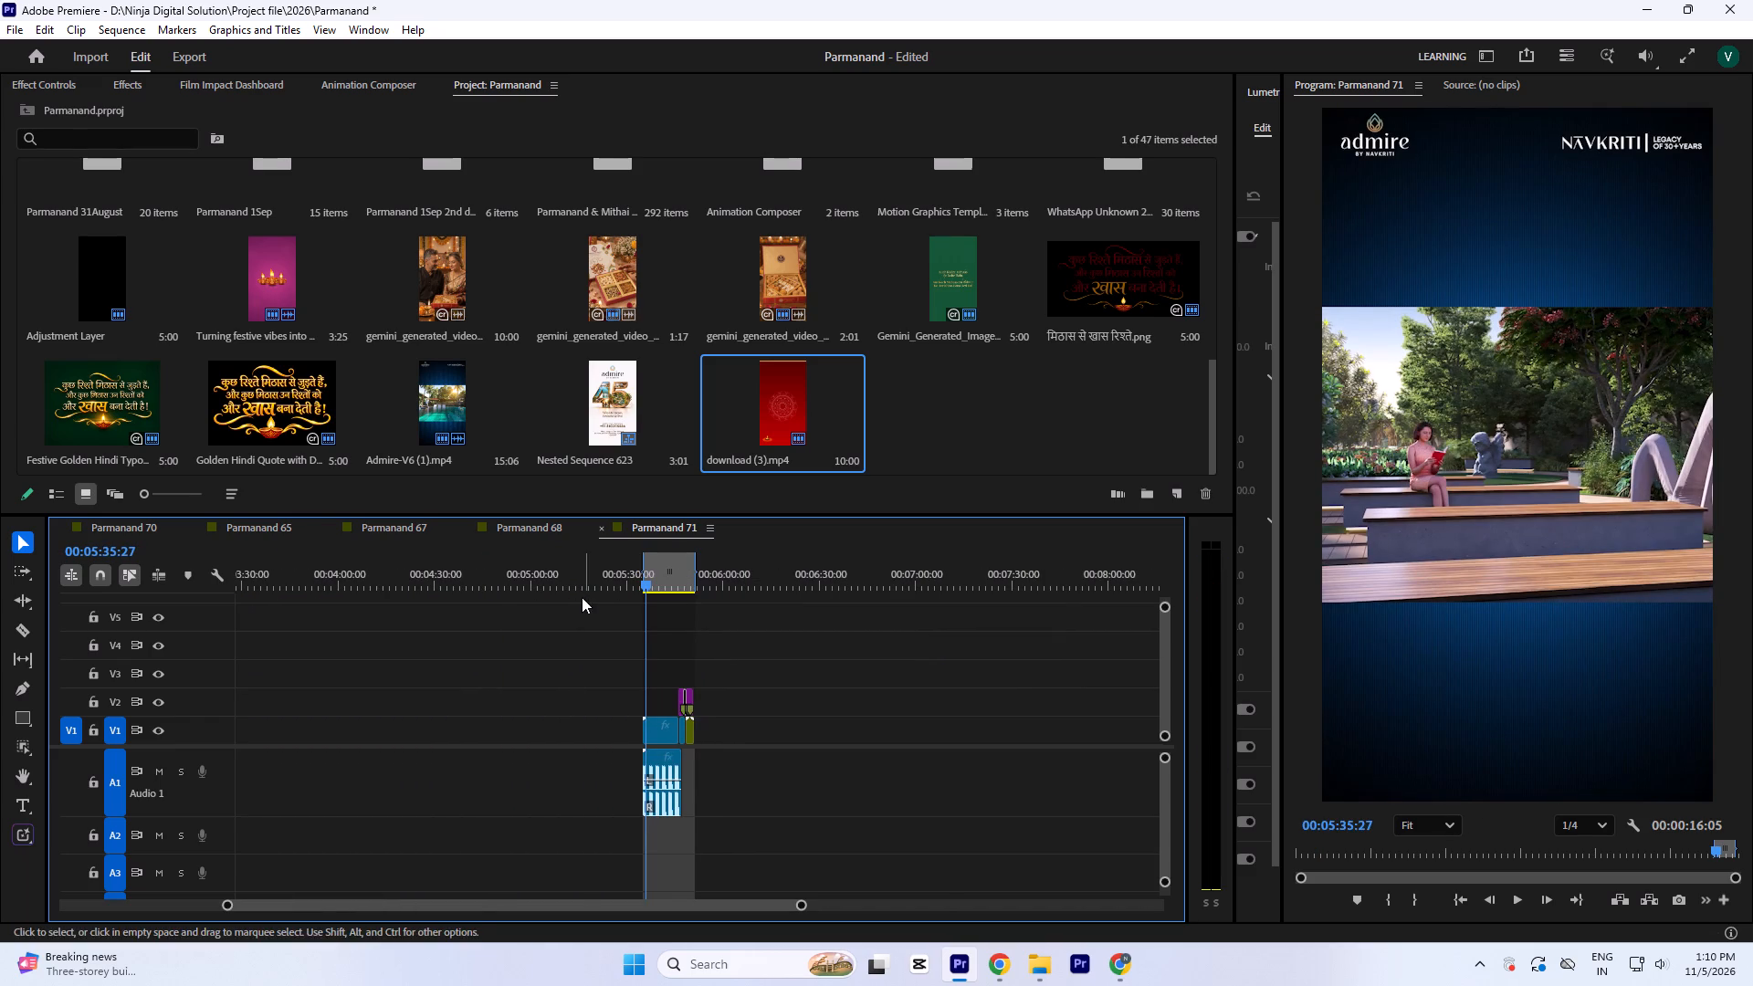
key(minus)
key(minus)
key(minus)
drag(275, 558, 76, 603)
text(i==)
Play the sequence from its In point, examining the dissolve from the red Hindi quote clip into the couple footage.
key(Return)
text(==)
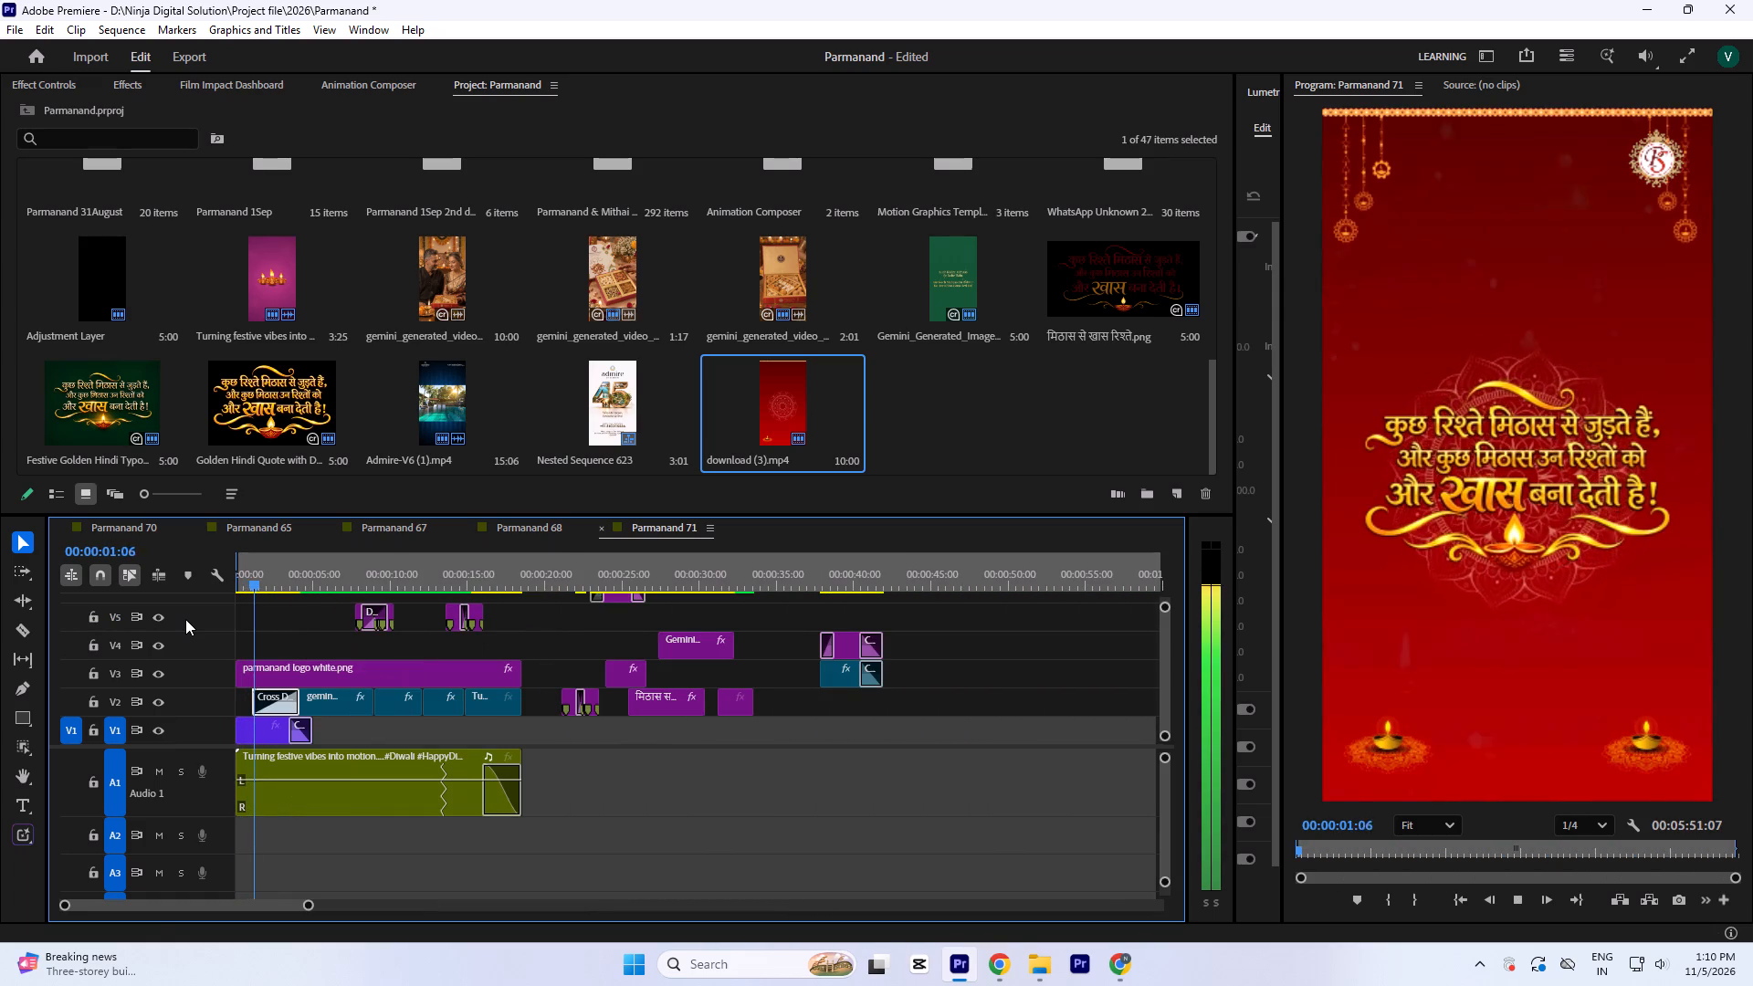
key(space)
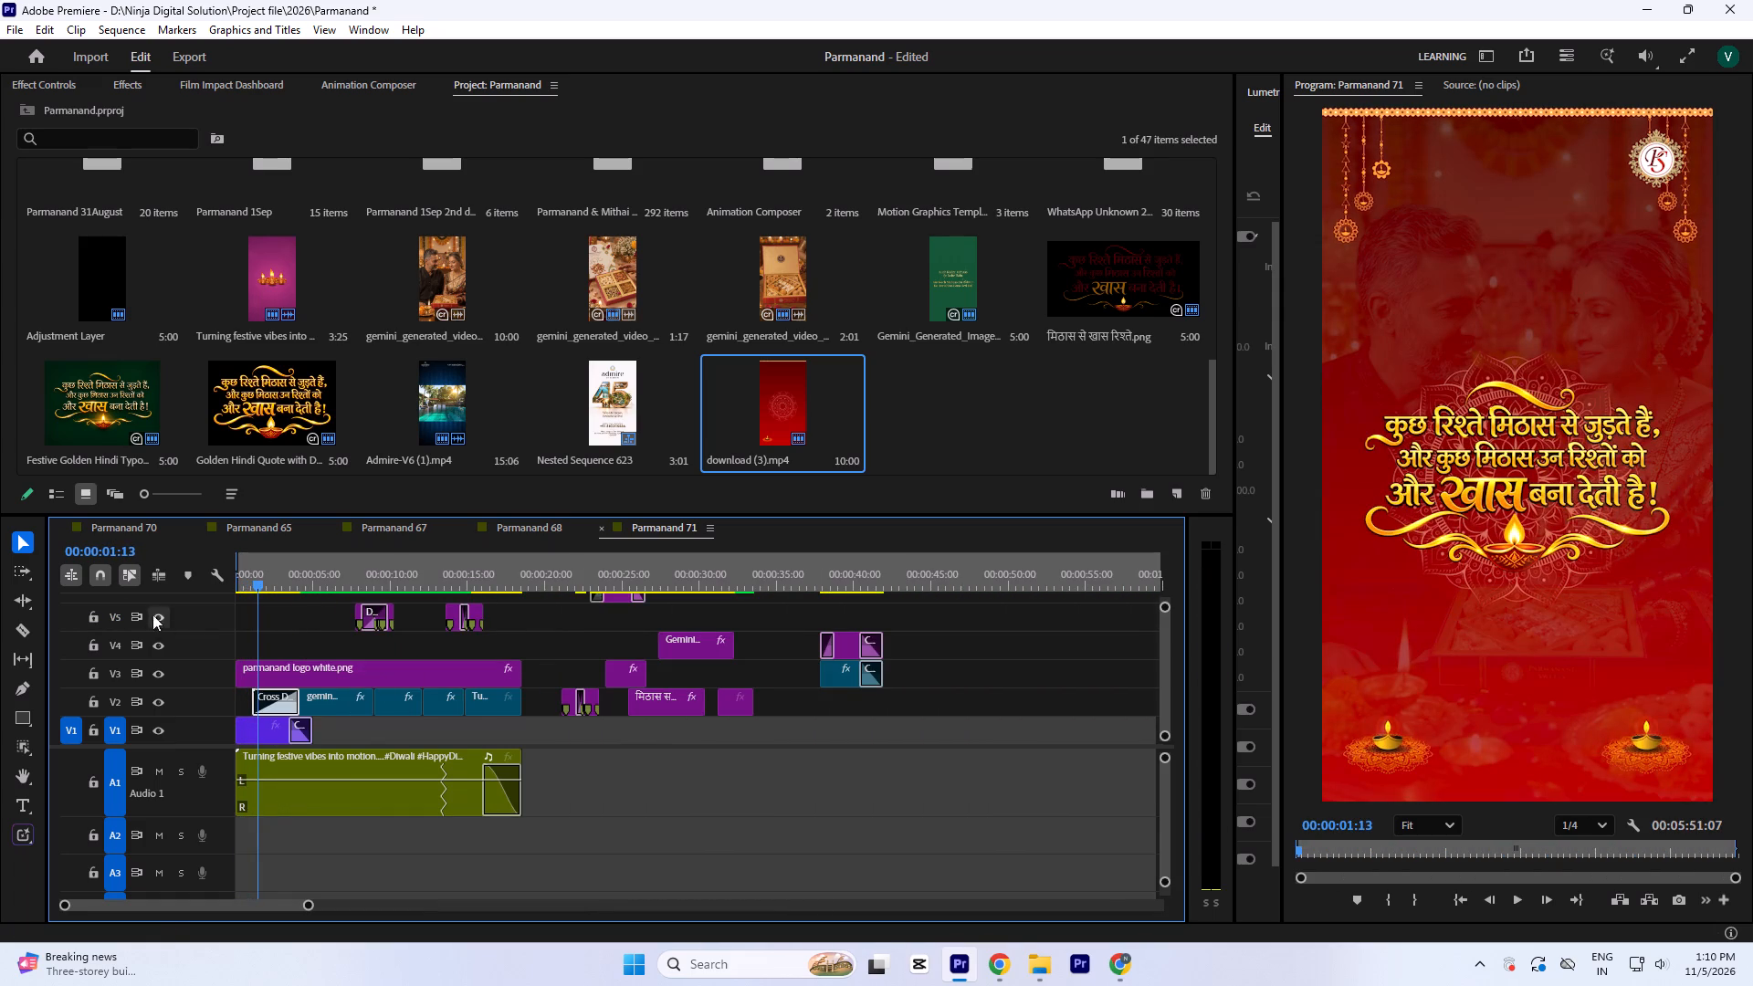
click(274, 582)
key(space)
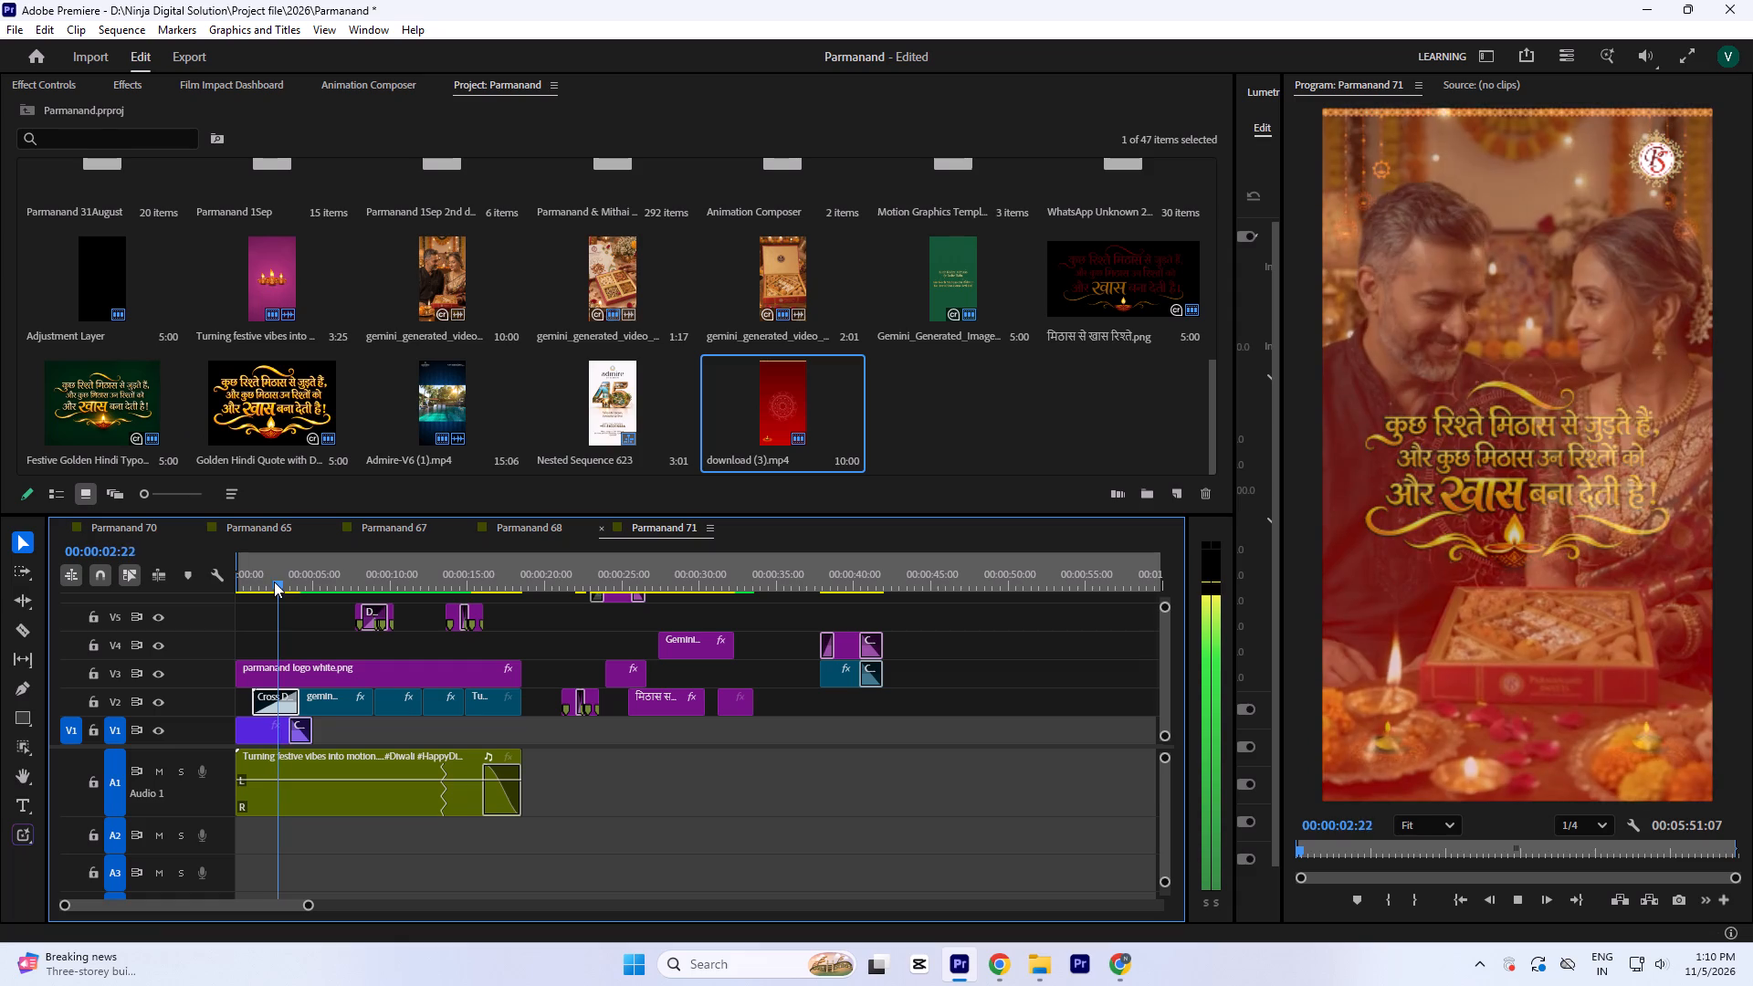
key(space)
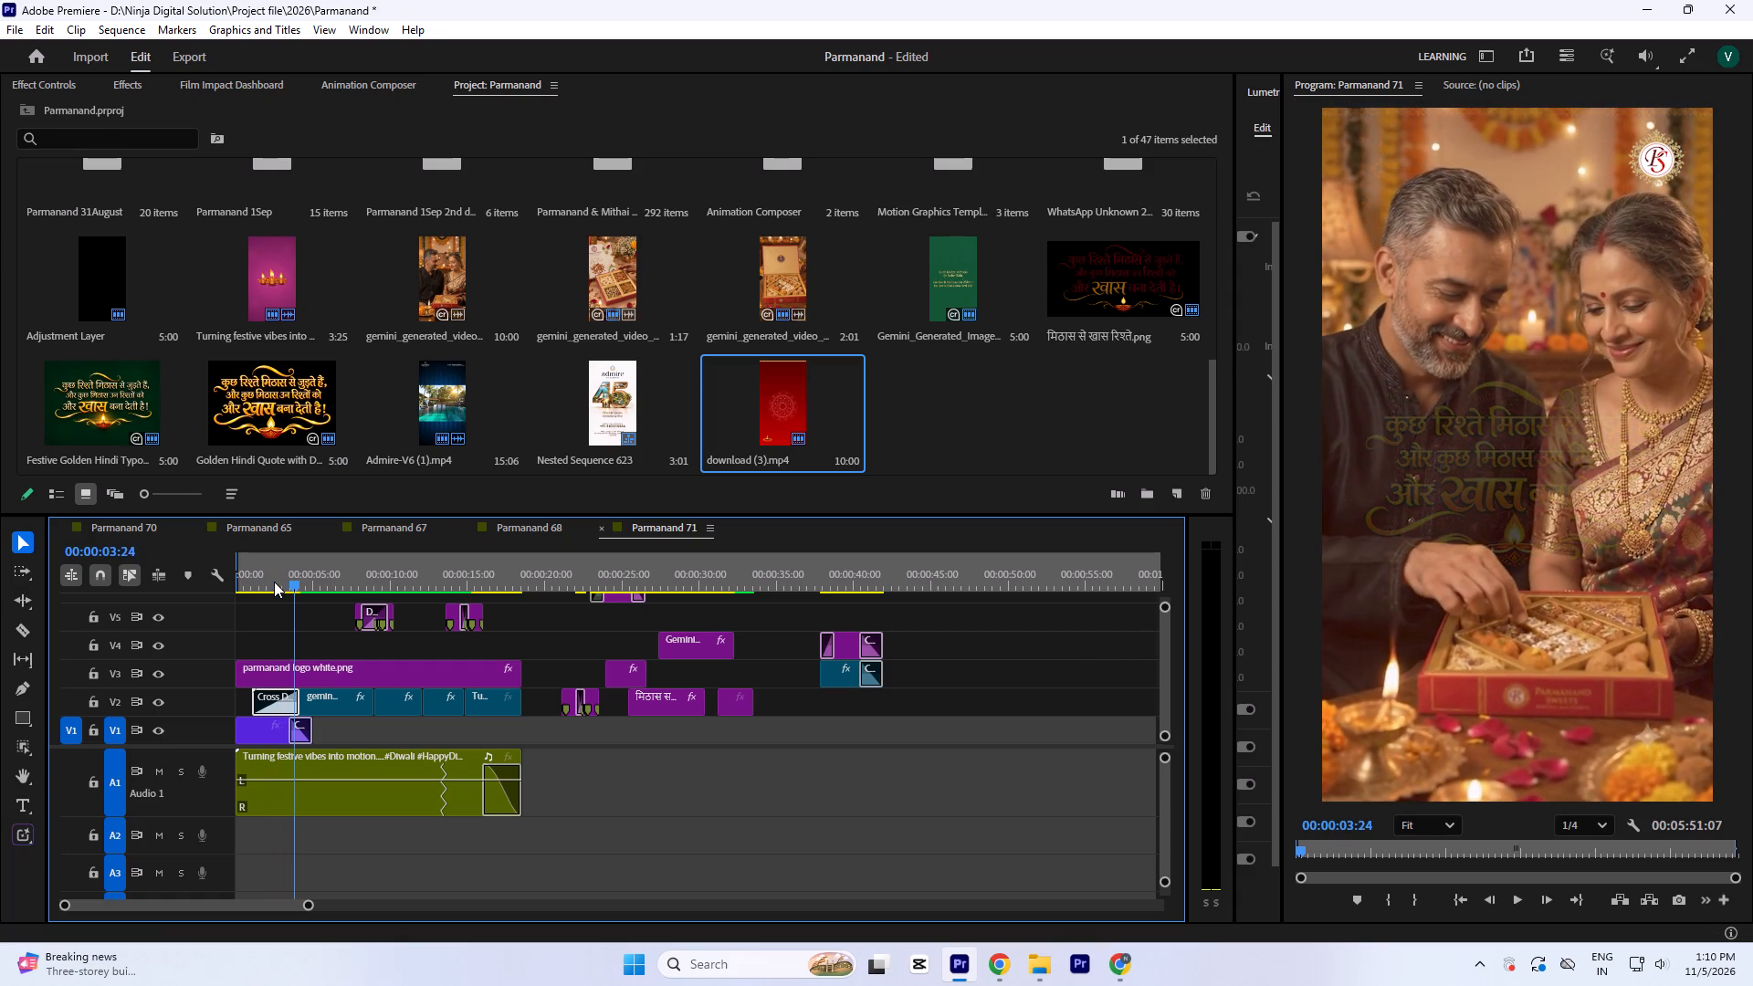
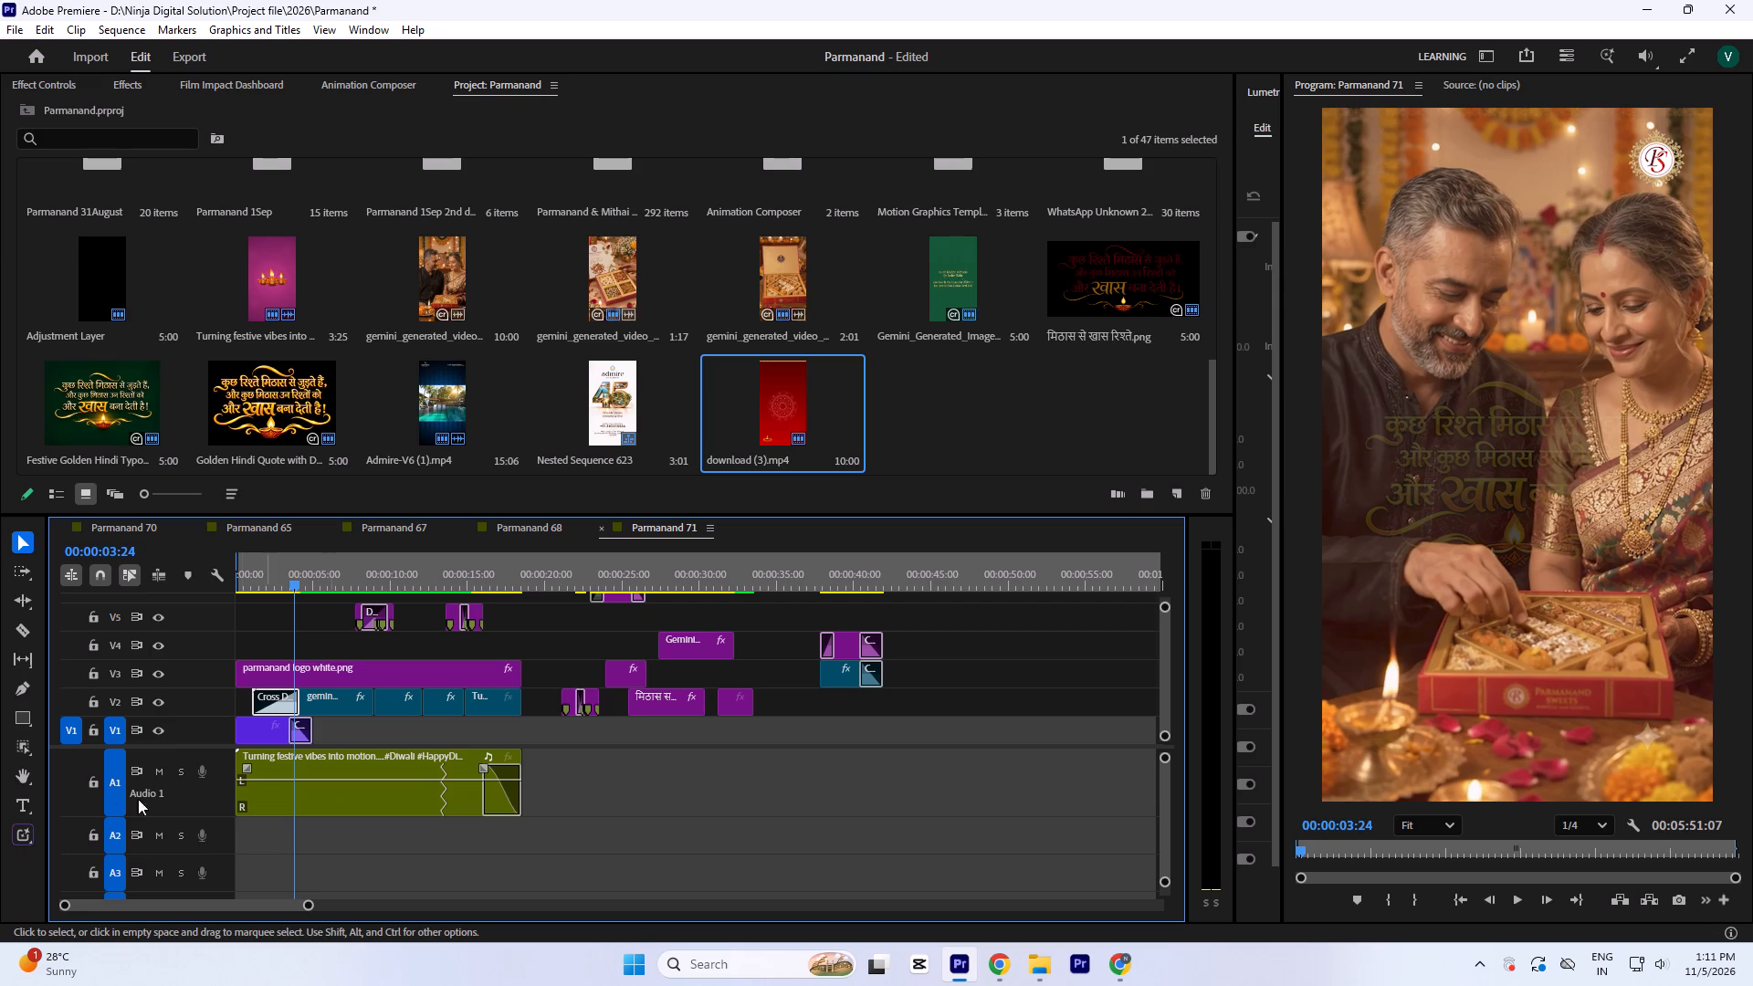
Play the Parmanand 71 sequence from its start through the dry fruit box footage, then replay the opening, examining the Hindi quote clip and its dissolve.
drag(276, 570, 220, 583)
key(space)
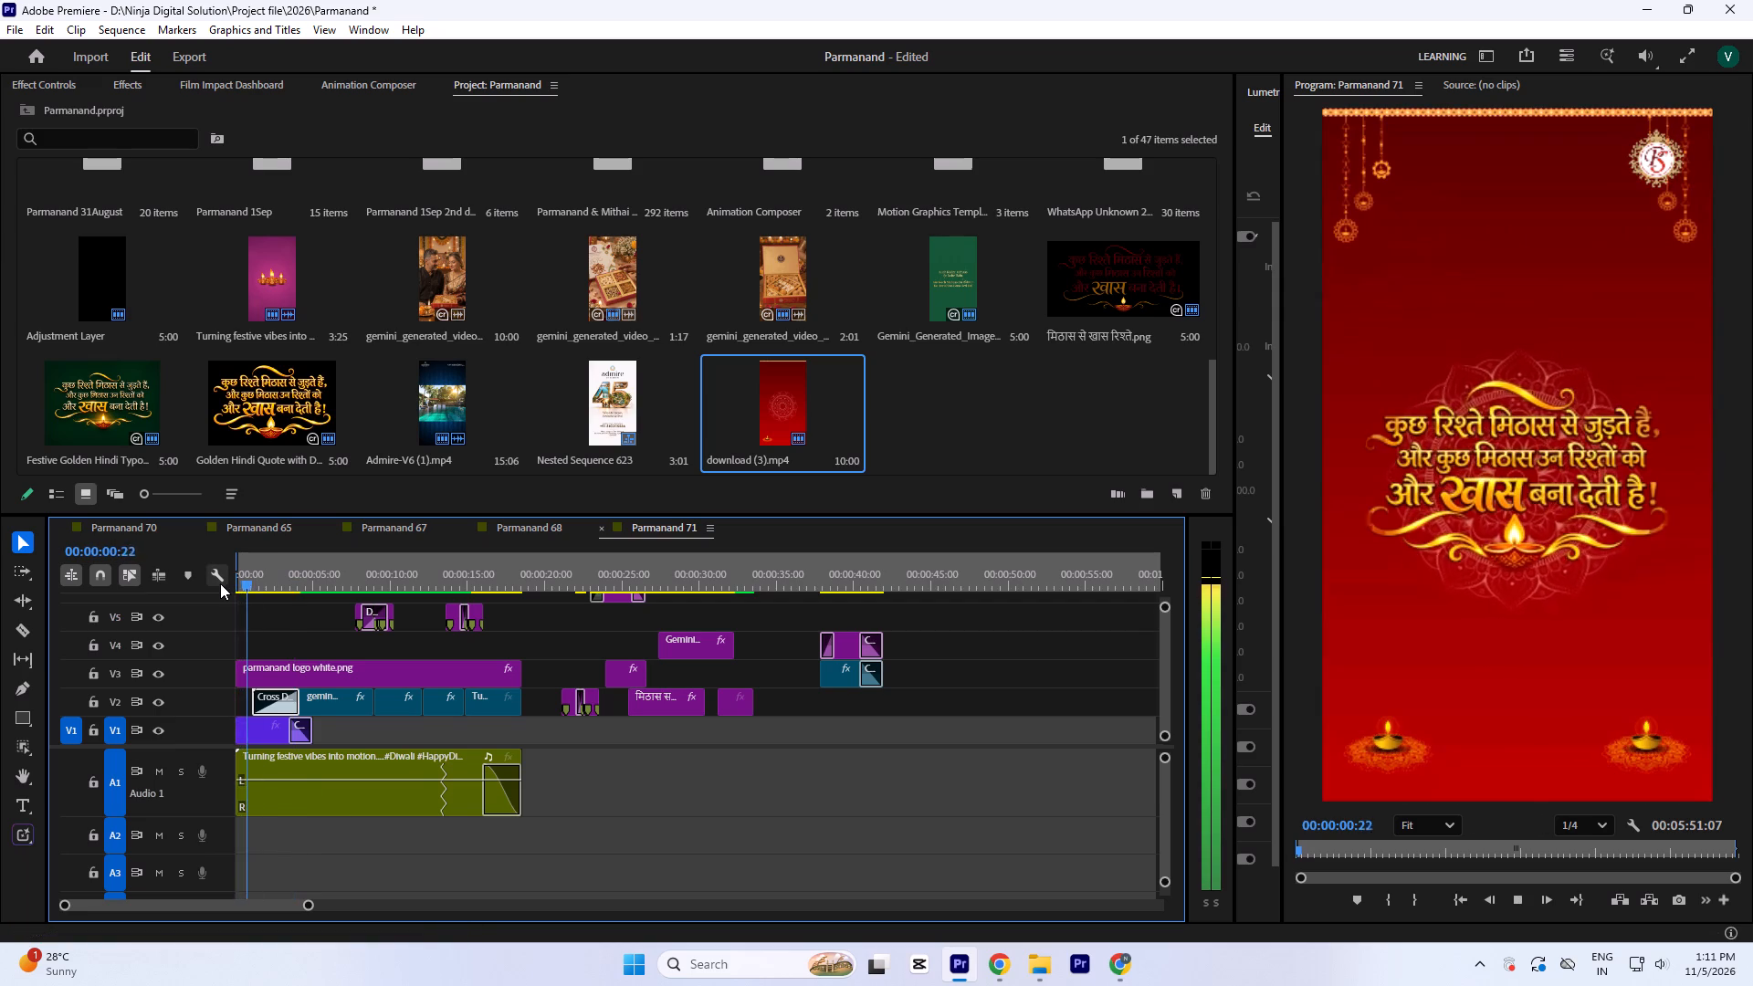
key(space)
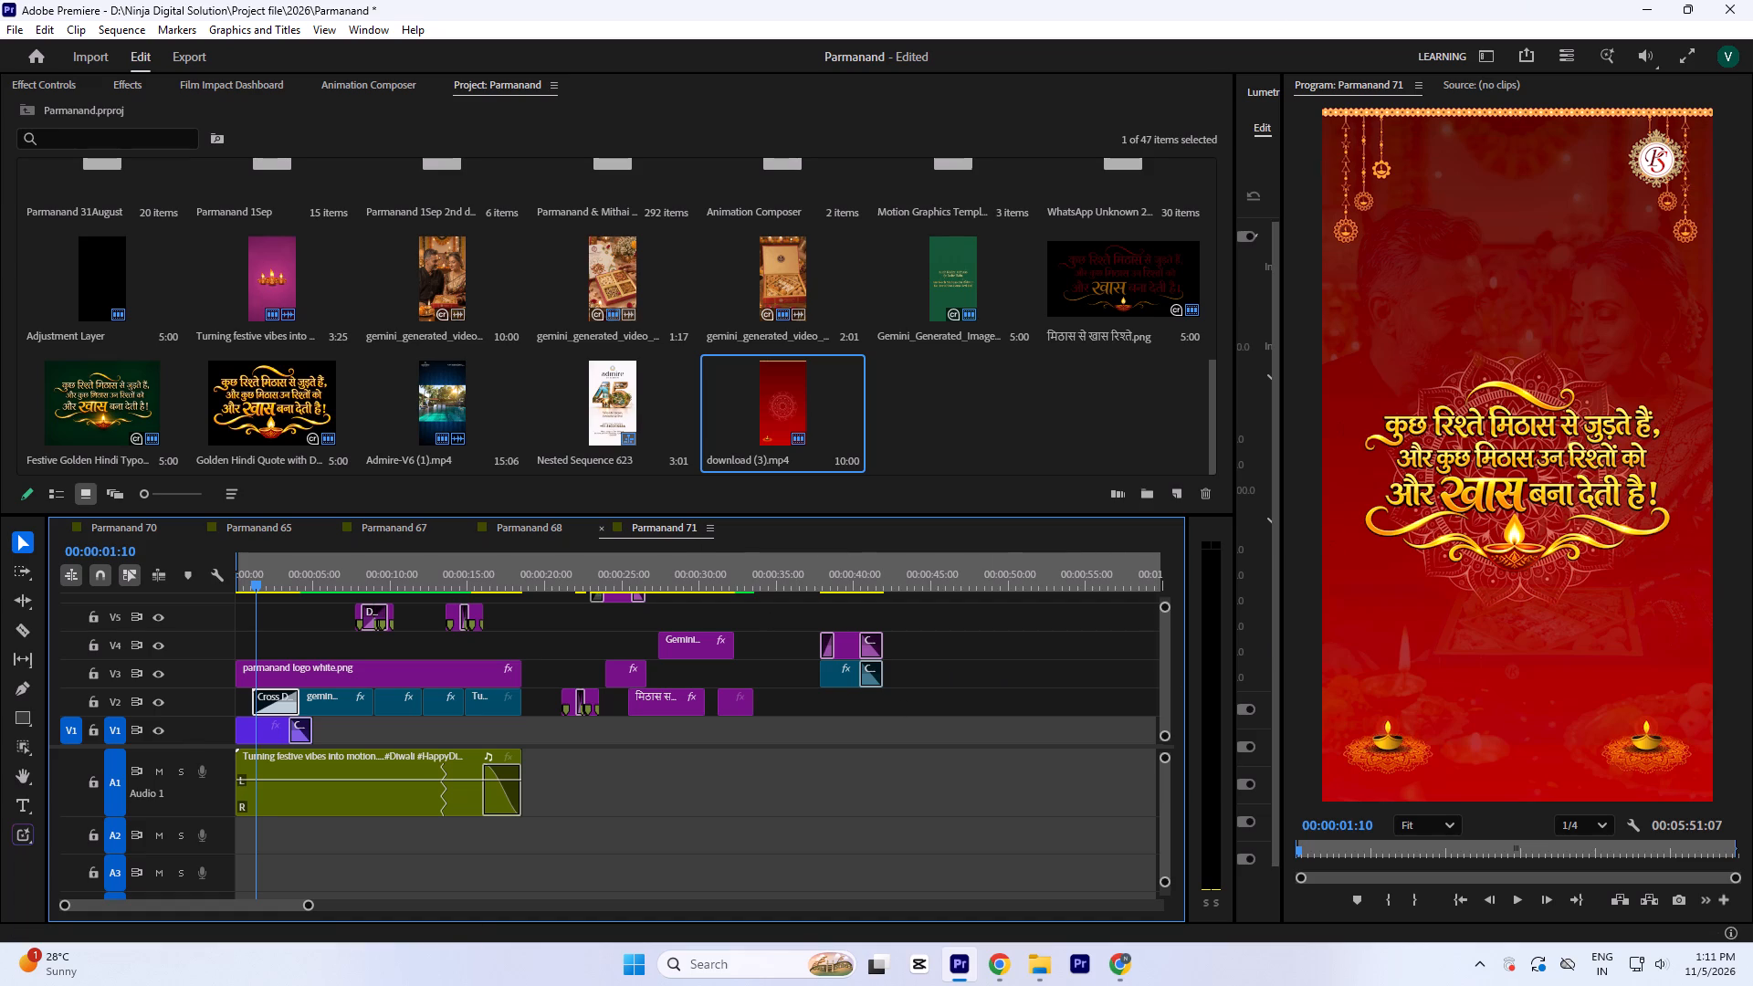
click(267, 590)
key(space)
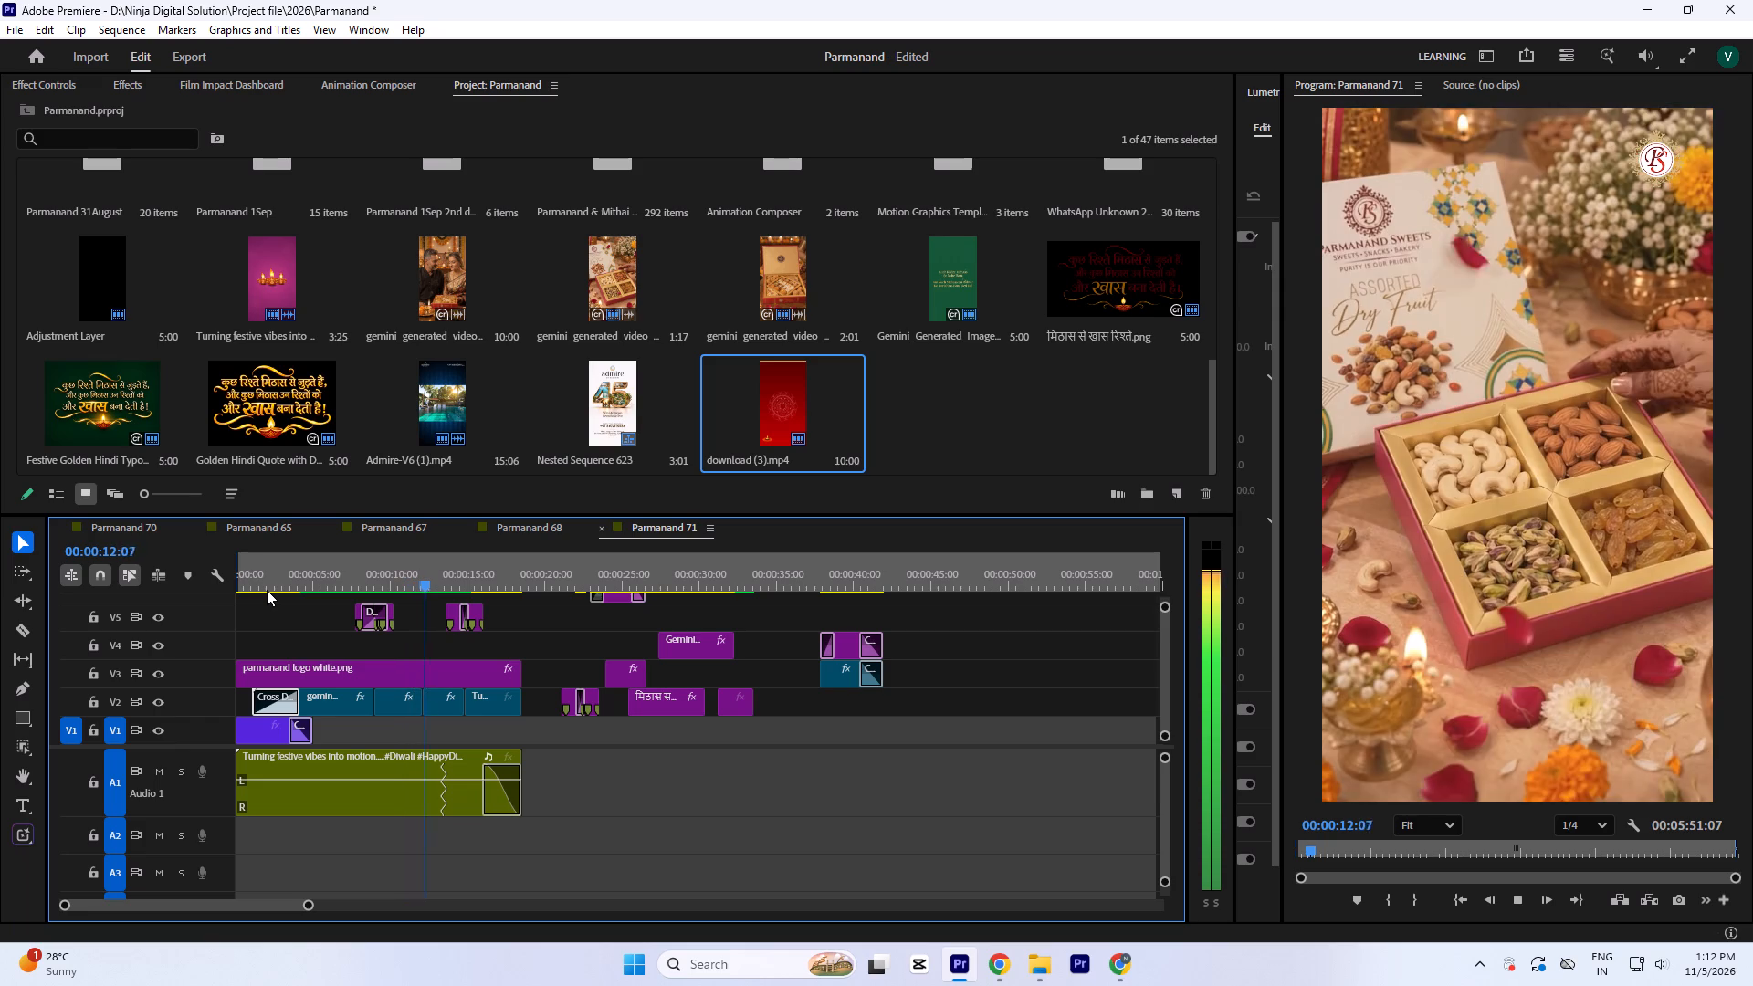
key(space)
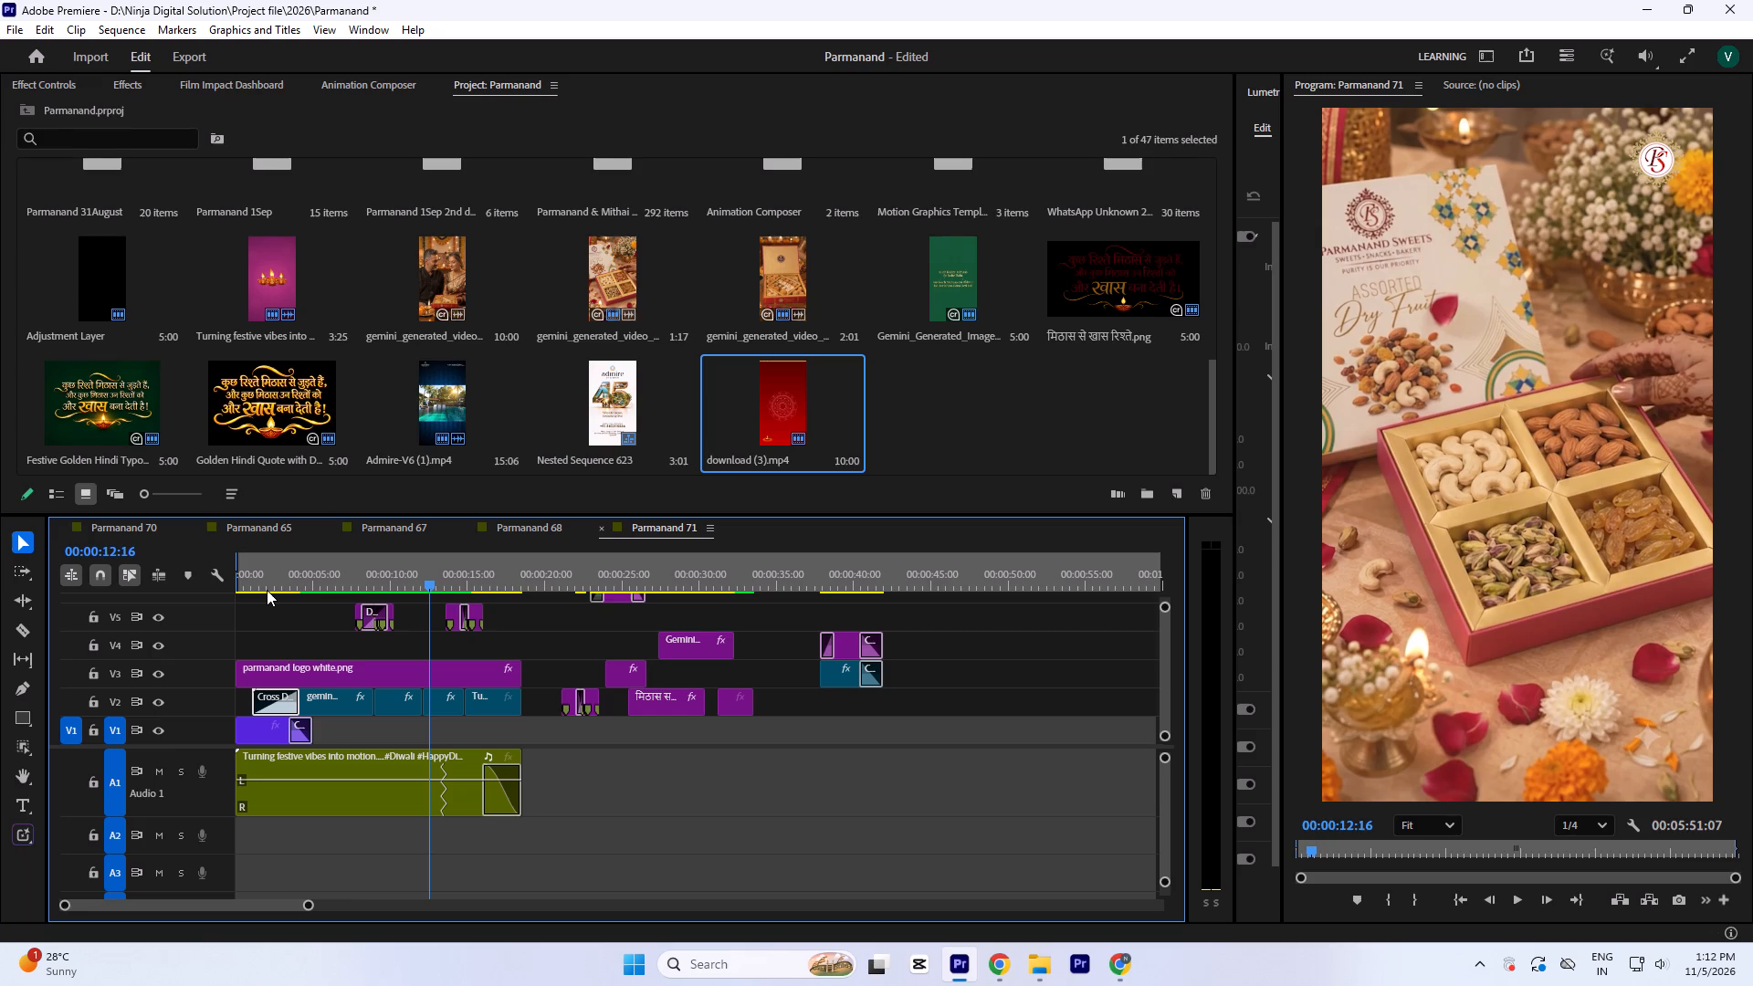
key(Return)
key(space)
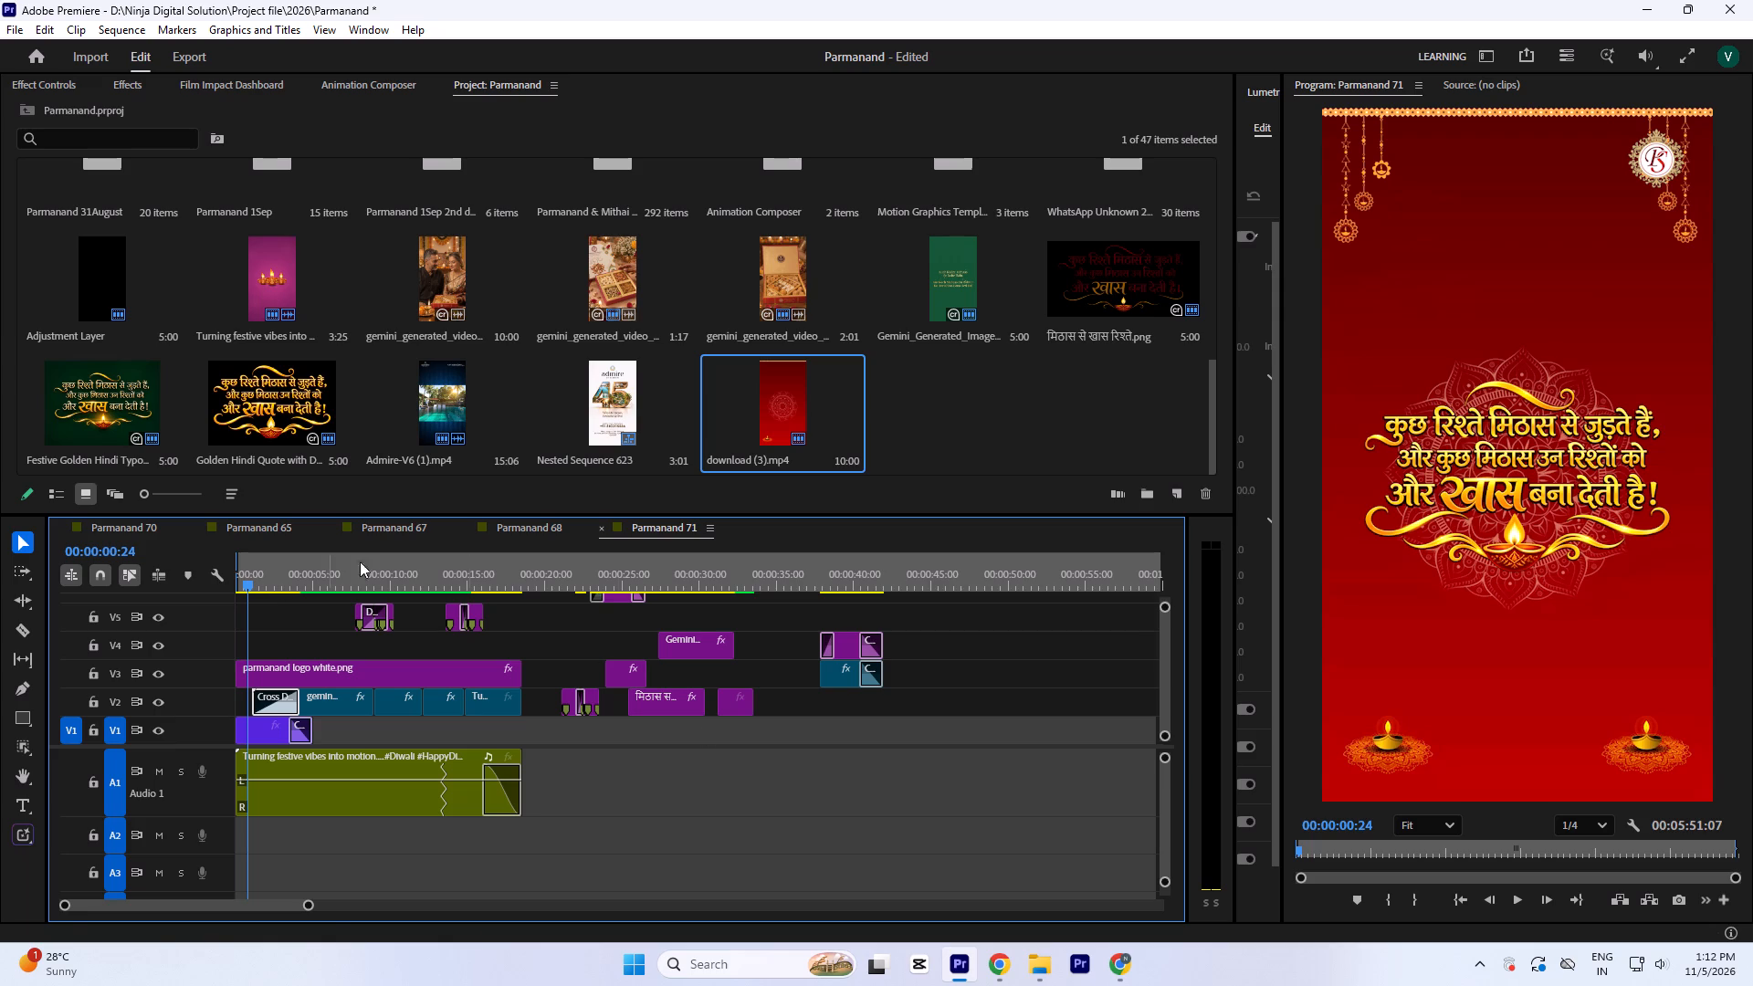
Switch to the Chrome window showing YouTube.
click(988, 969)
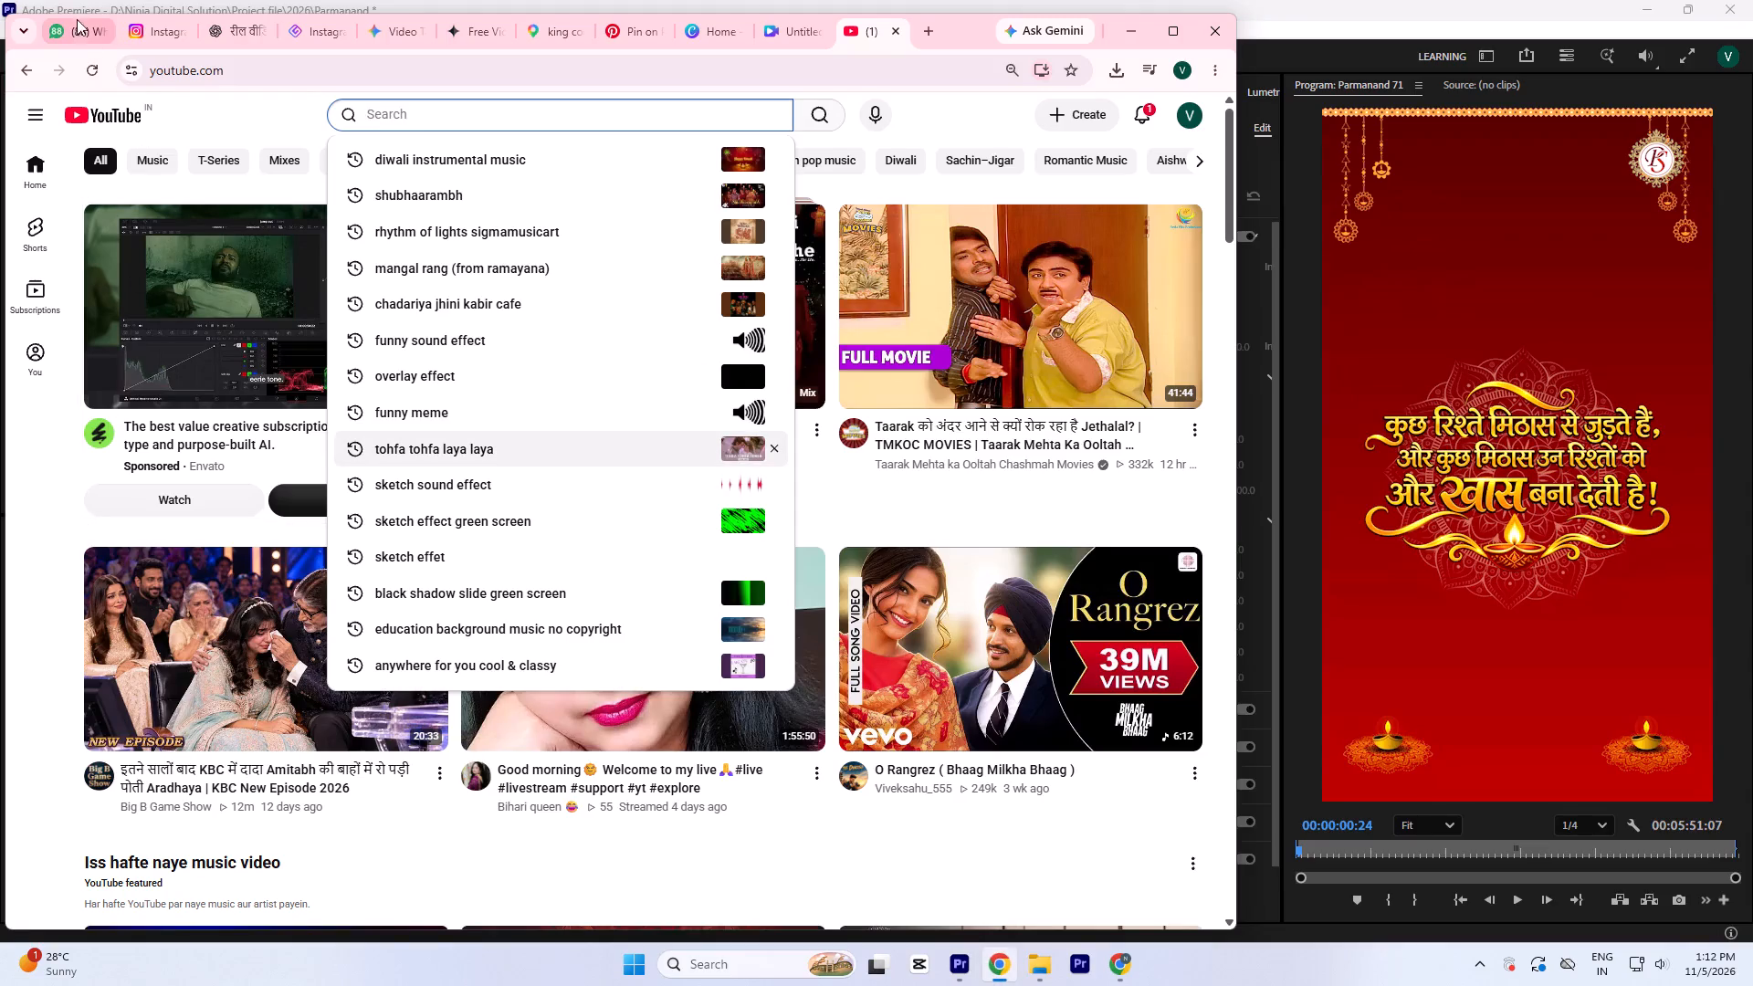
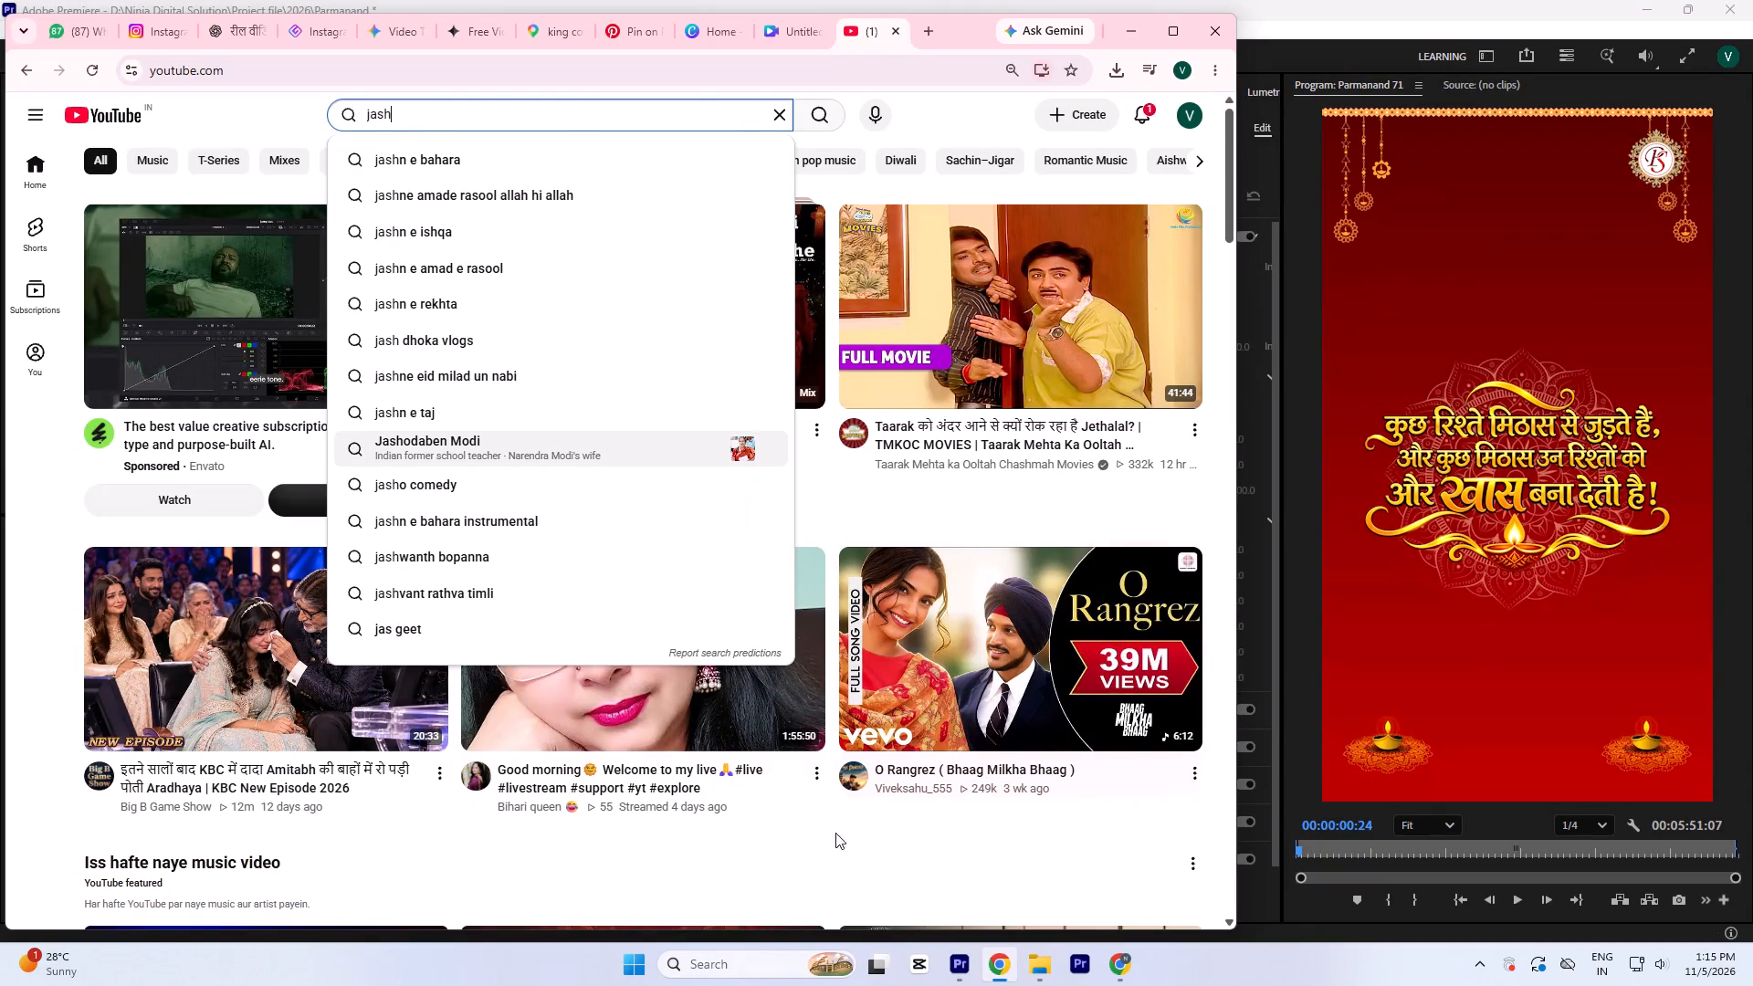
Switch to File Explorer and search the Downloads folder for "jas".
click(1032, 974)
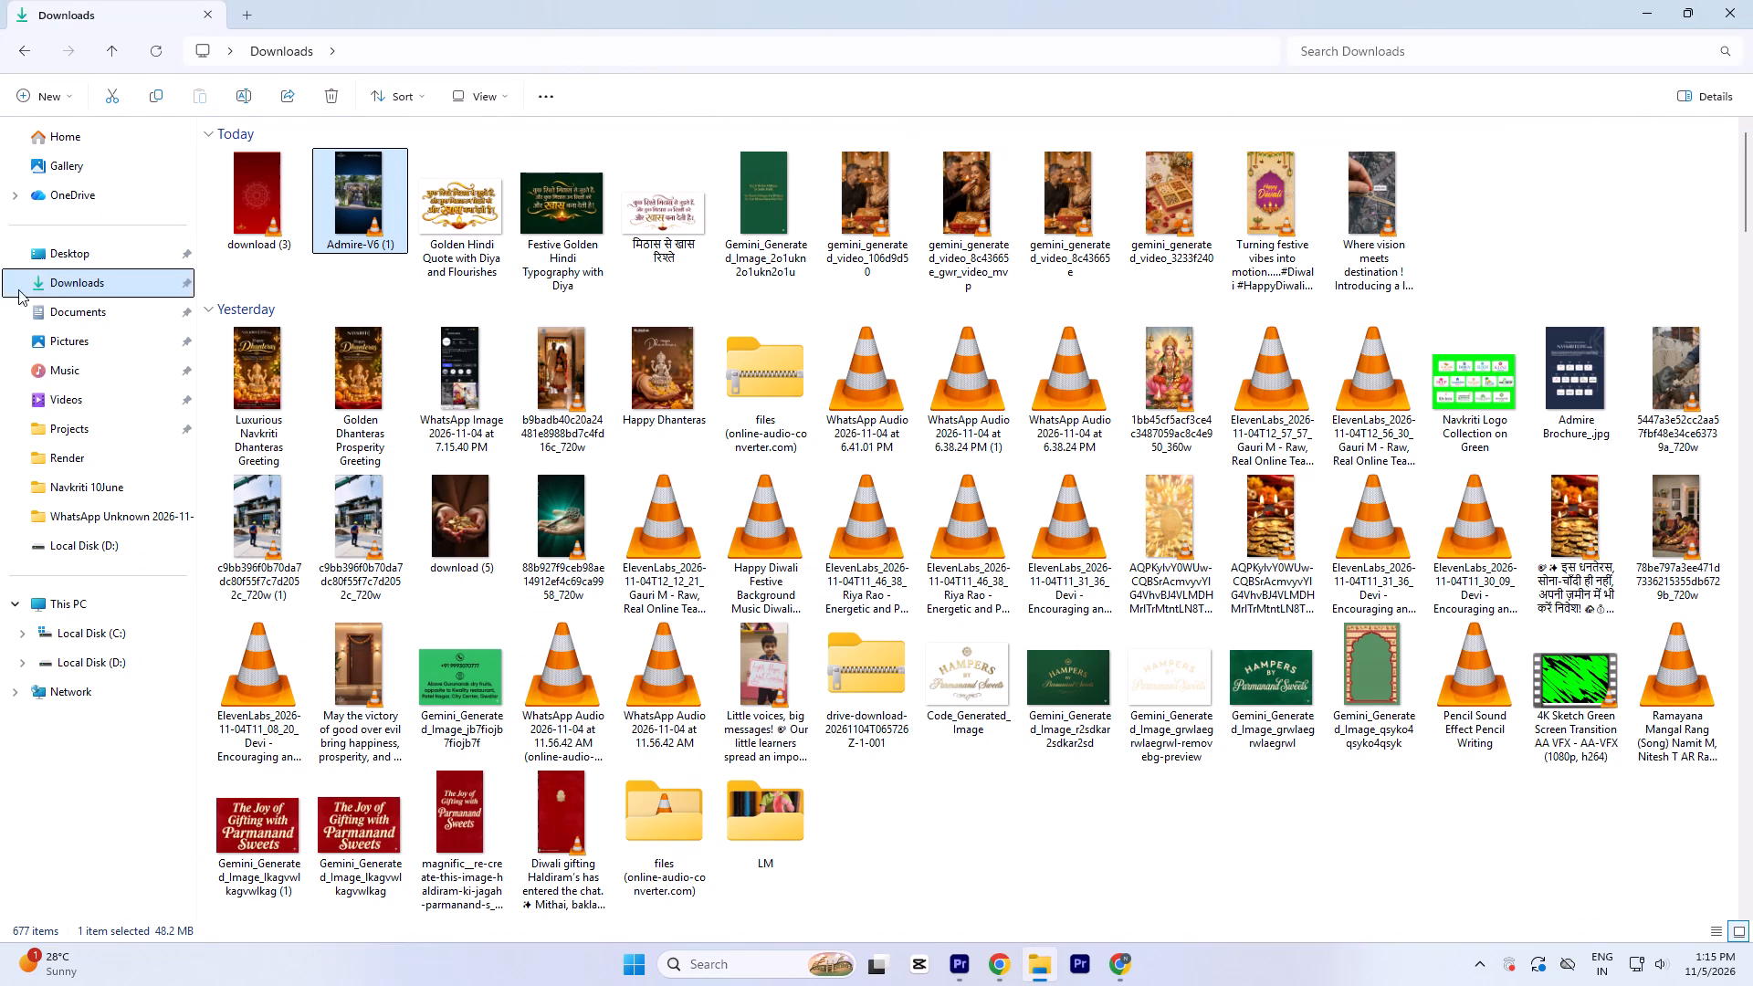
click(1389, 43)
text(jas)
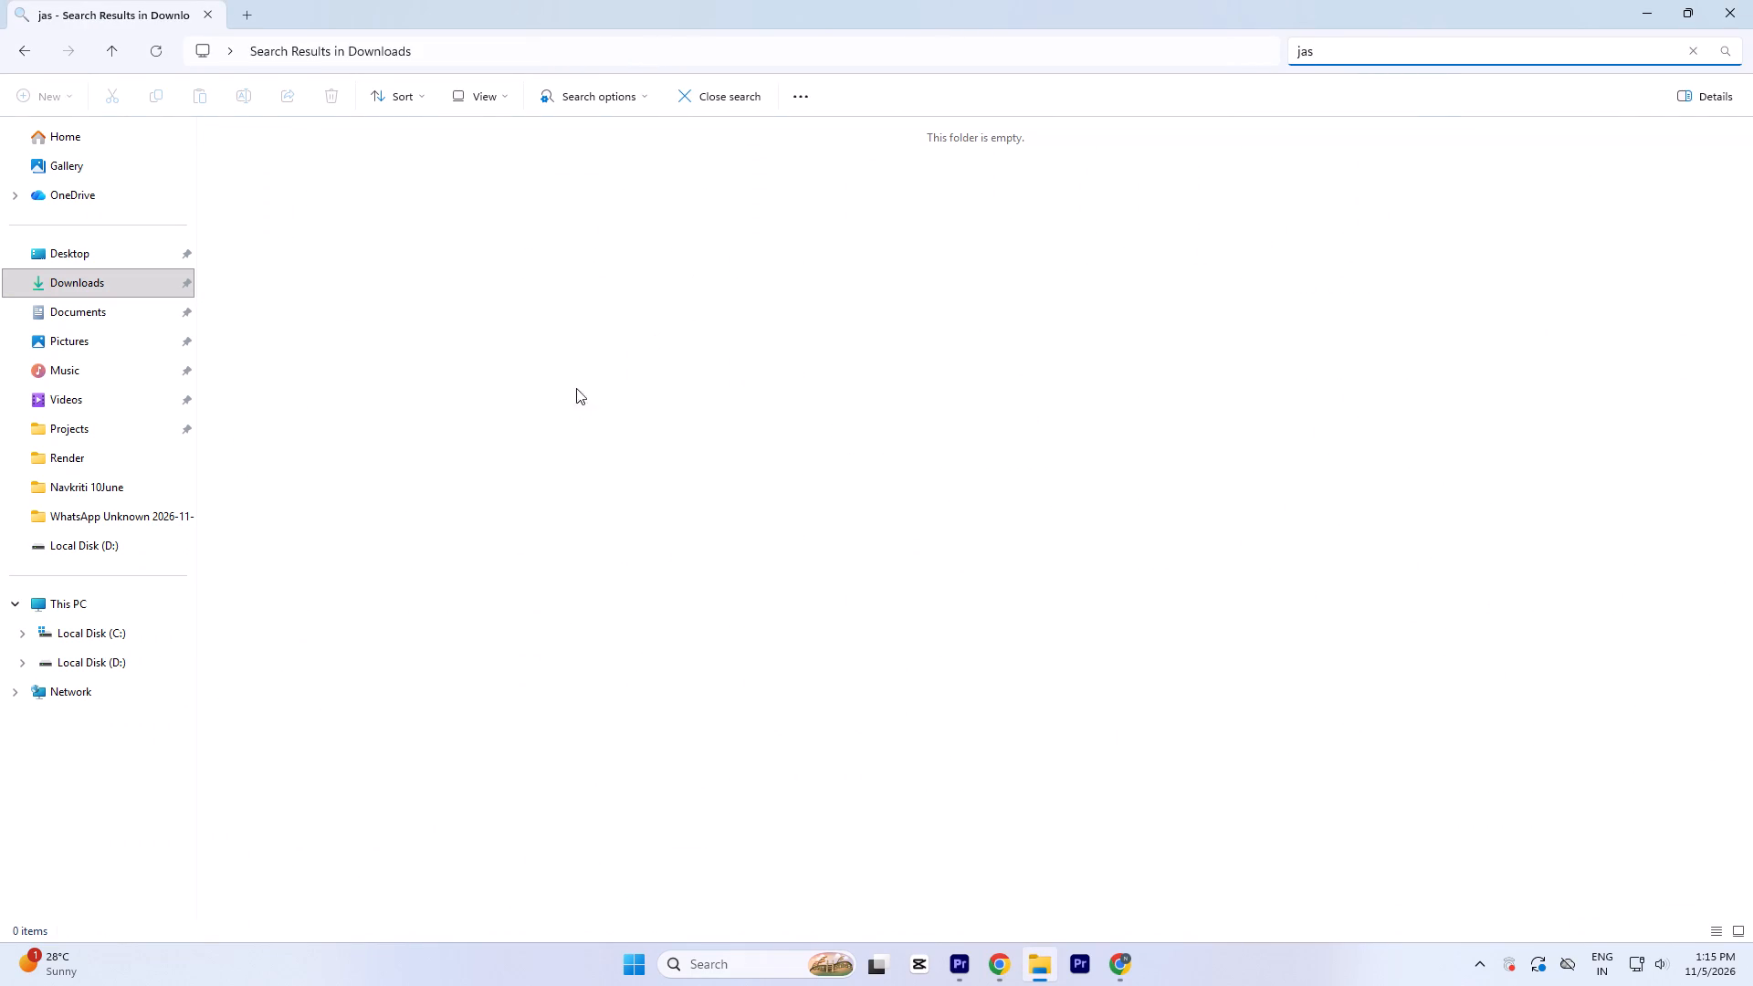
Open the Music Collection folder under Ninja Digital Solution on Local Disk (D:) and search it for "jash".
click(114, 594)
double_click(595, 176)
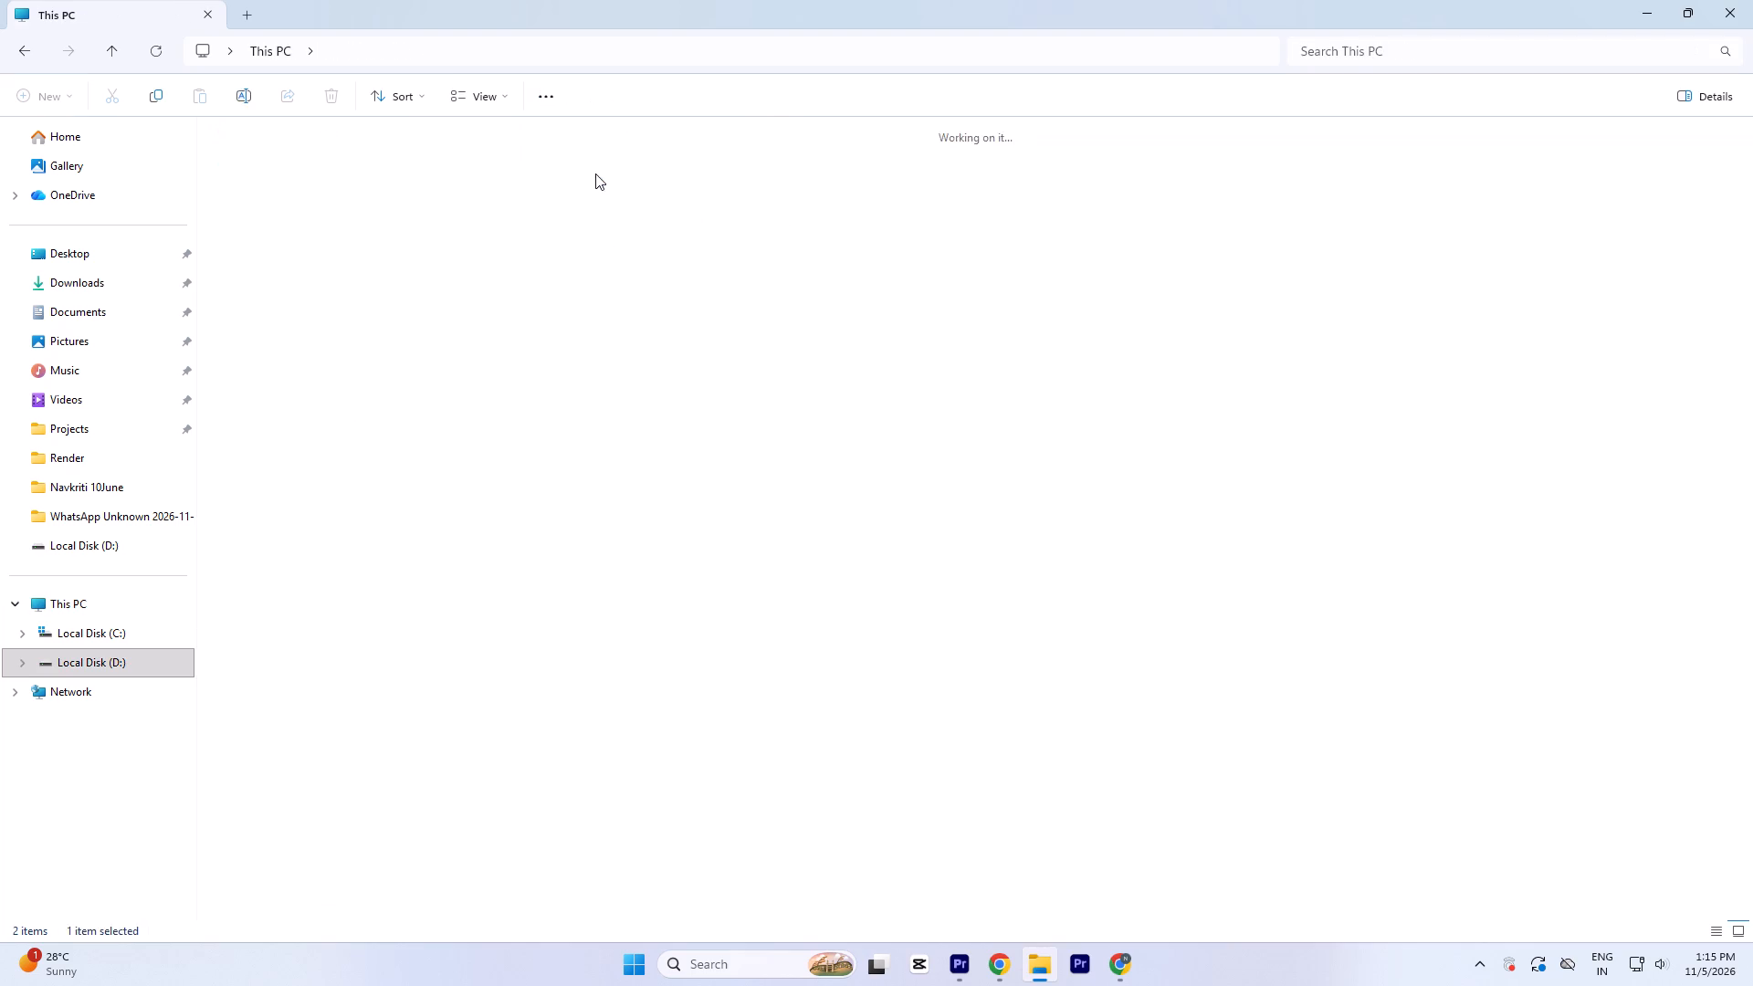
double_click(684, 189)
double_click(277, 249)
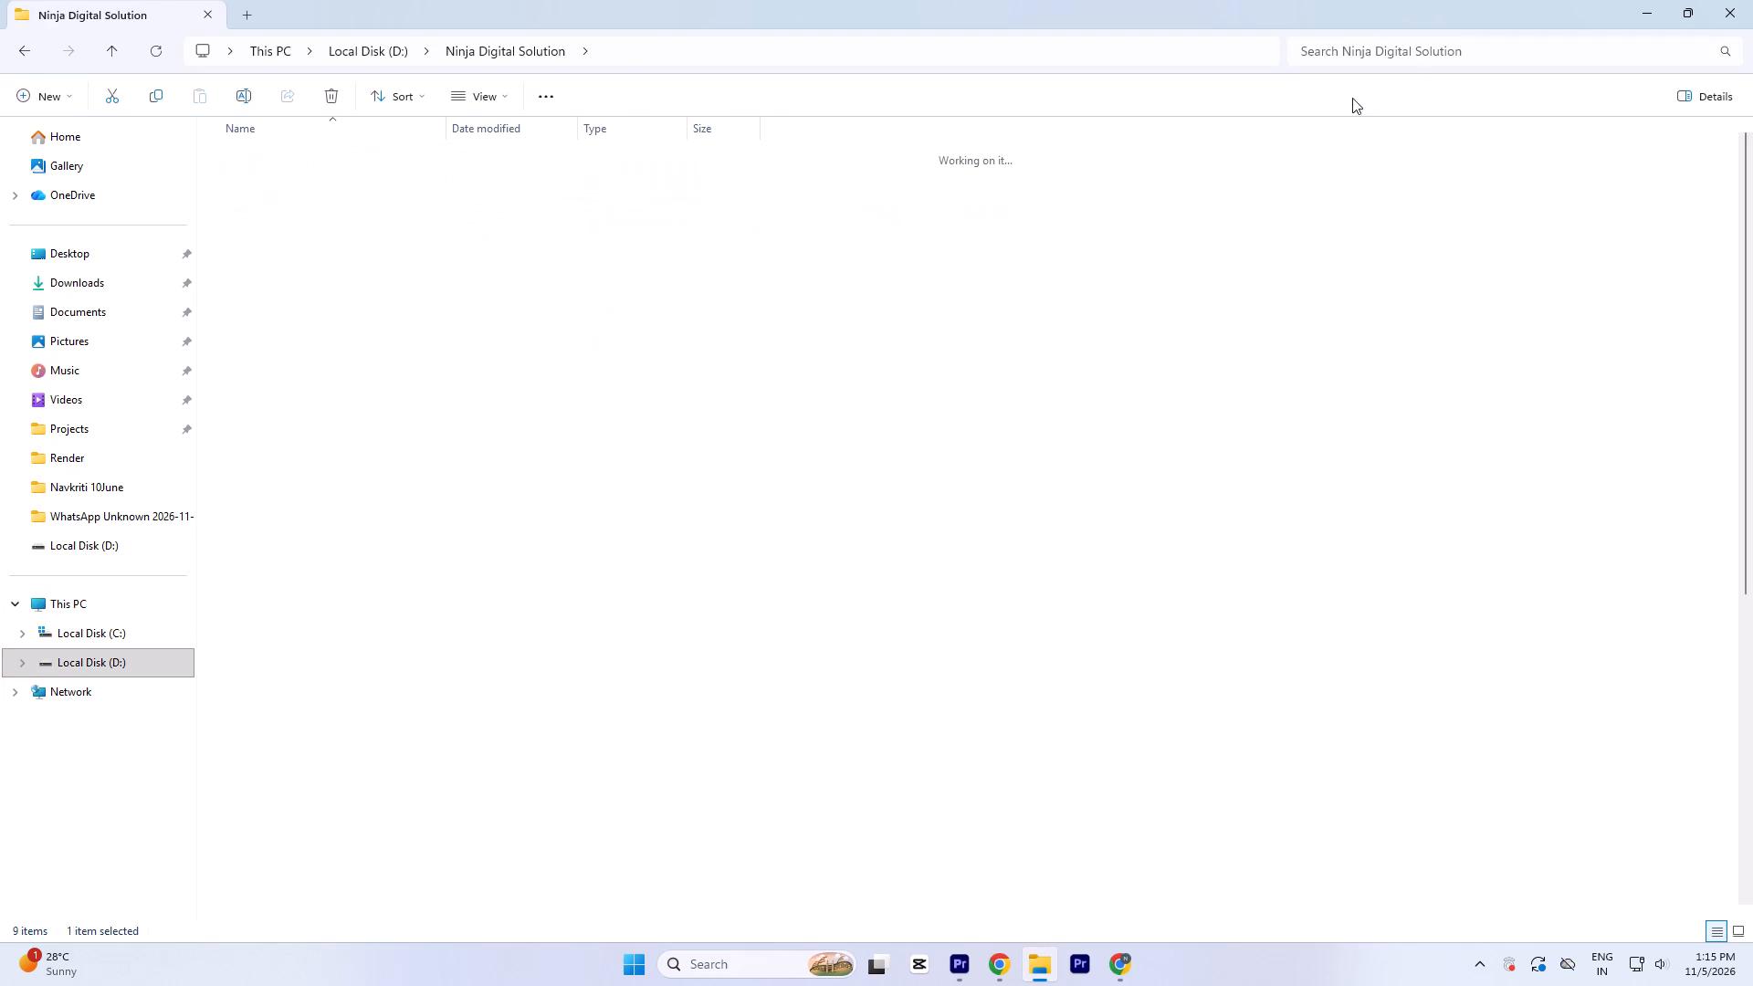
click(1421, 49)
text(kj)
key(BackSpace)
key(BackSpace)
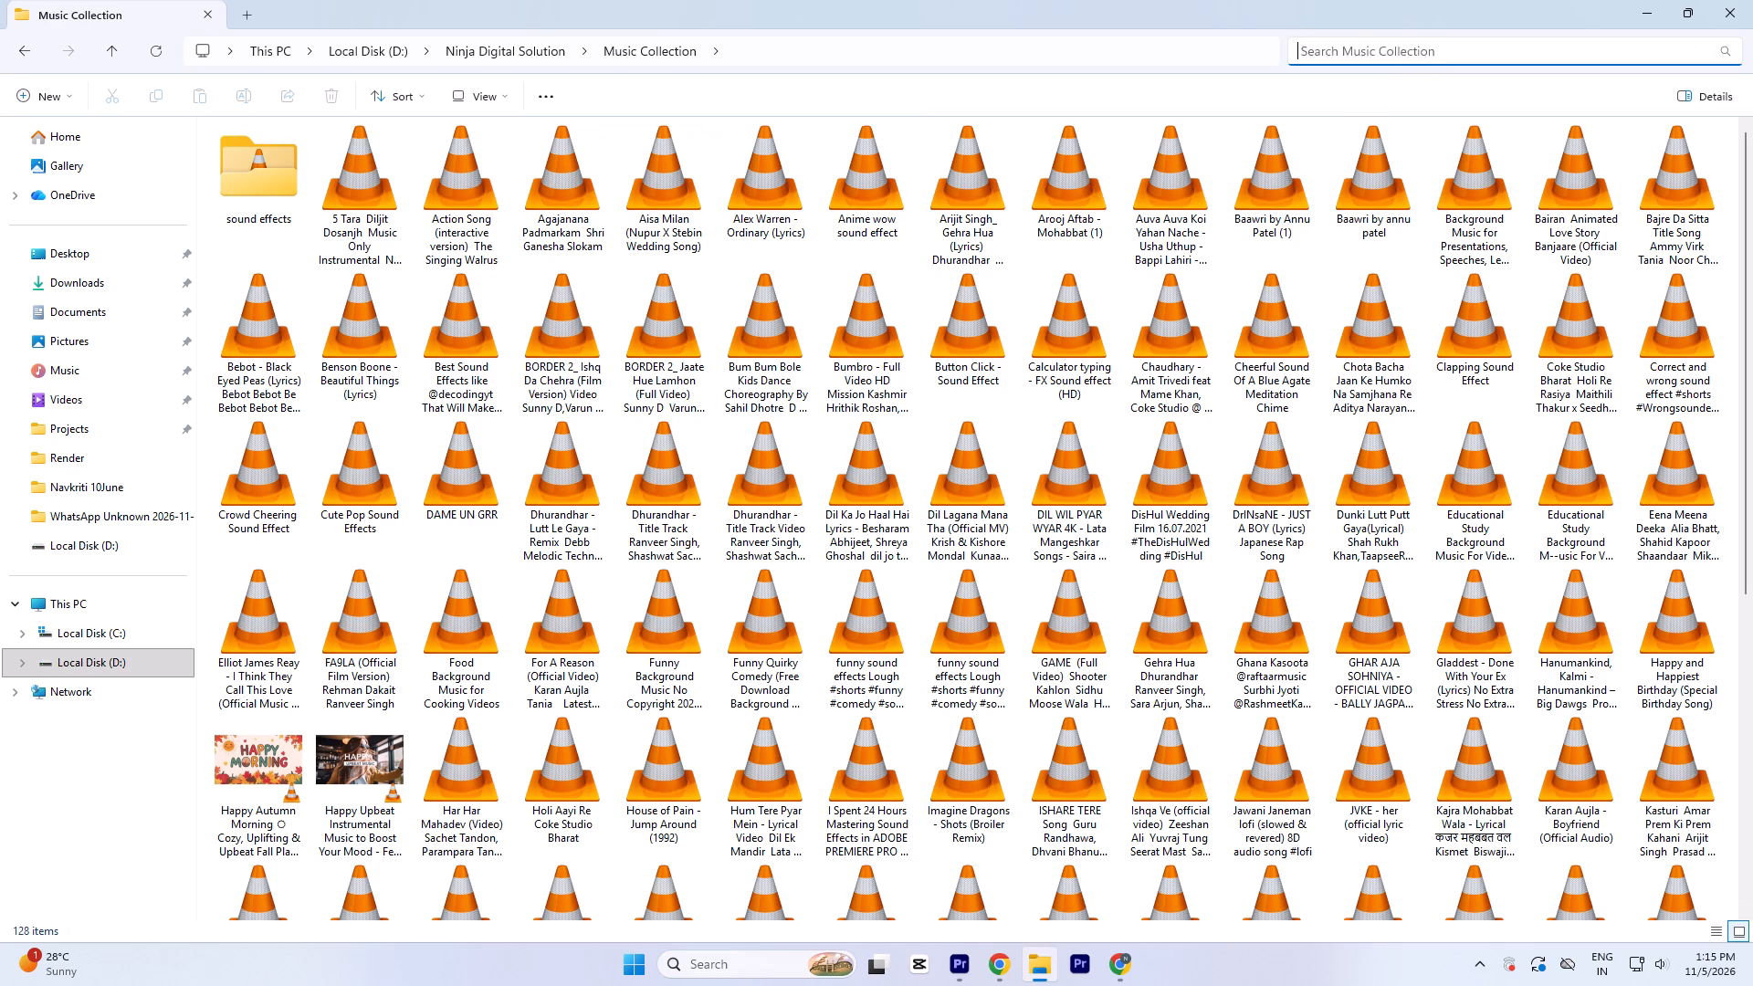
text(jash)
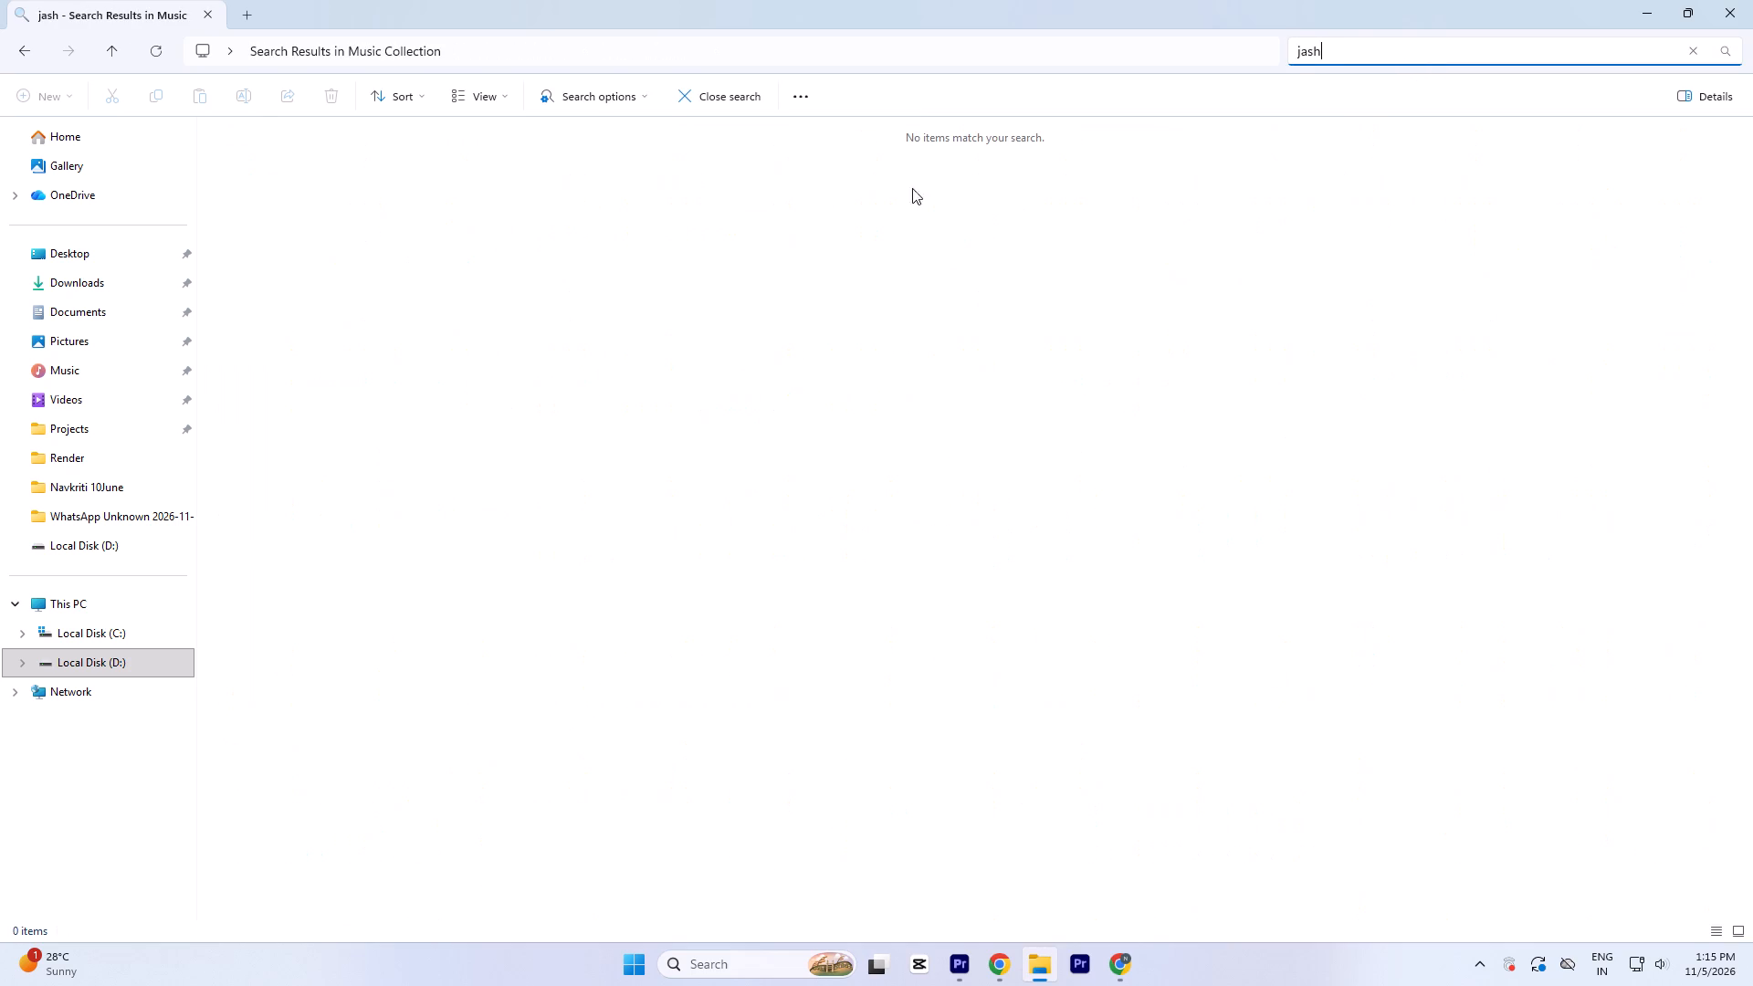
Switch back to YouTube in Chrome, search for "jashn e bahara", and play the Sony Music India audio lyrical video, reopening it past the ads.
click(992, 976)
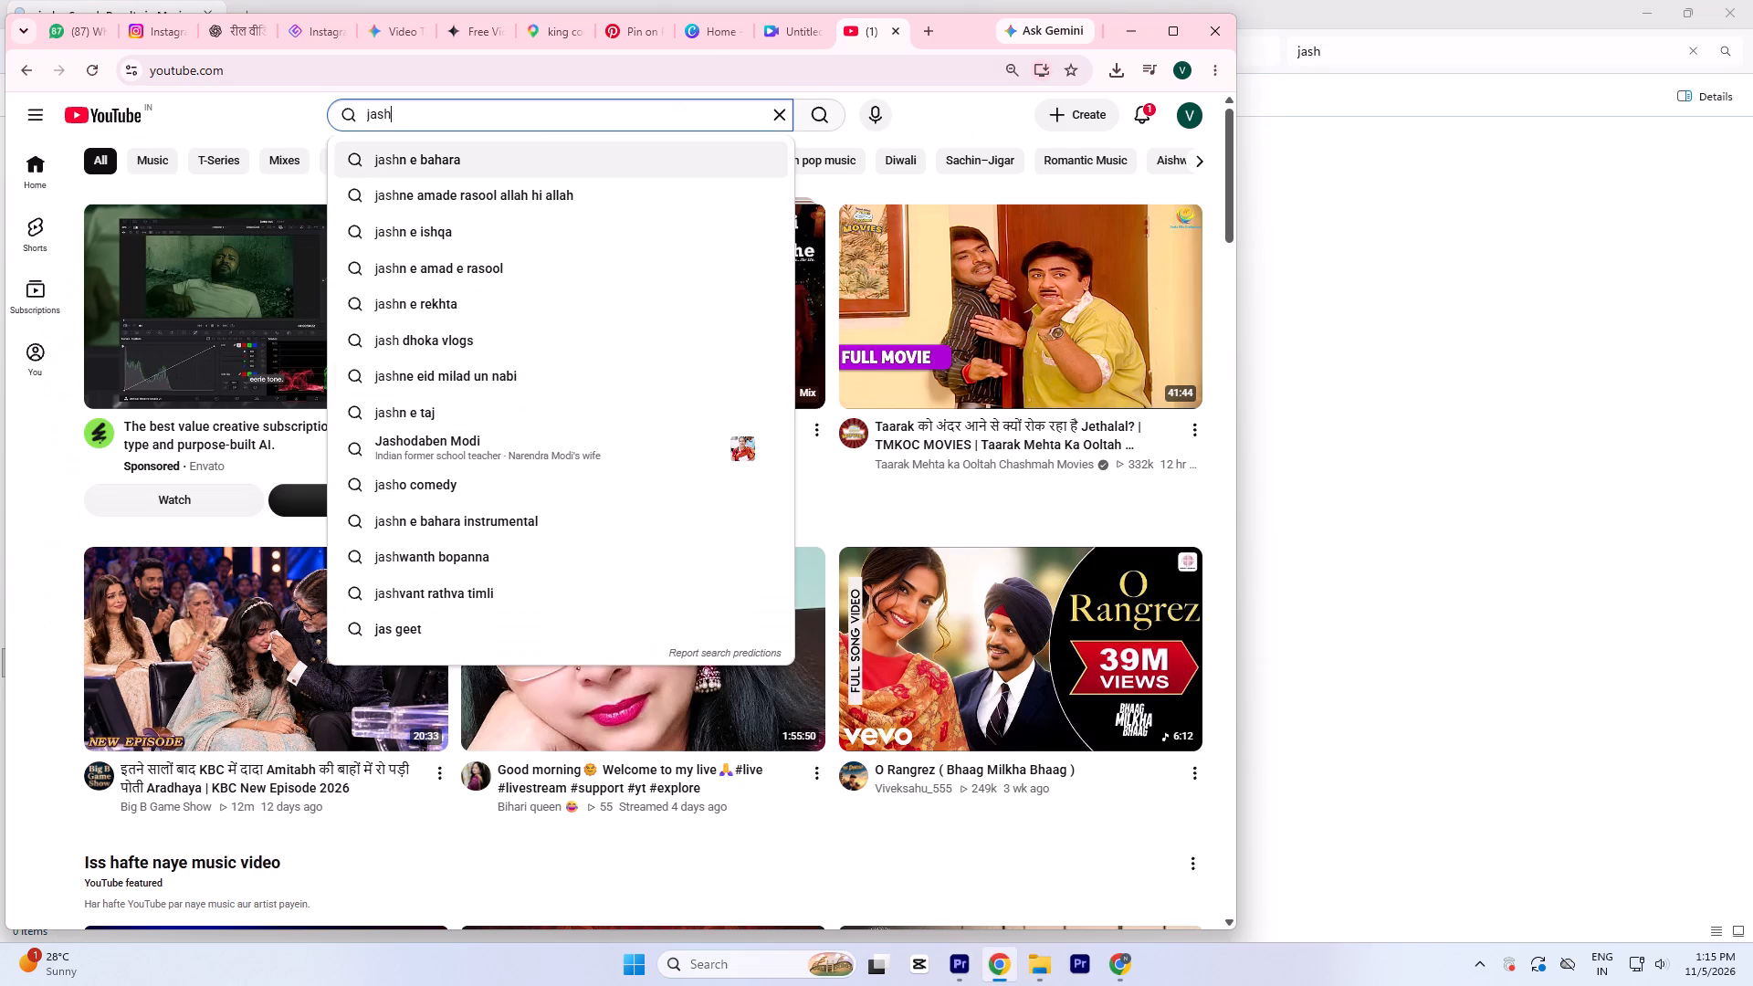
click(504, 119)
key(Return)
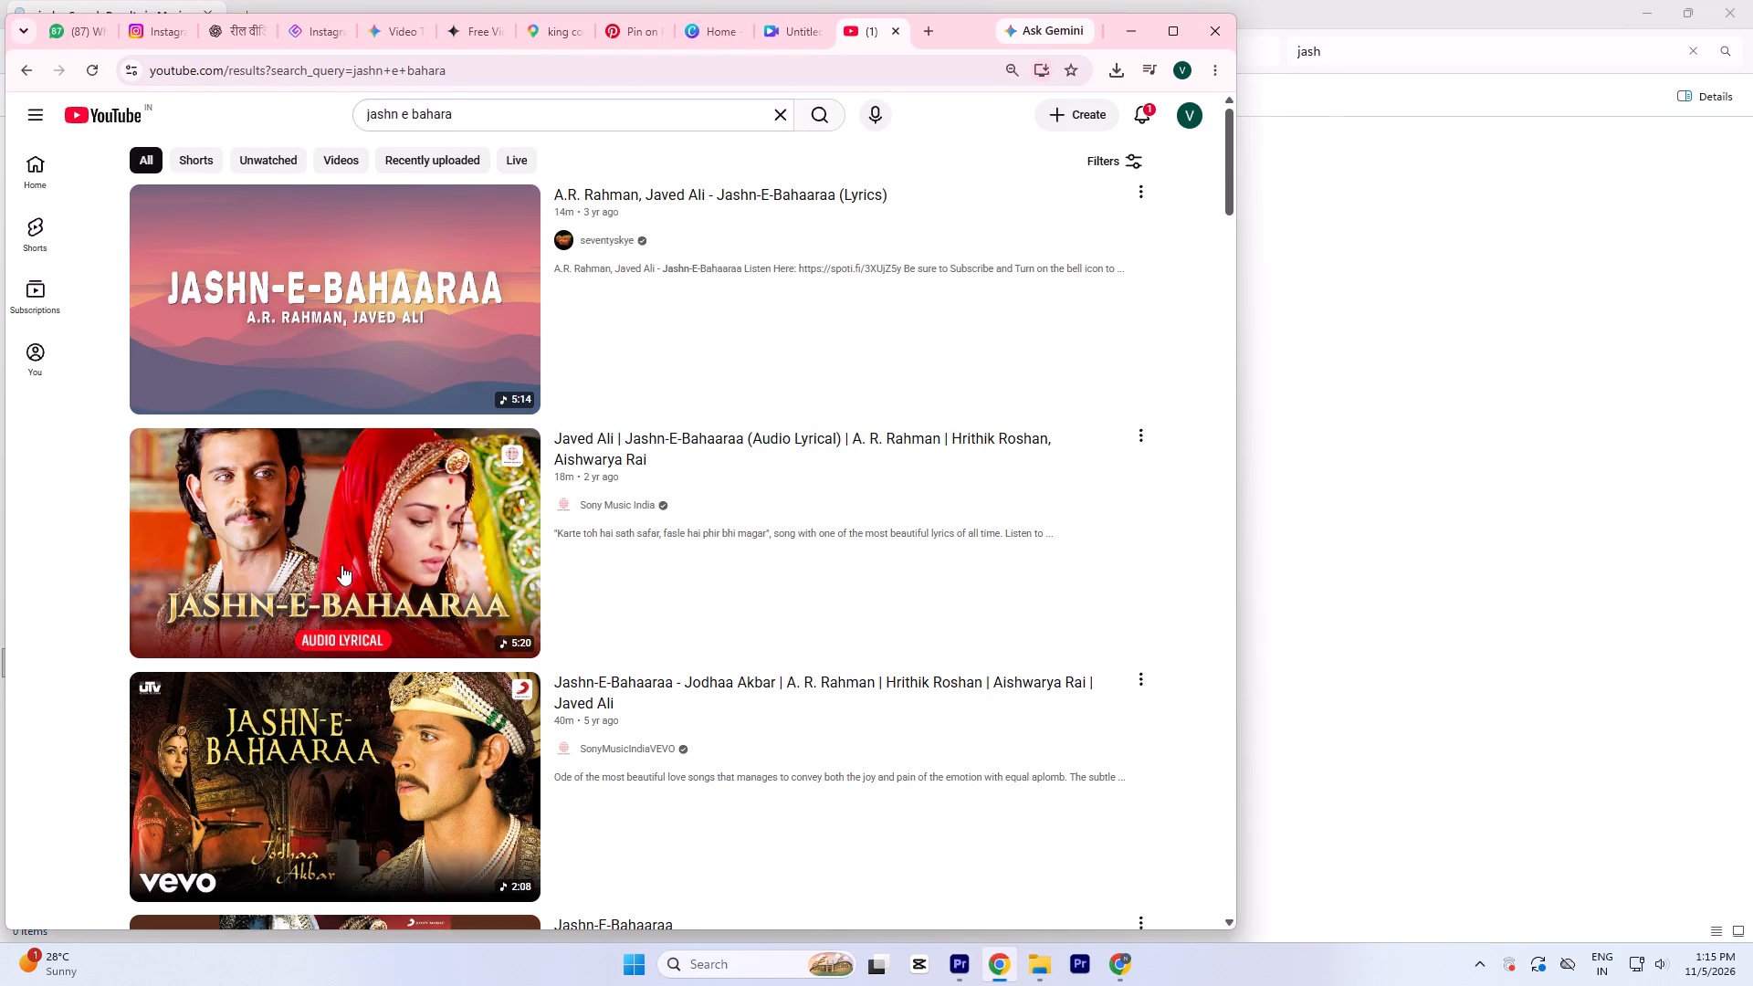
click(341, 566)
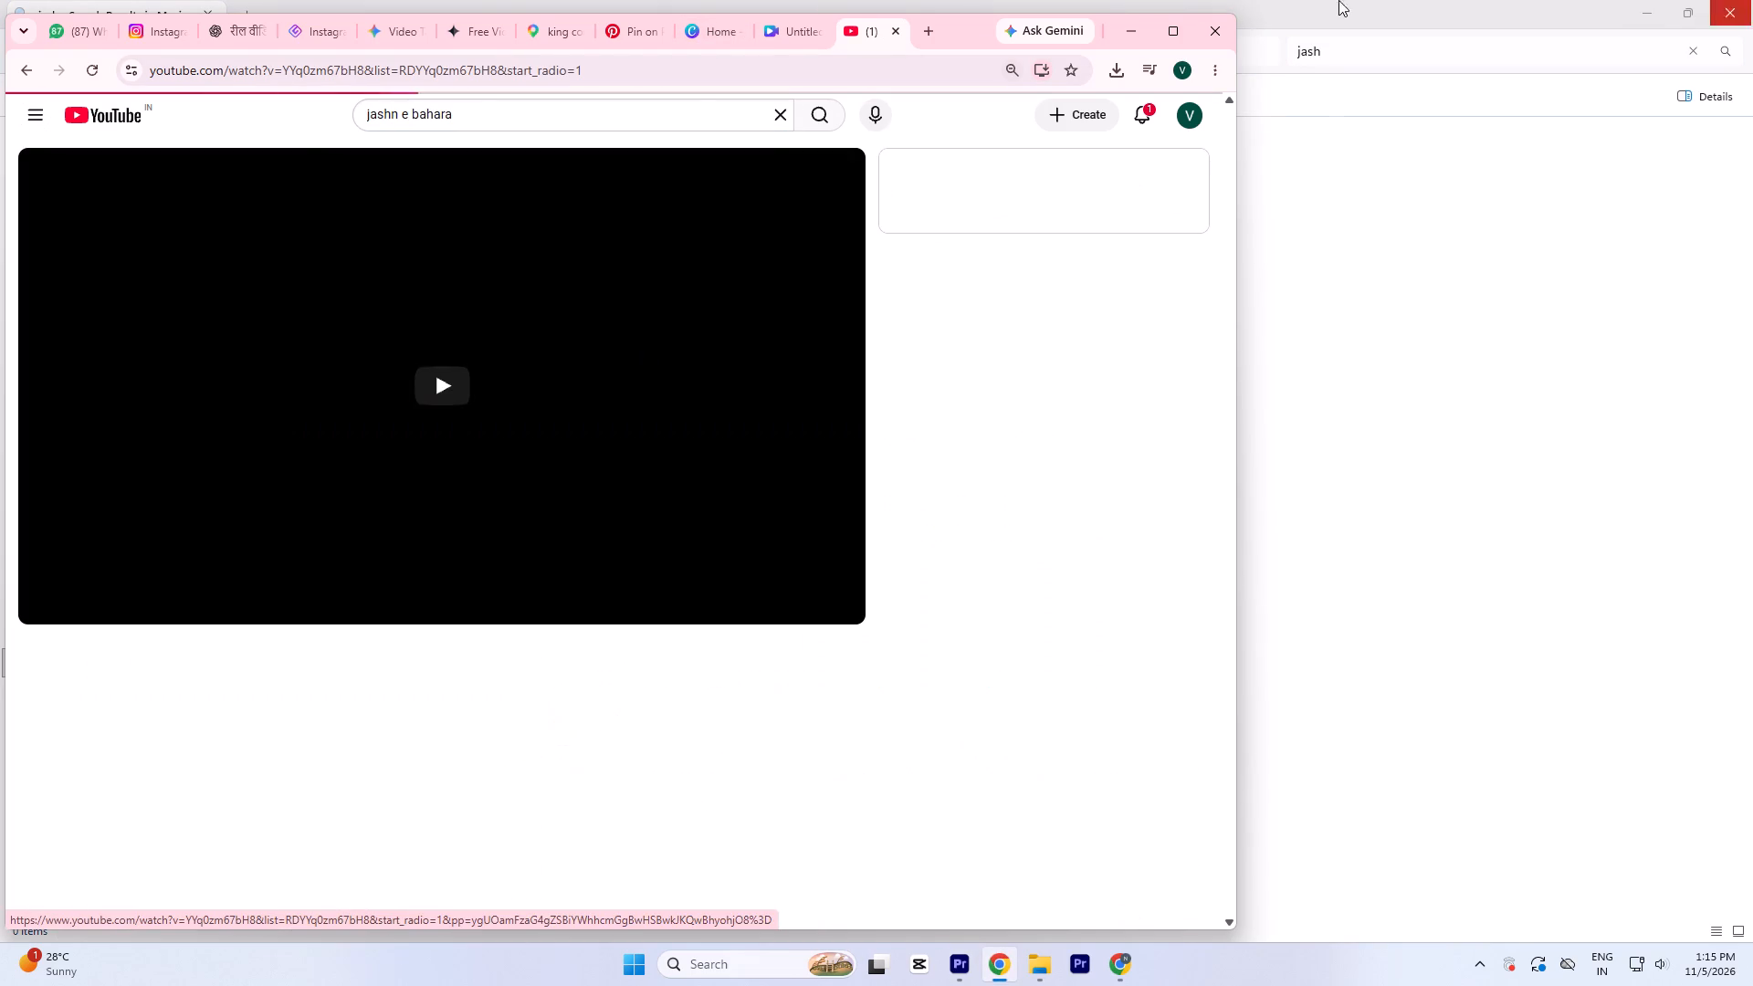
click(26, 74)
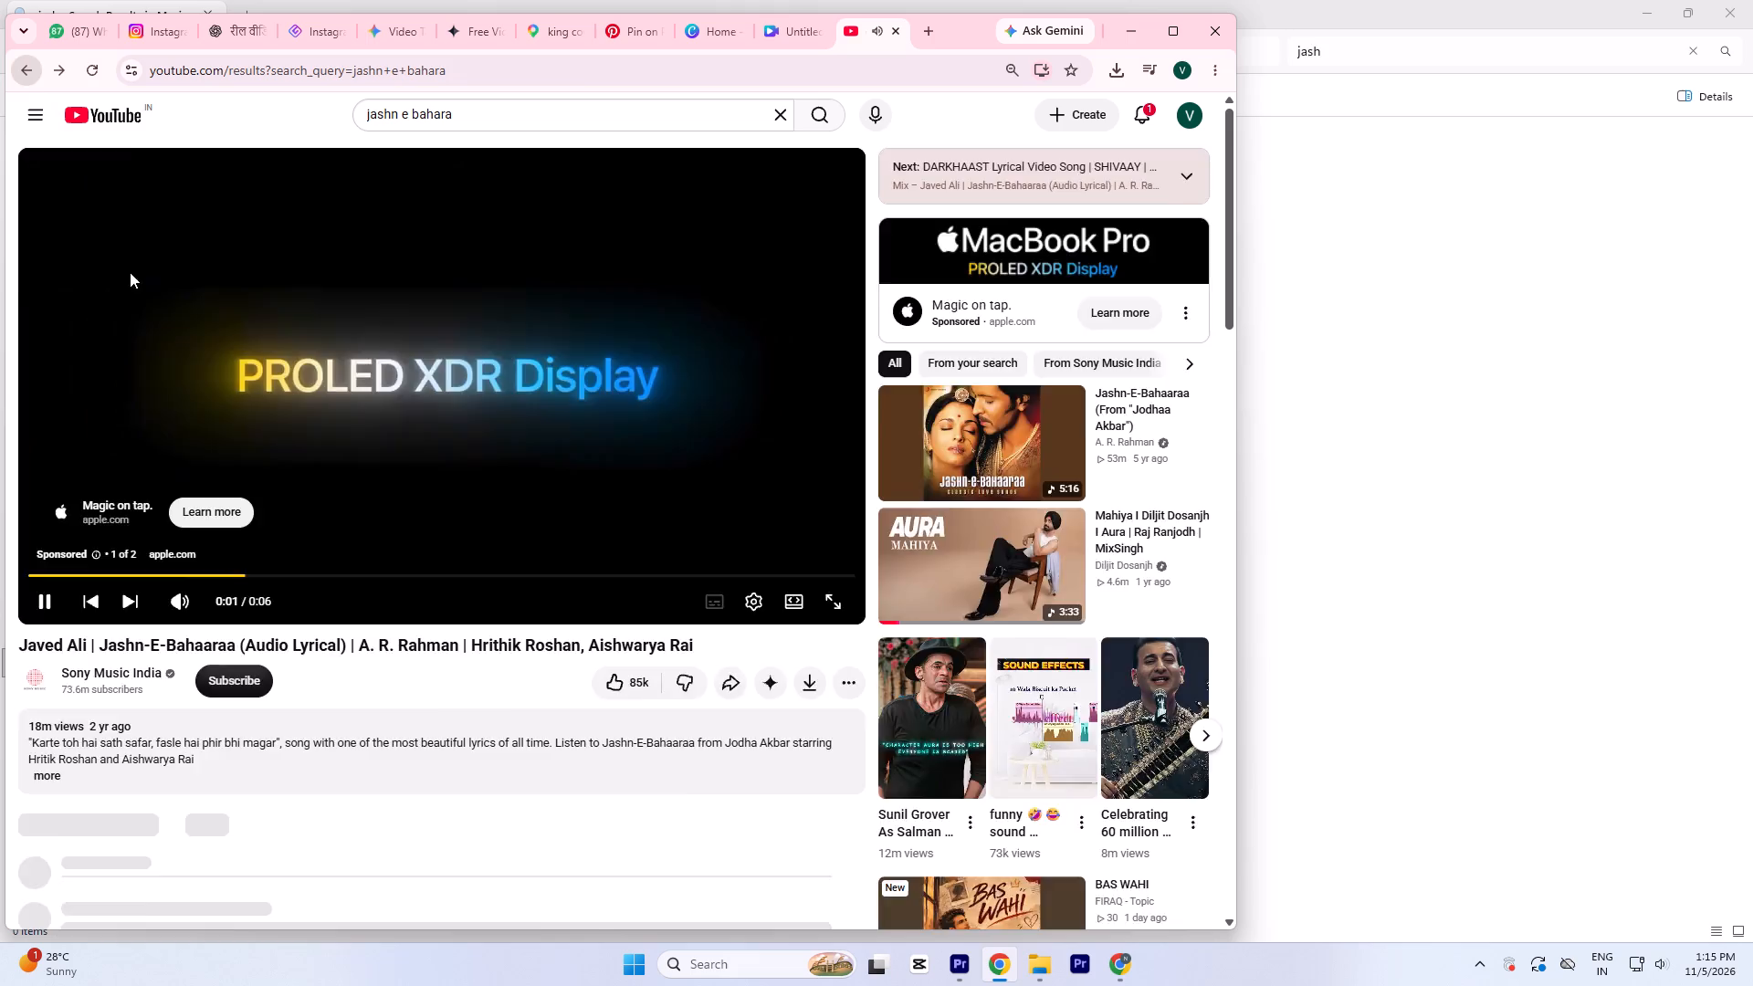
click(352, 504)
click(32, 66)
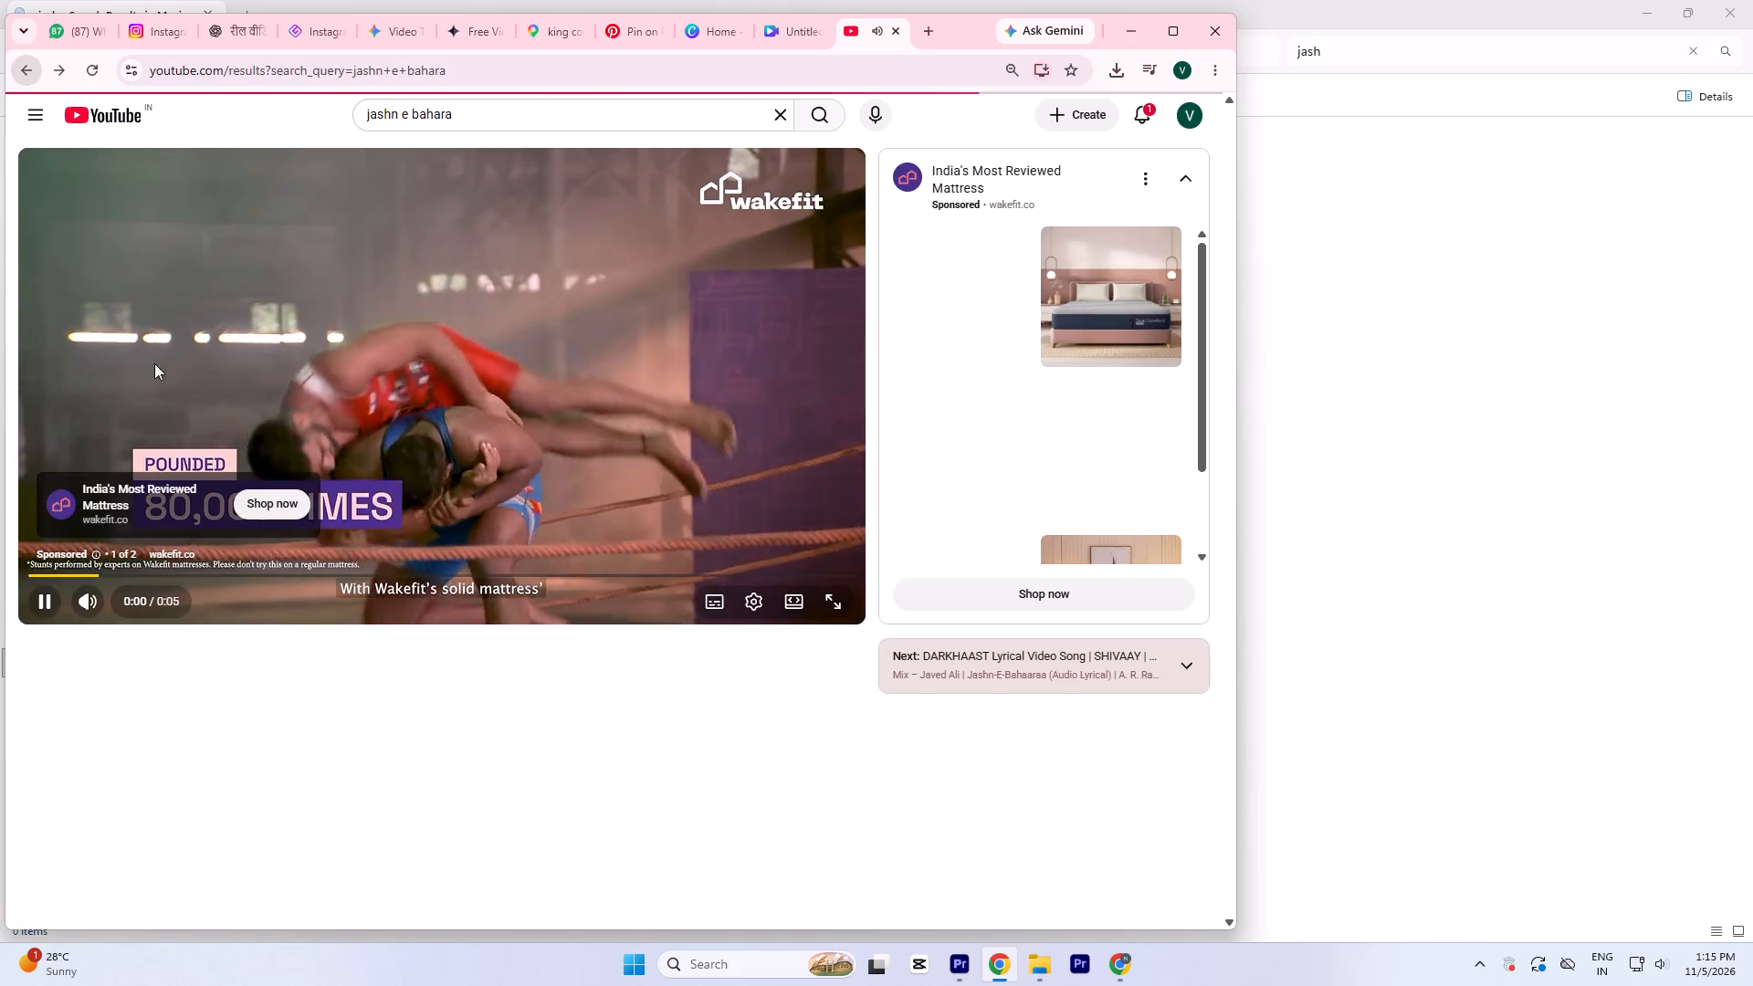
click(358, 532)
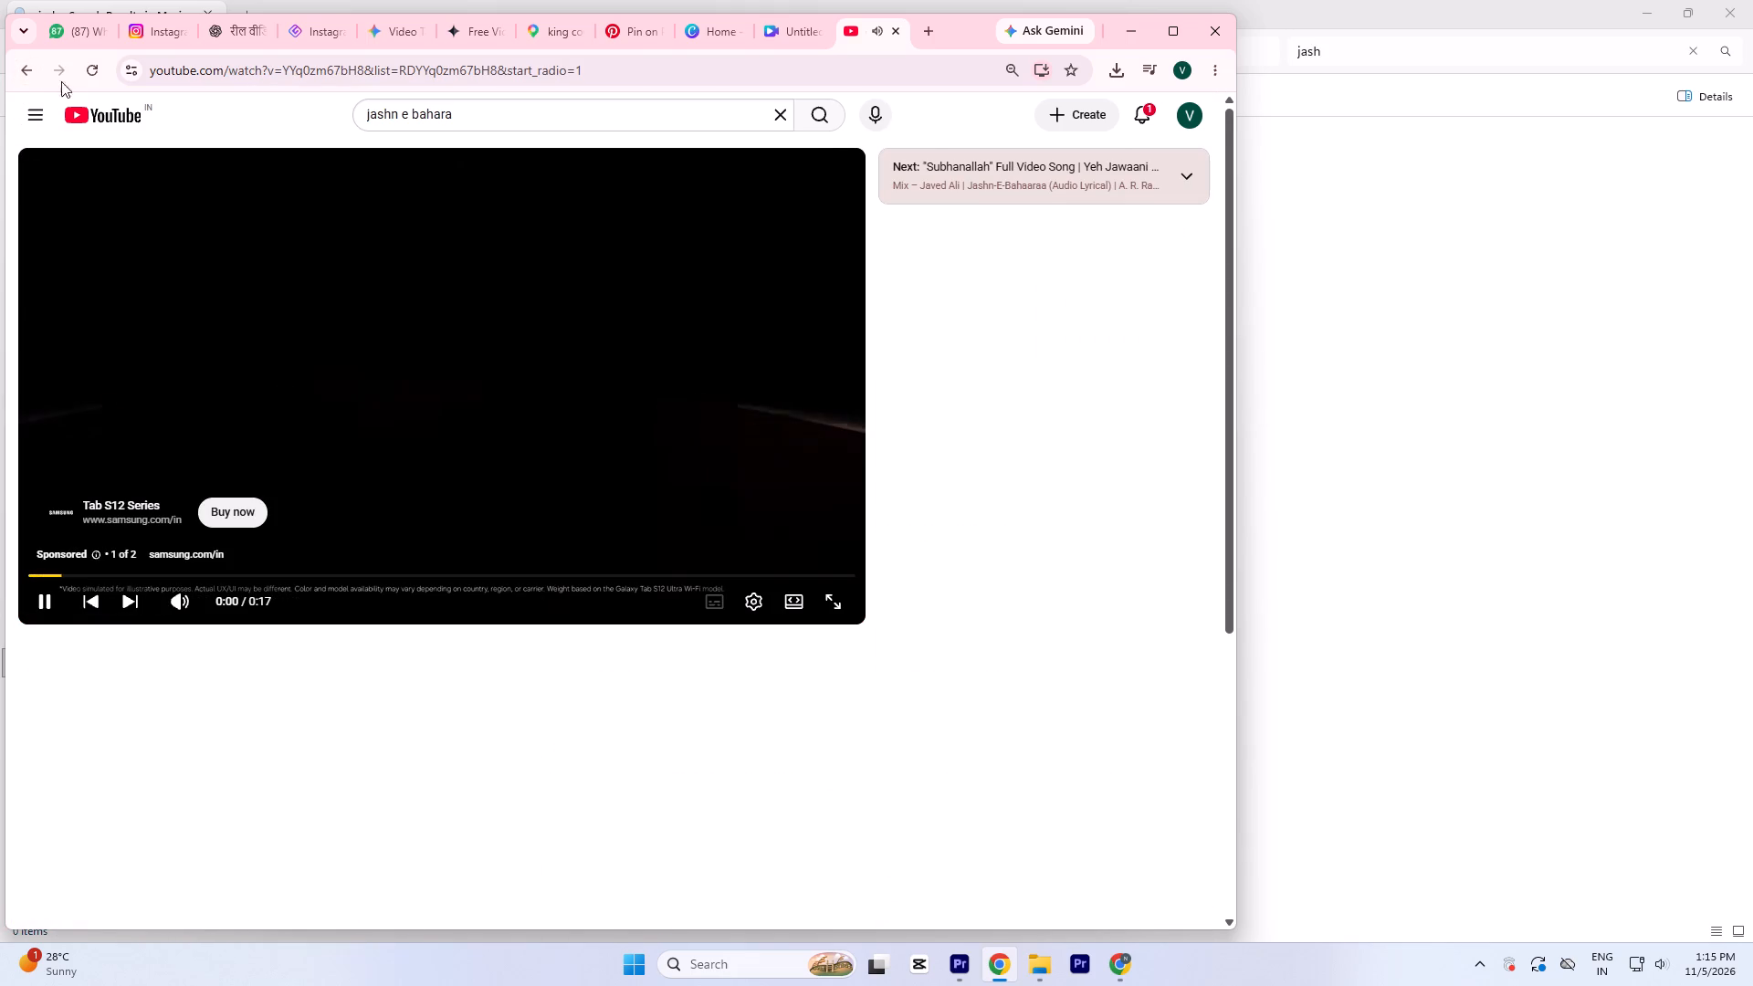
click(28, 68)
double_click(344, 488)
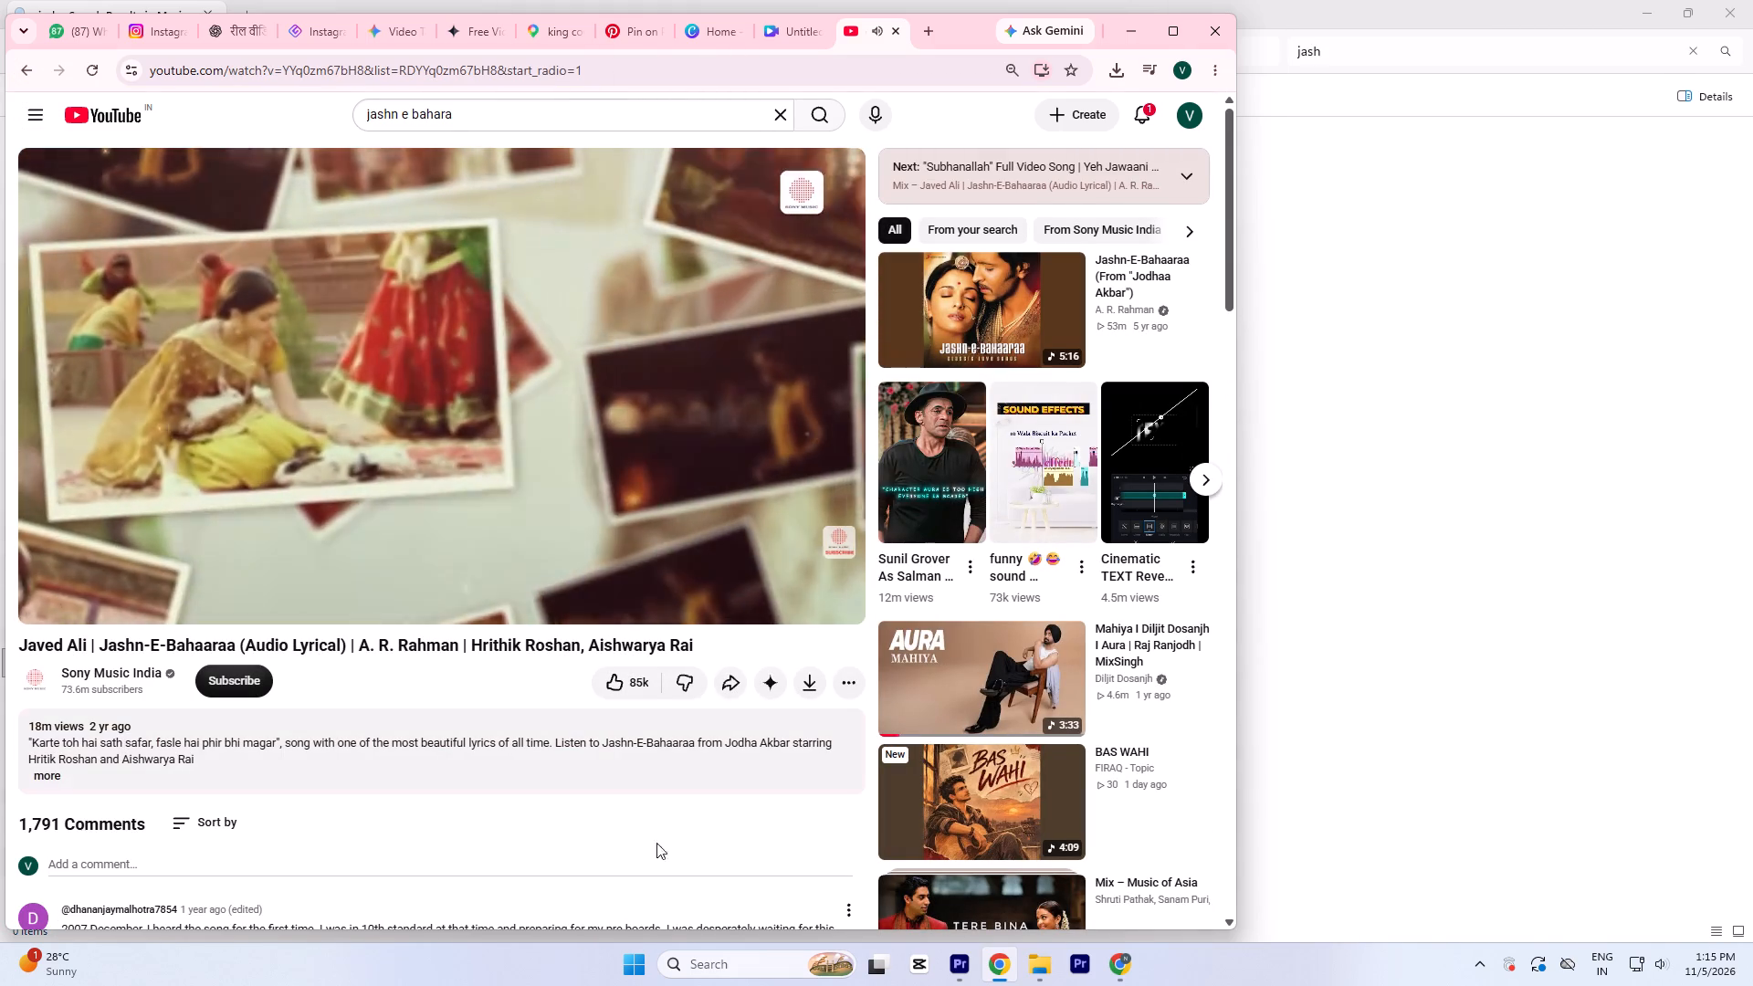
Switch to Premiere, move the playhead to 00:00:17:01 near the end of Parmanand 71, and save the project.
click(950, 953)
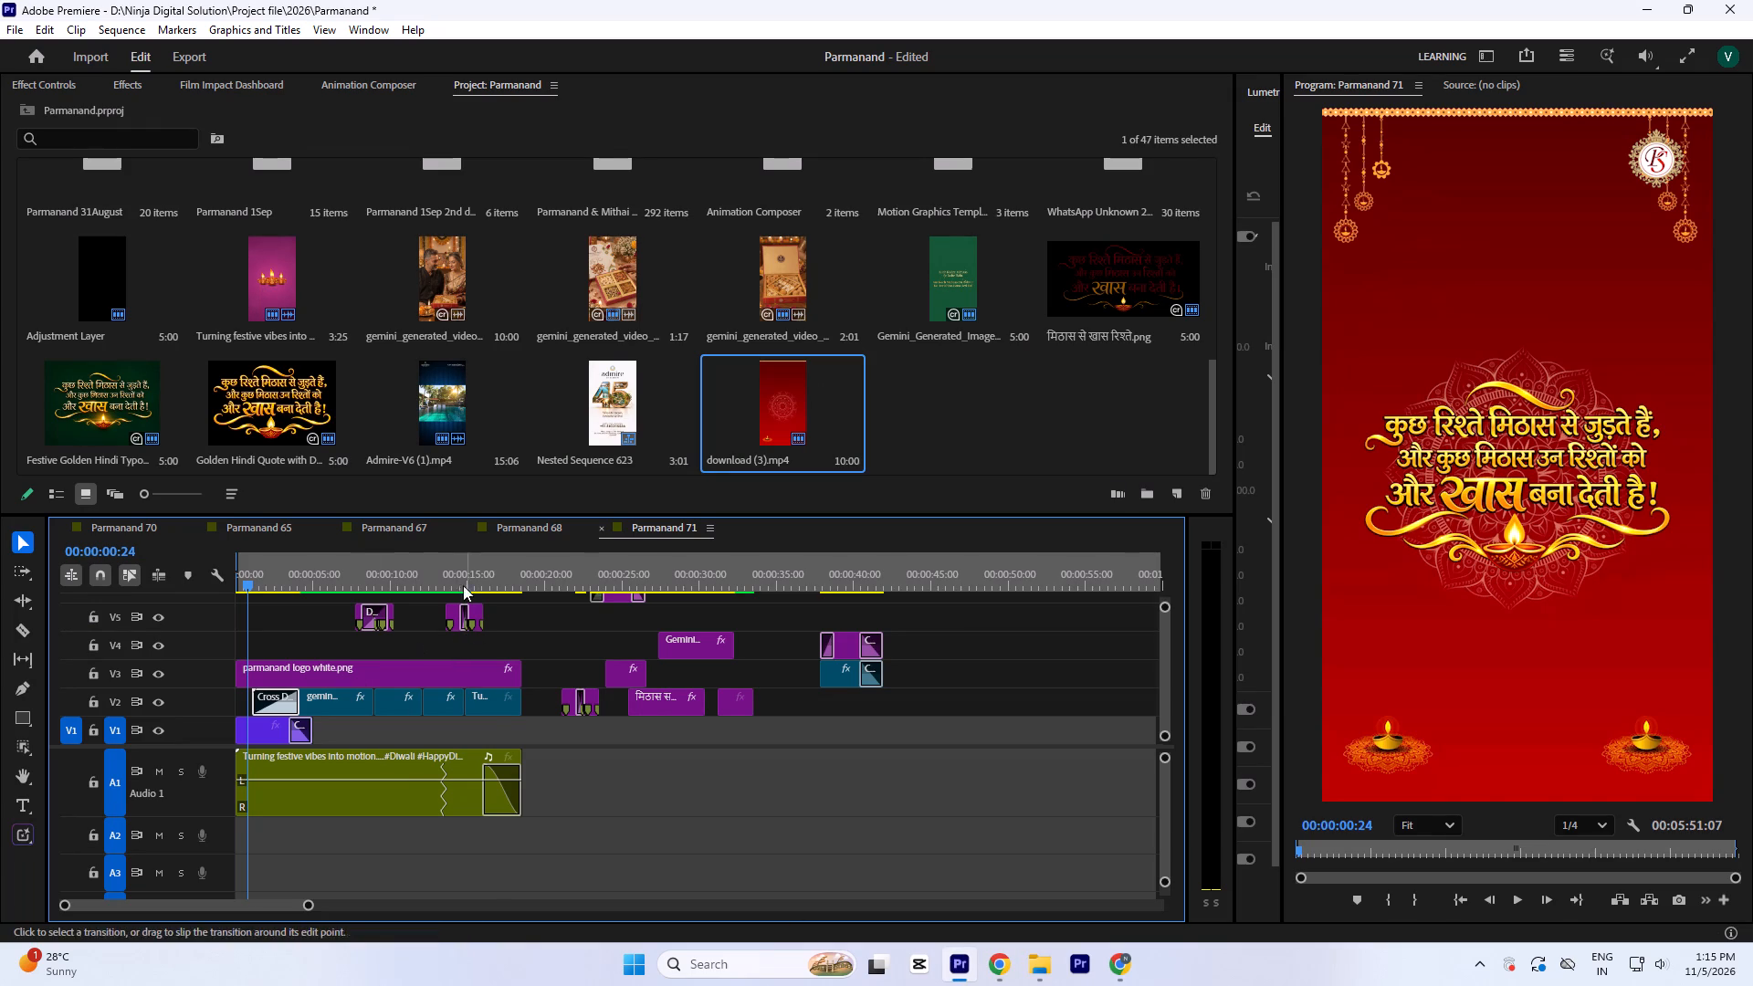
drag(463, 560, 500, 587)
key(ctrl+s)
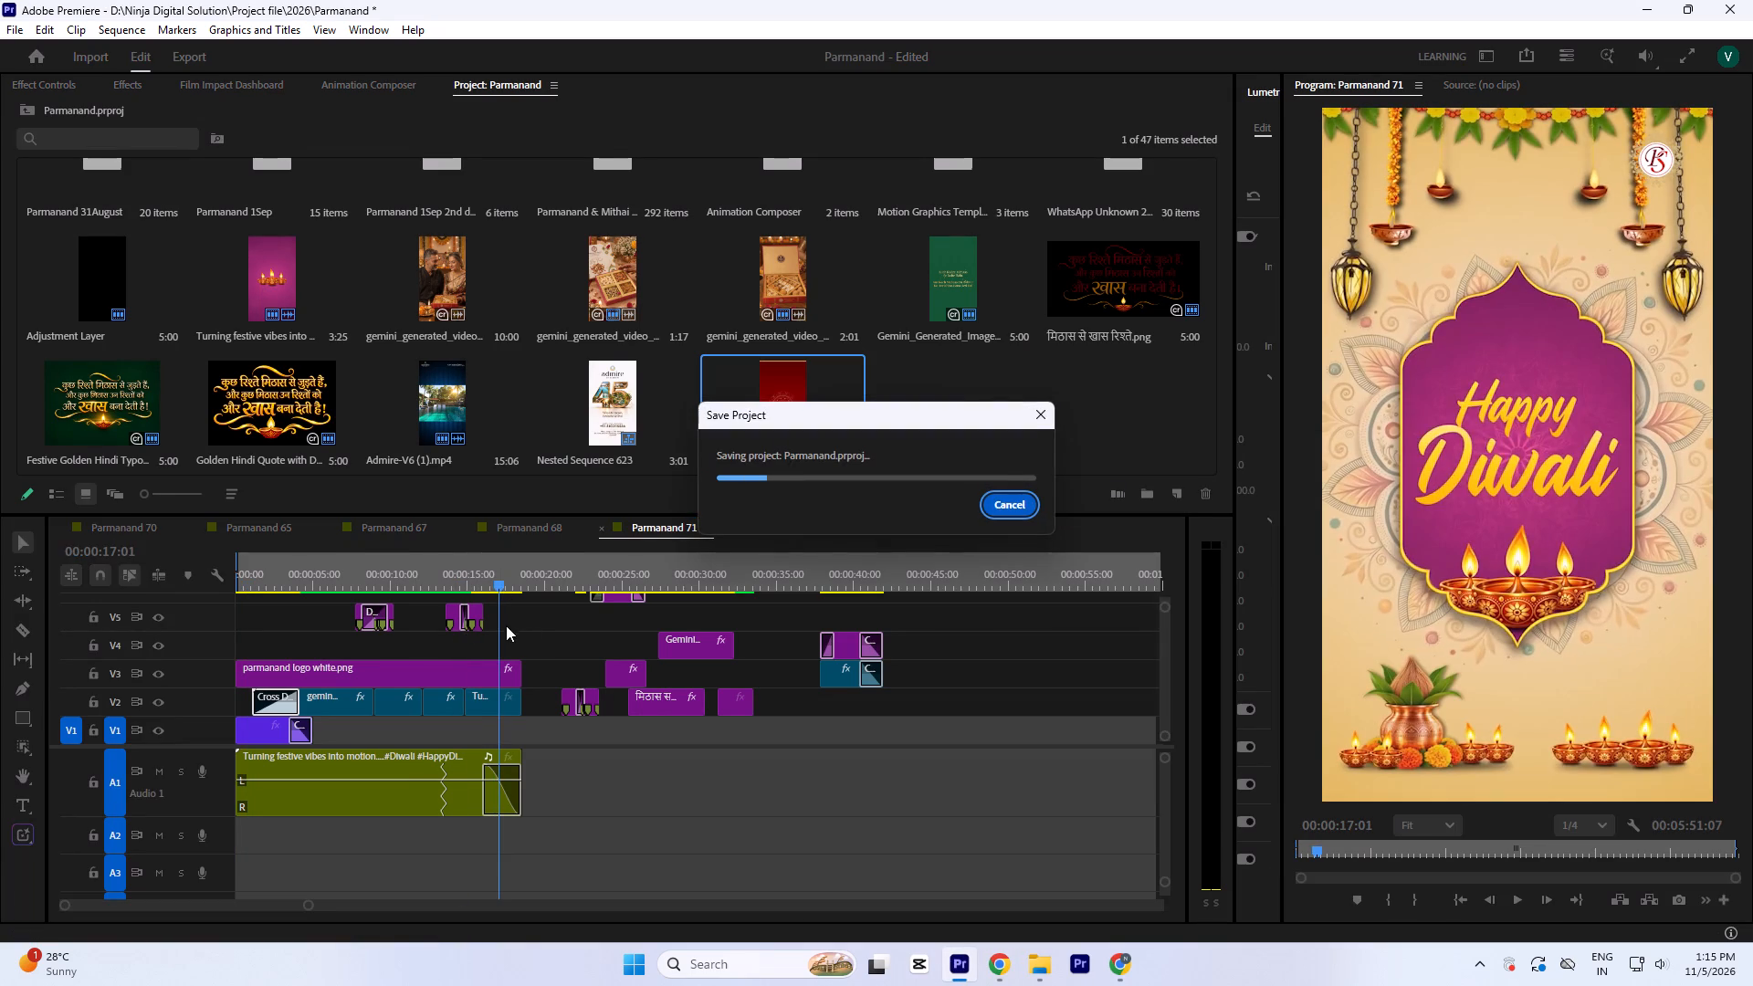
drag(512, 573, 525, 583)
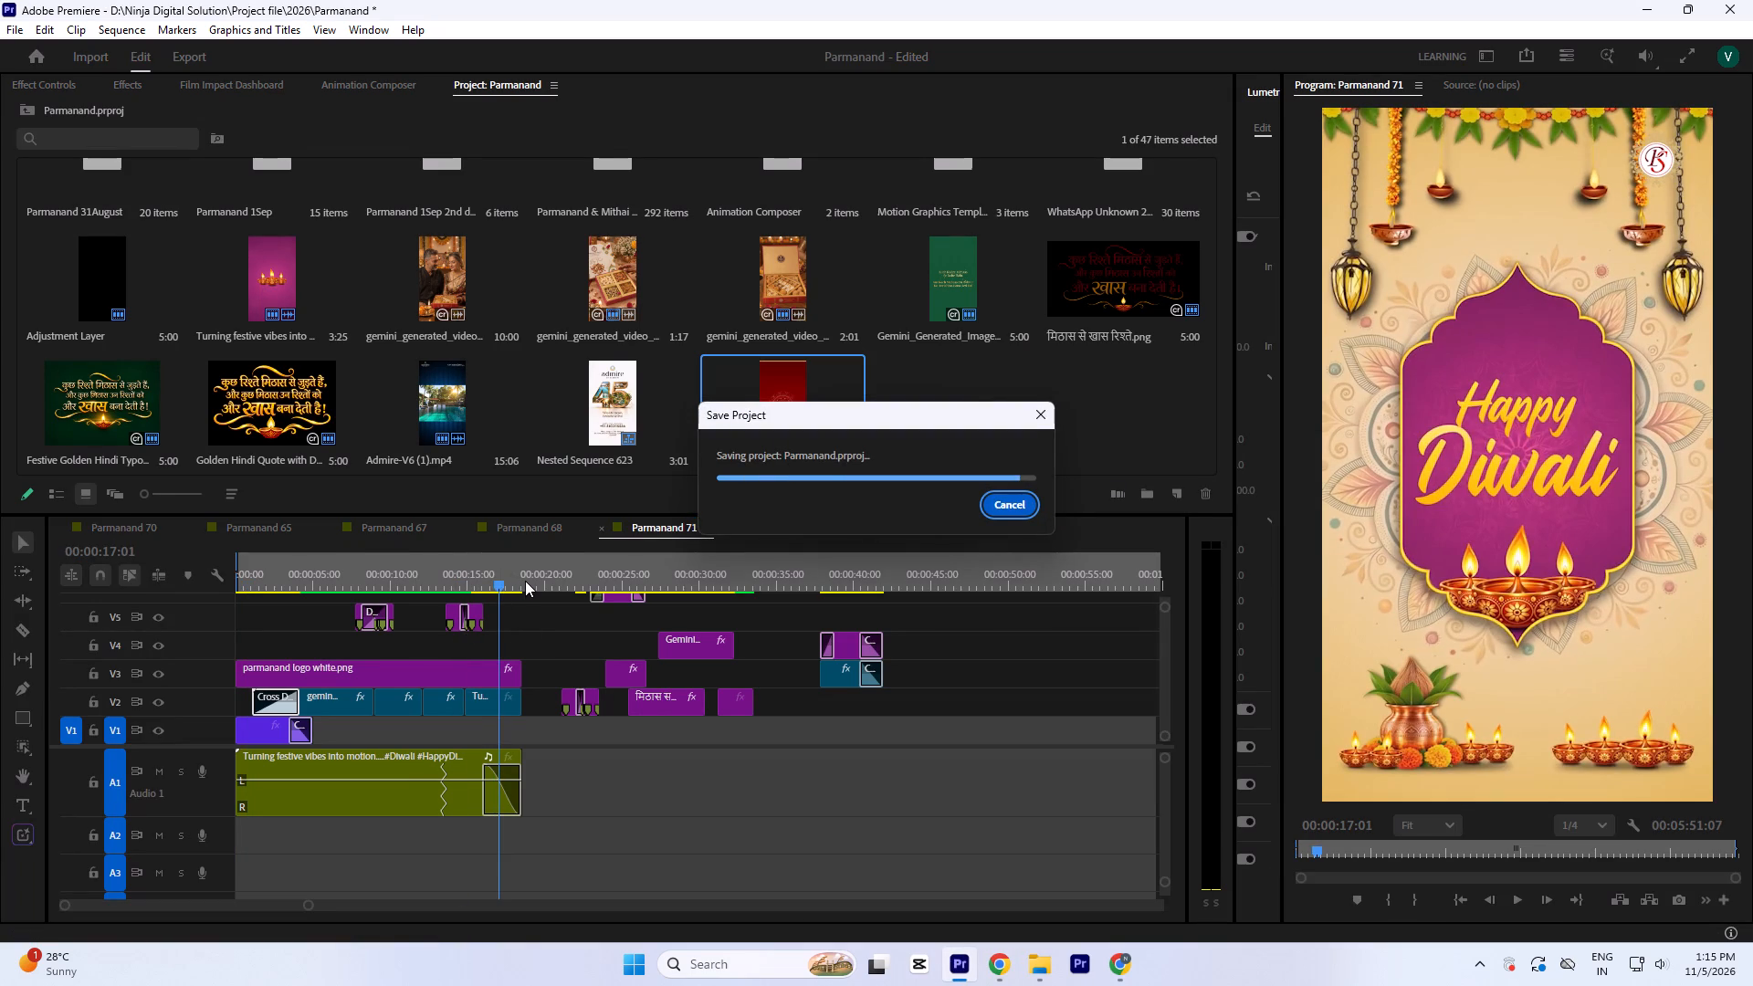
click(530, 577)
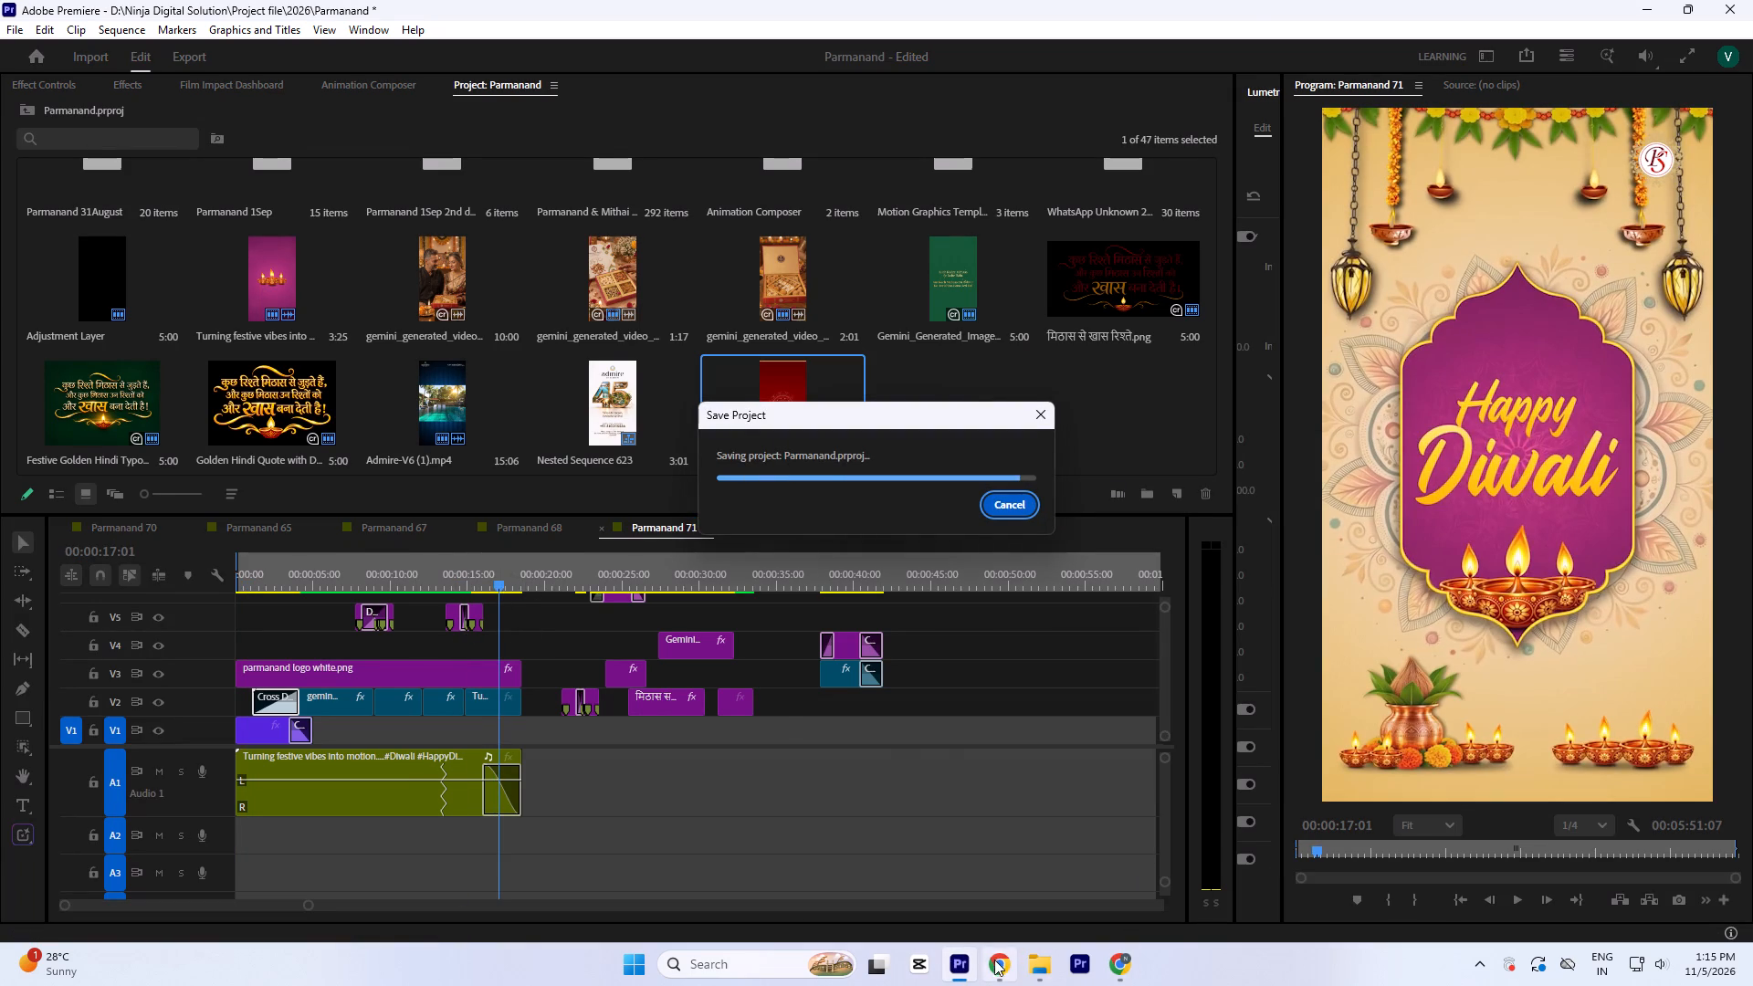
click(999, 962)
click(701, 528)
click(1002, 968)
Set the Parmanand 71 sequence's Out point at 00:00:18:16, where the Happy Diwali clip ends, and save the project.
click(519, 576)
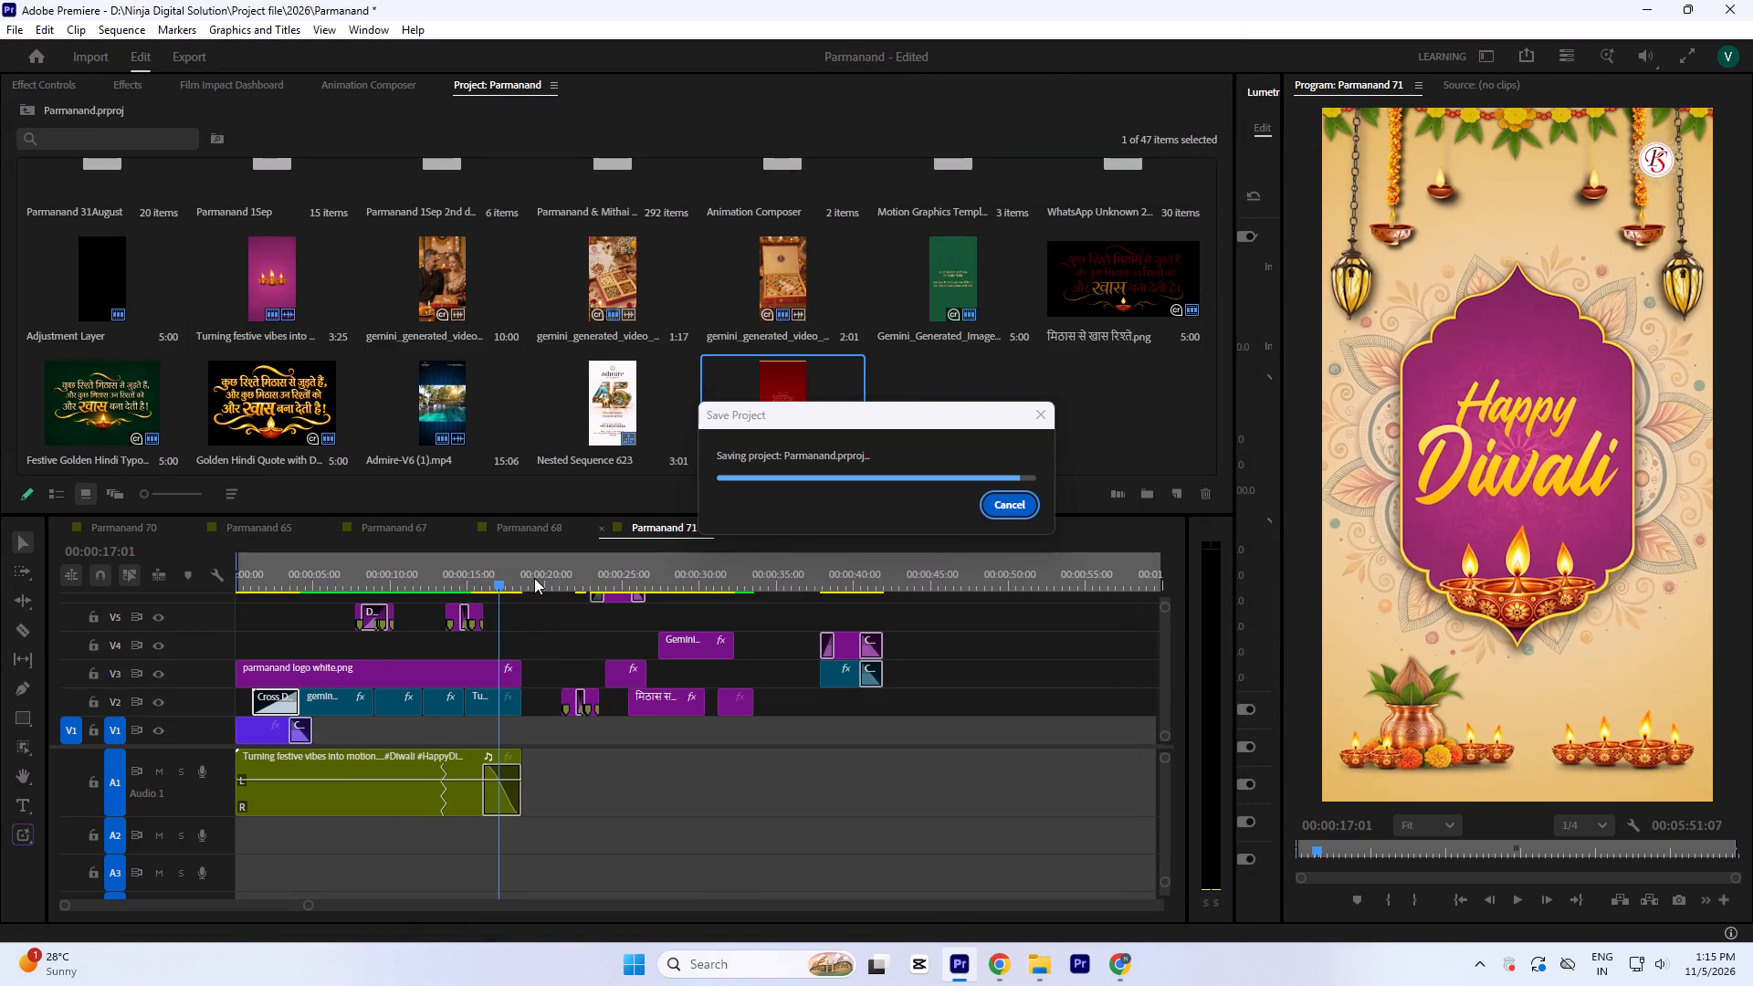
click(532, 580)
key(o)
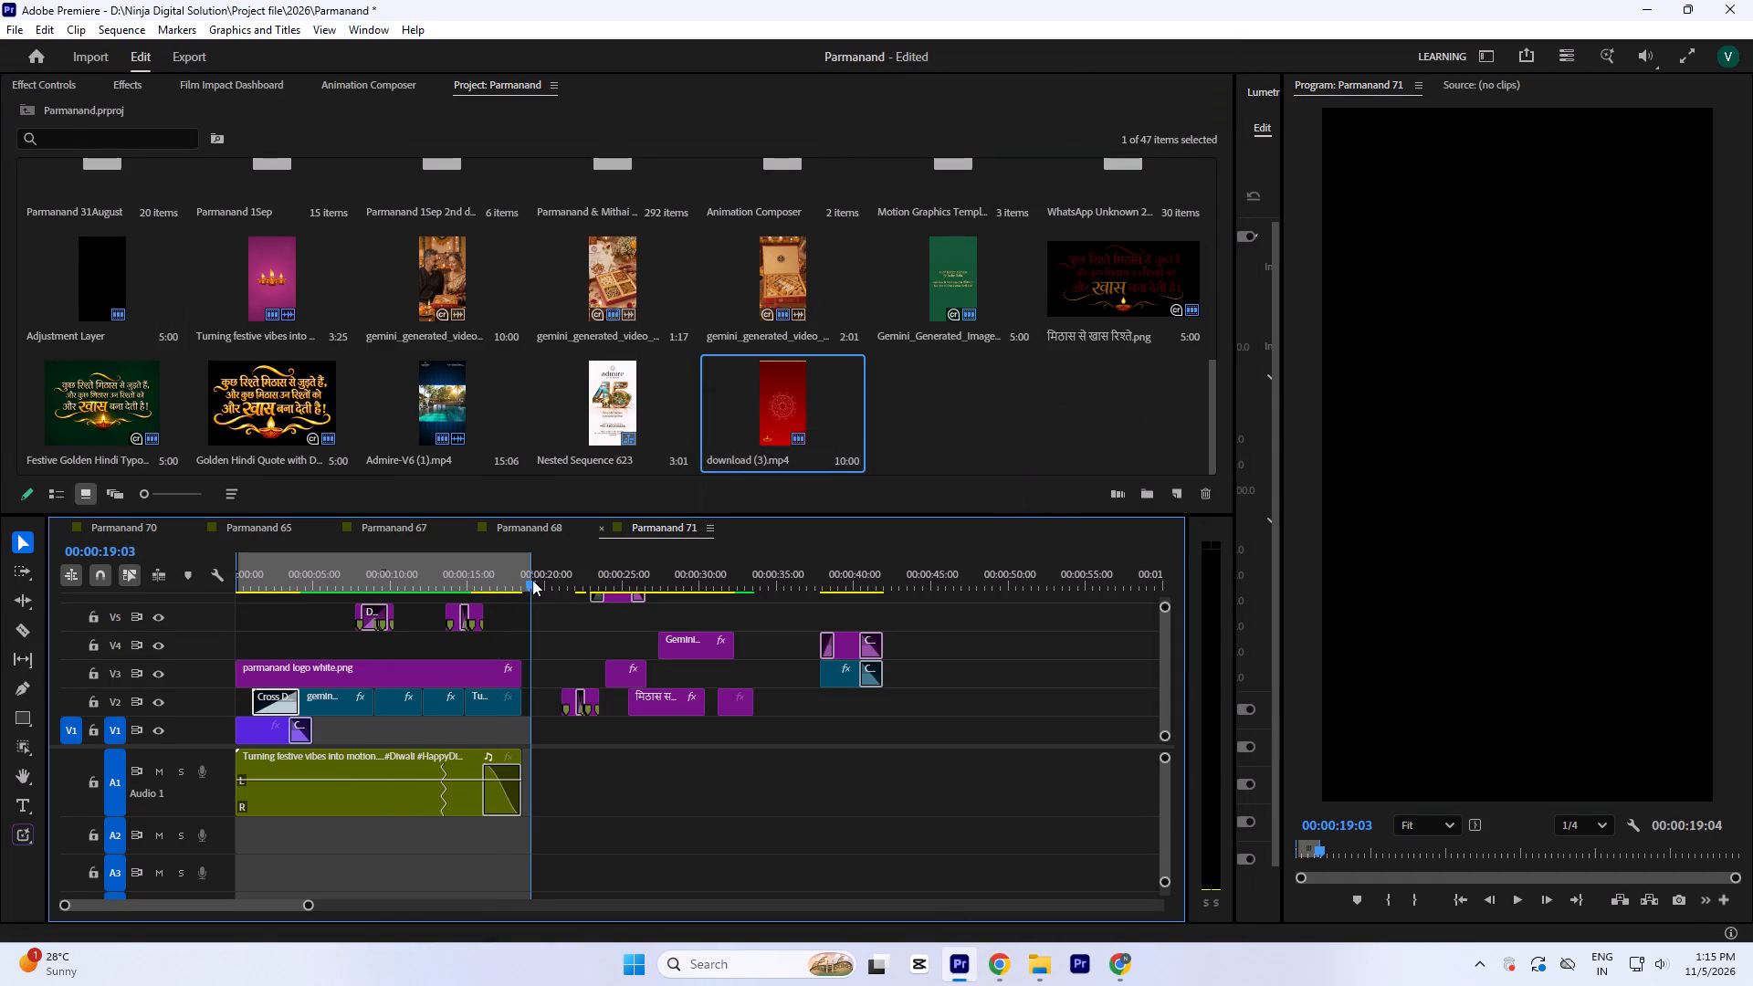
click(521, 581)
key(equal)
key(equal)
key(equal)
drag(724, 582, 724, 592)
key(equal)
key(equal)
key(equal)
click(658, 574)
text(o-)
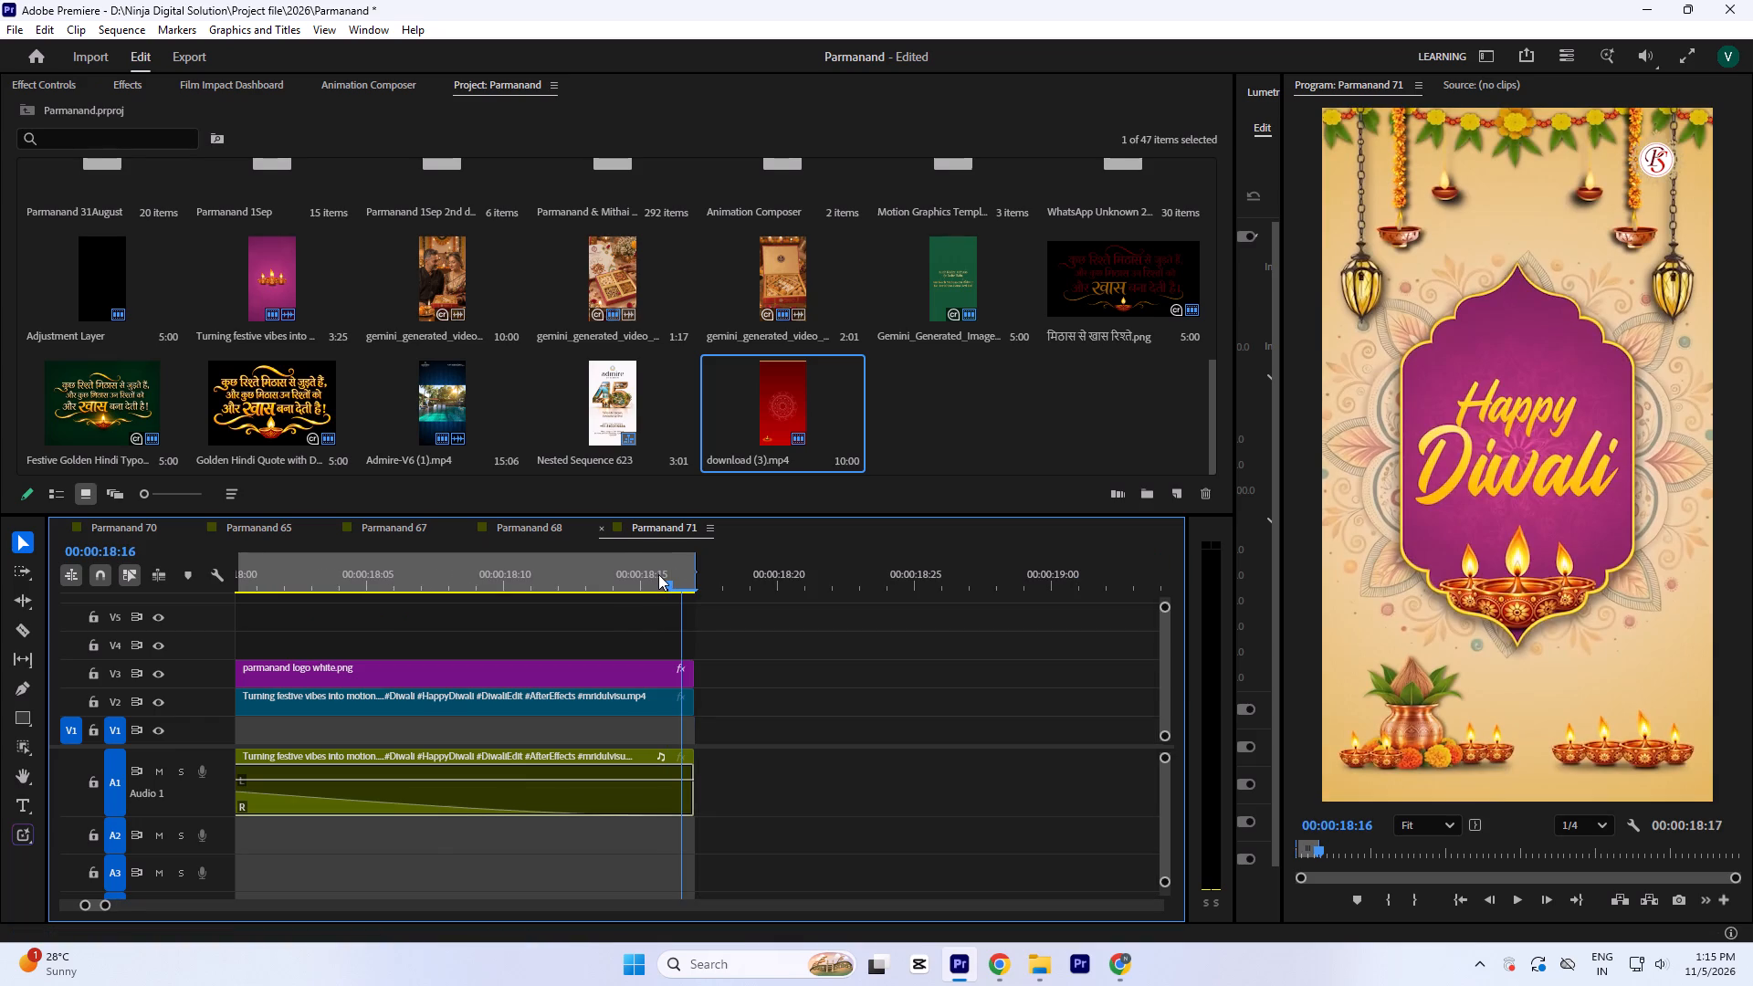
key(ctrl+s)
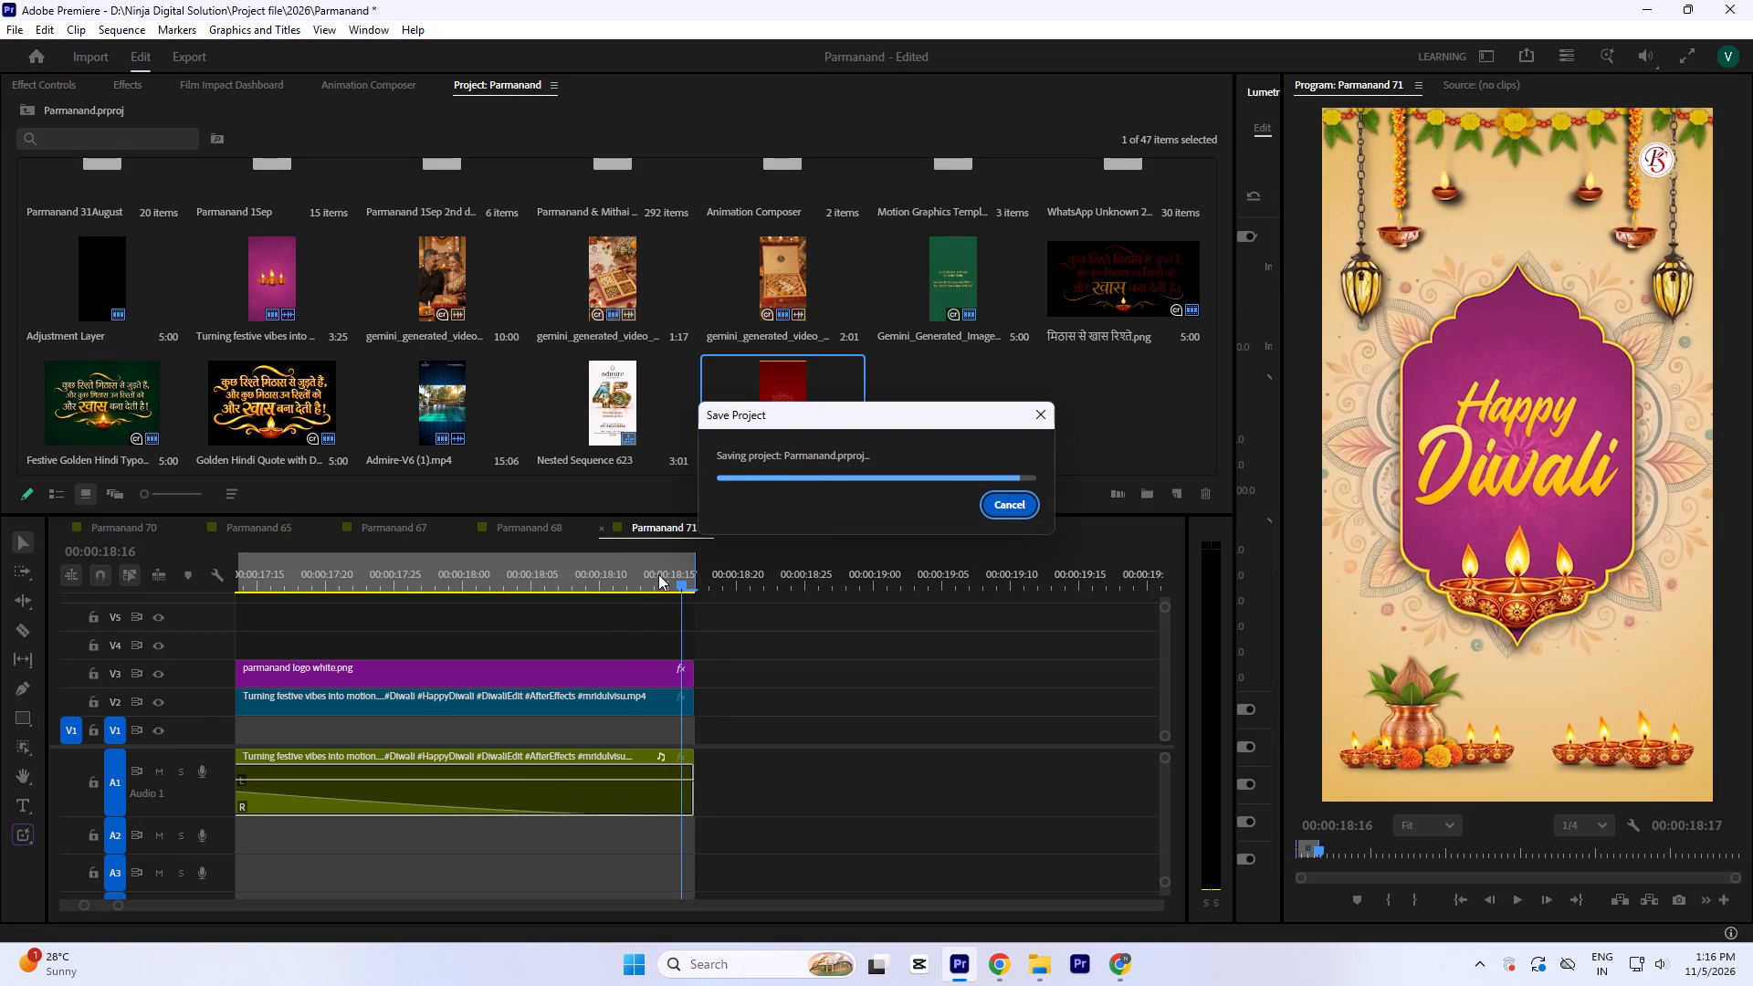
Switch to Chrome, resume the Sony Music India Jashn-E-Bahaaraa video, and skip ahead to sample the song.
click(999, 972)
click(575, 439)
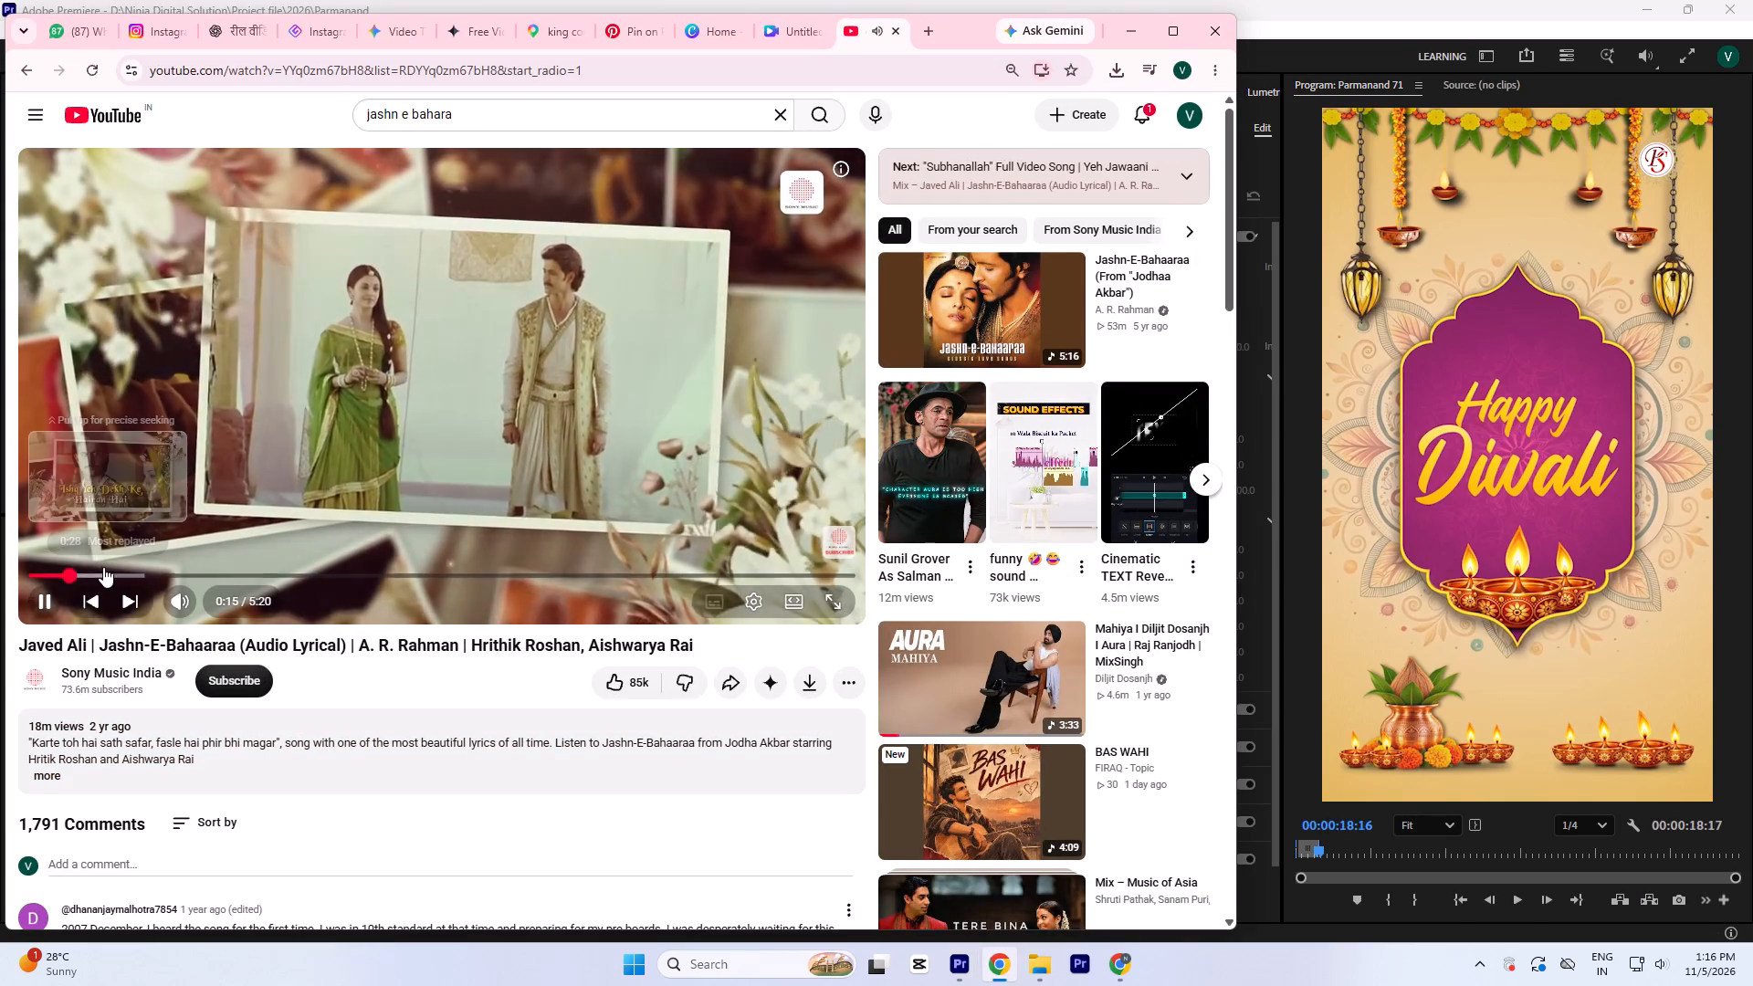
click(95, 572)
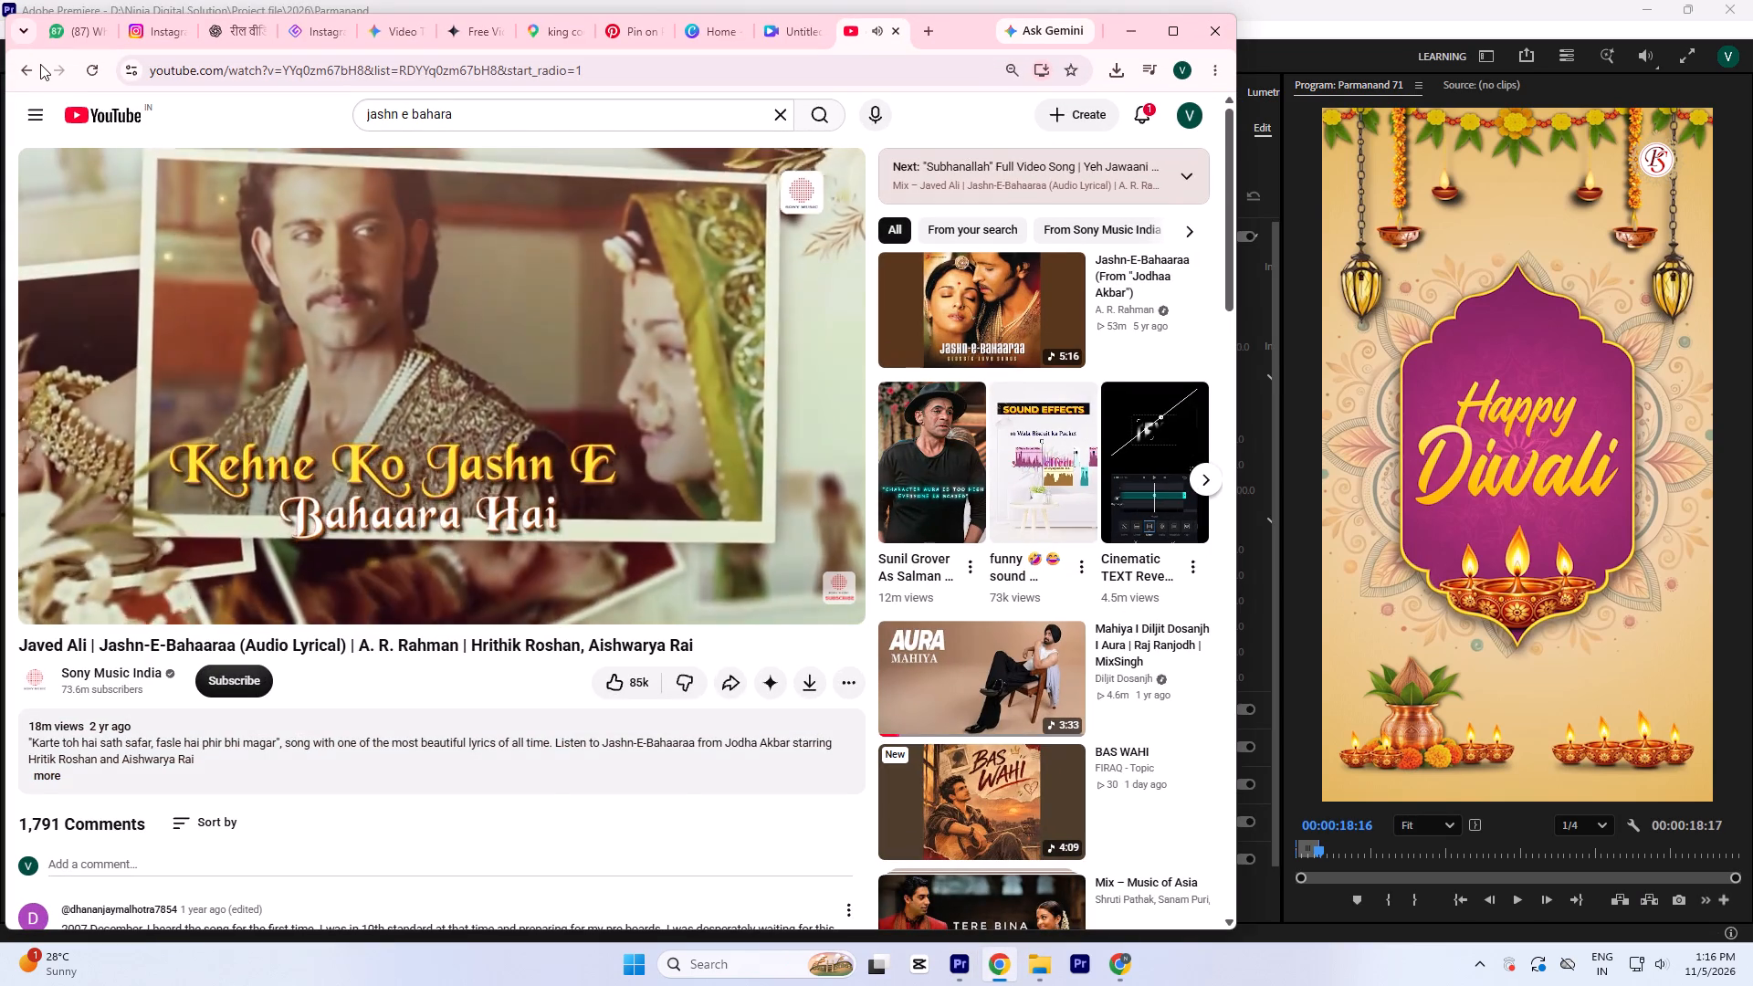
Open the seventyskye Jashn-E-Bahaaraa lyrics video and sample several points of its opening, up to about 0:24.
click(37, 63)
click(330, 325)
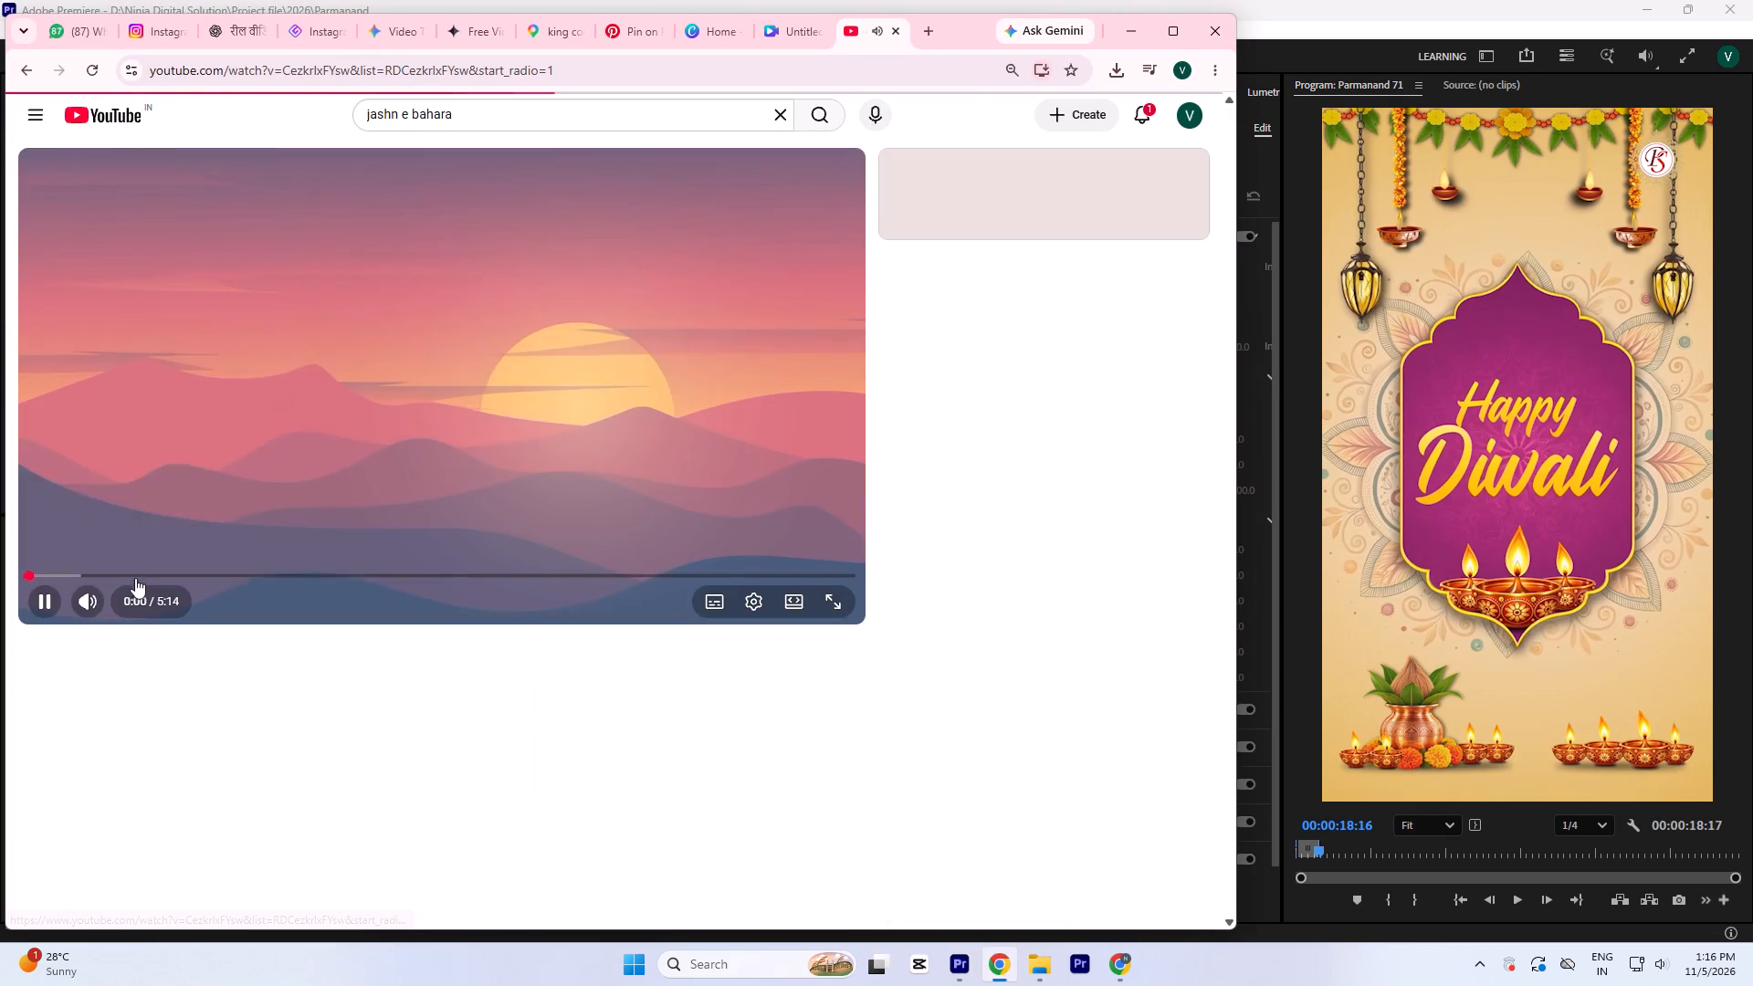
click(67, 569)
click(64, 577)
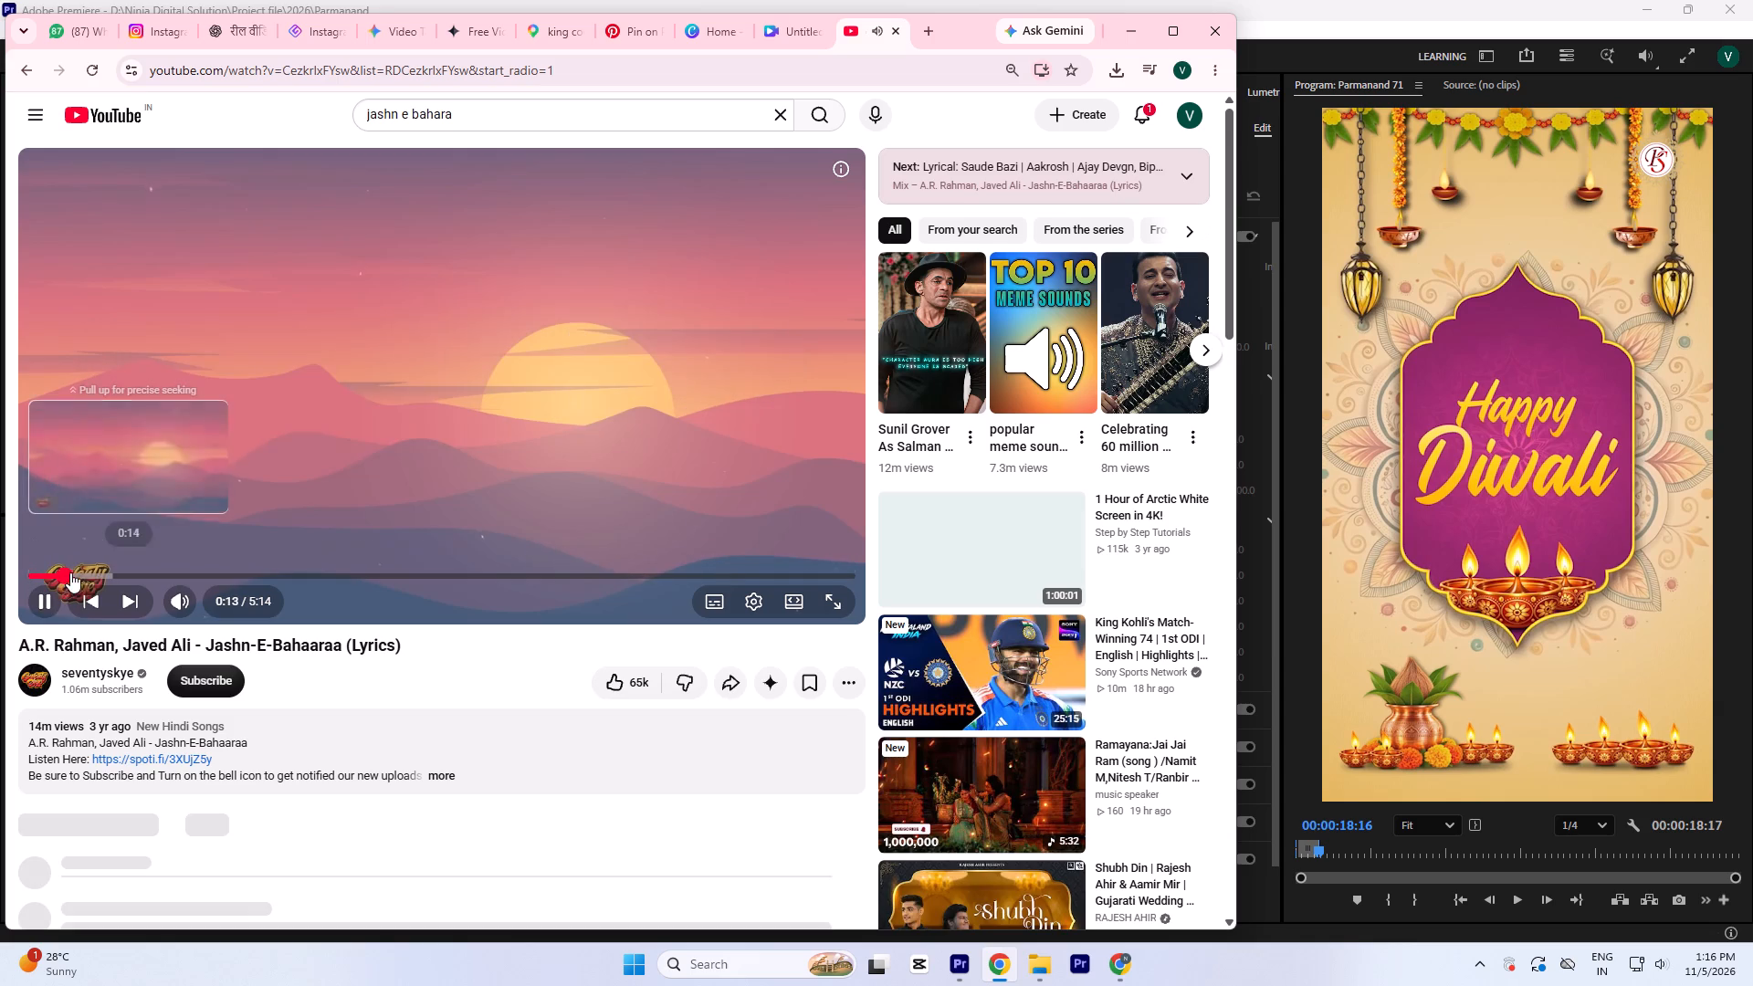
click(89, 570)
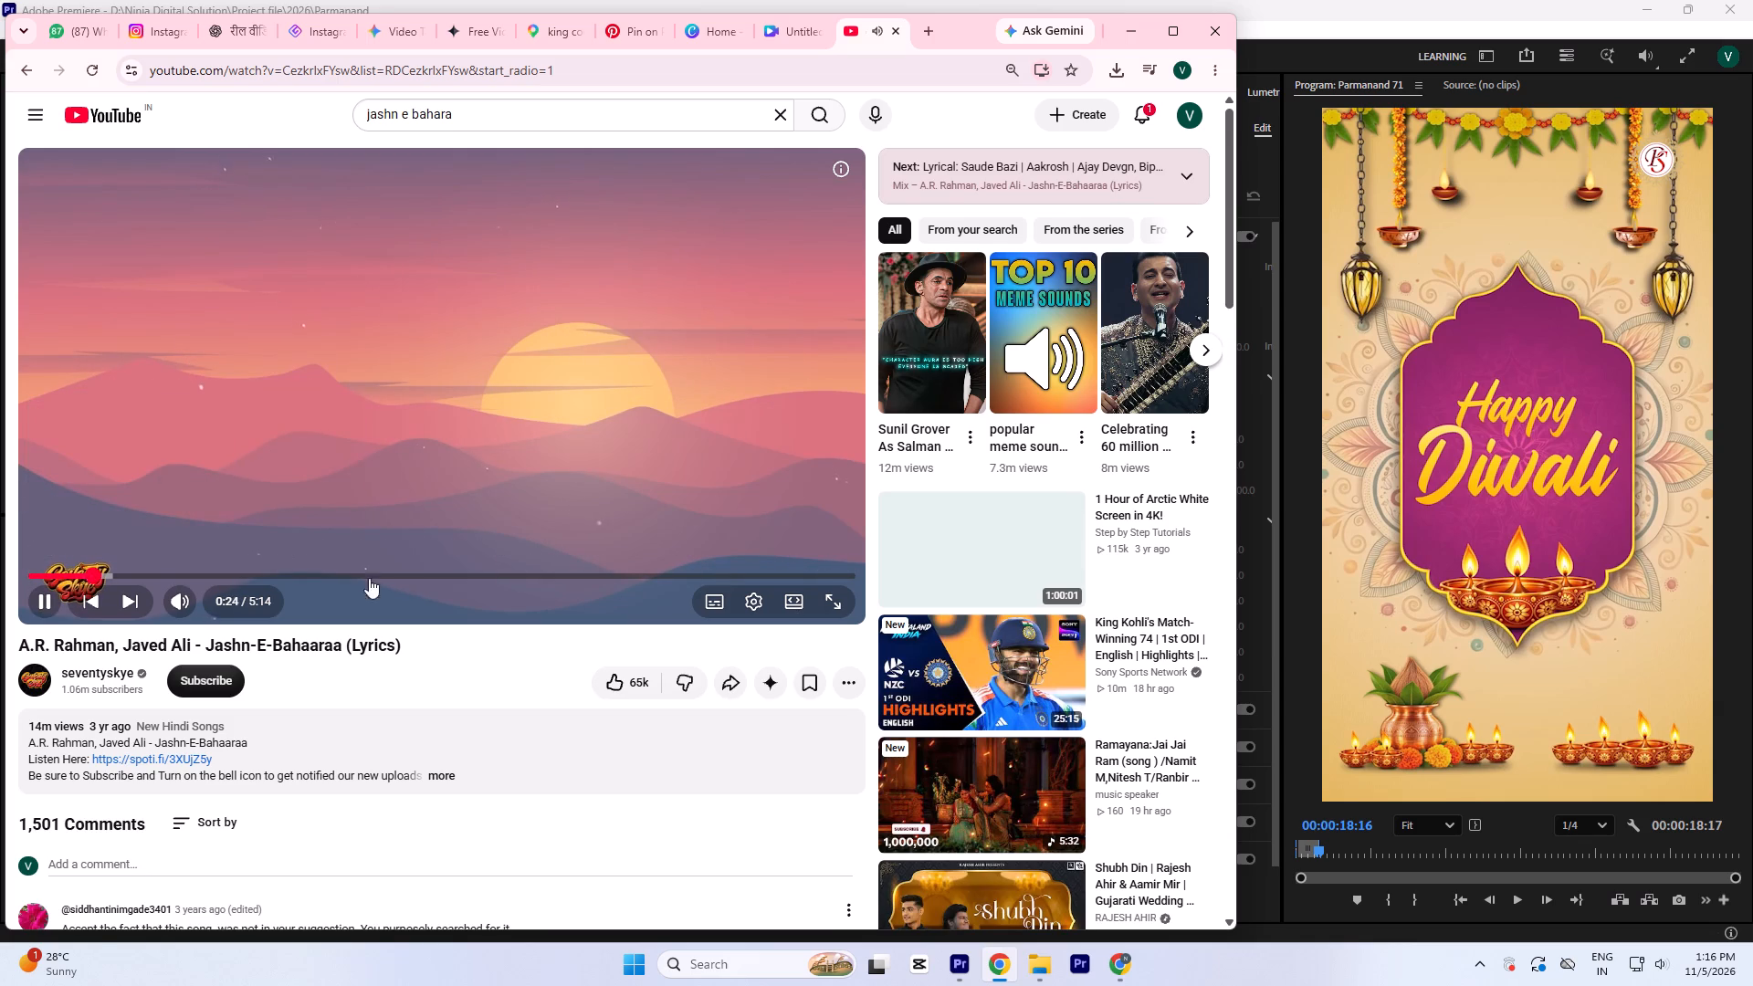
Set the system volume to 31 and replay the lyrics video from near its start.
click(1662, 981)
click(1542, 855)
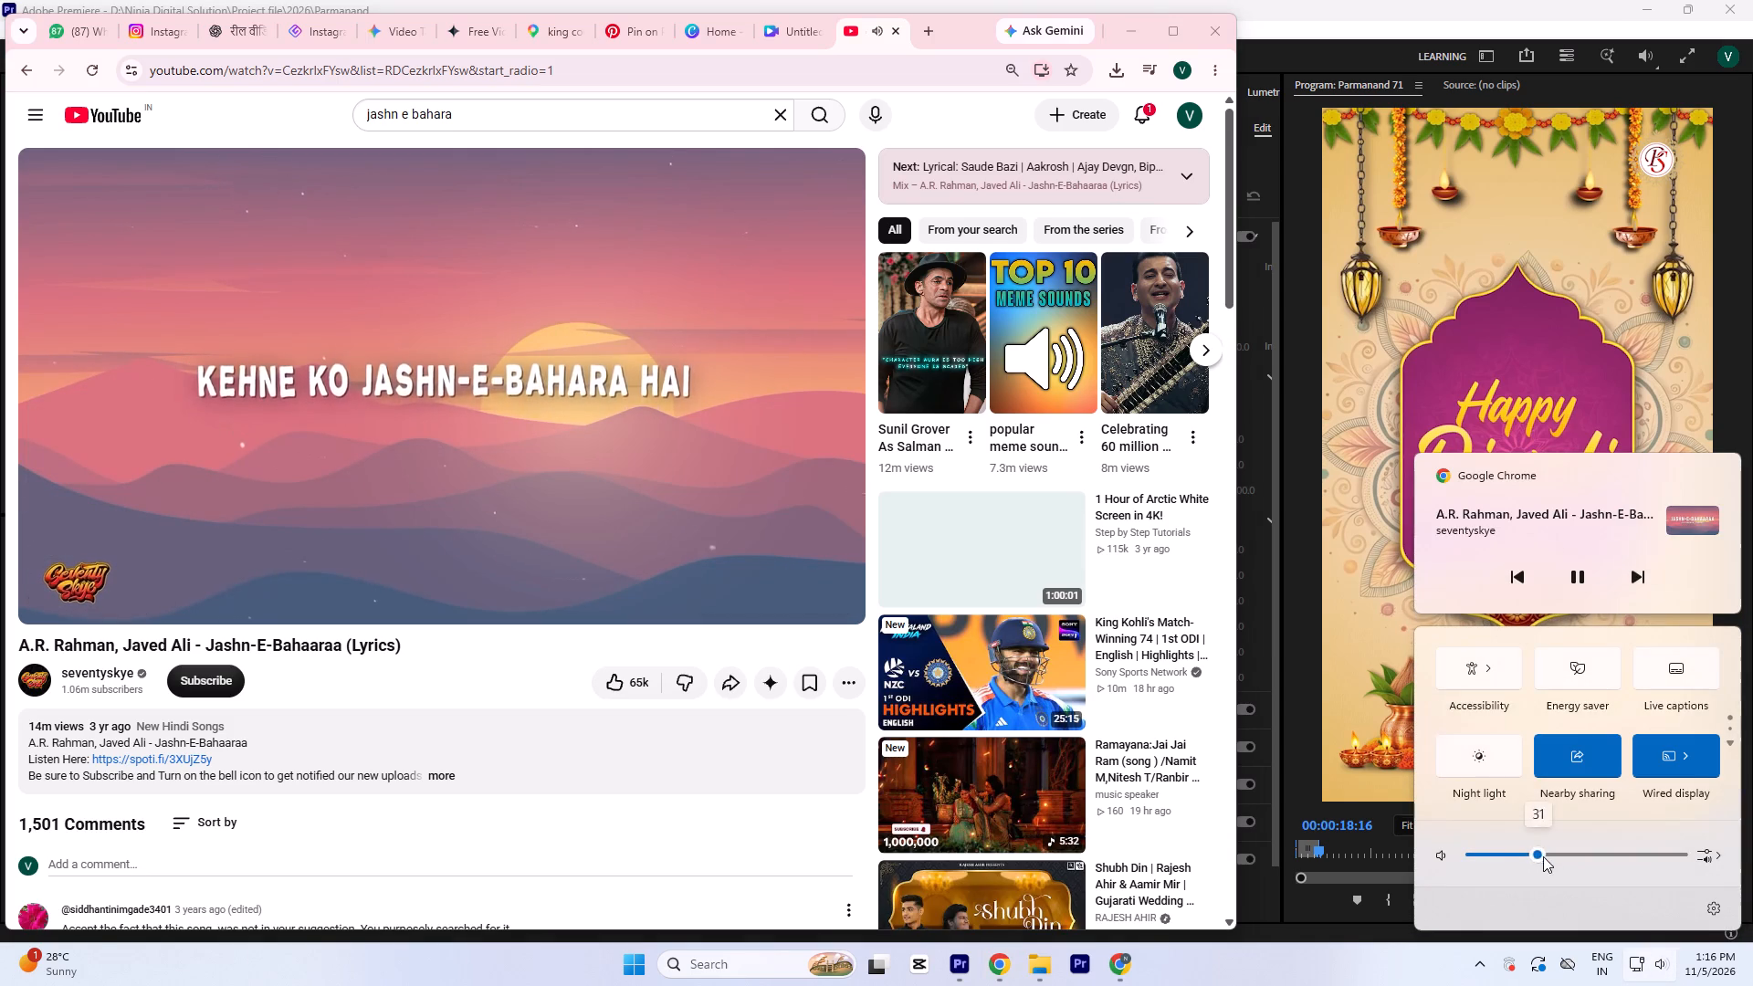
click(53, 573)
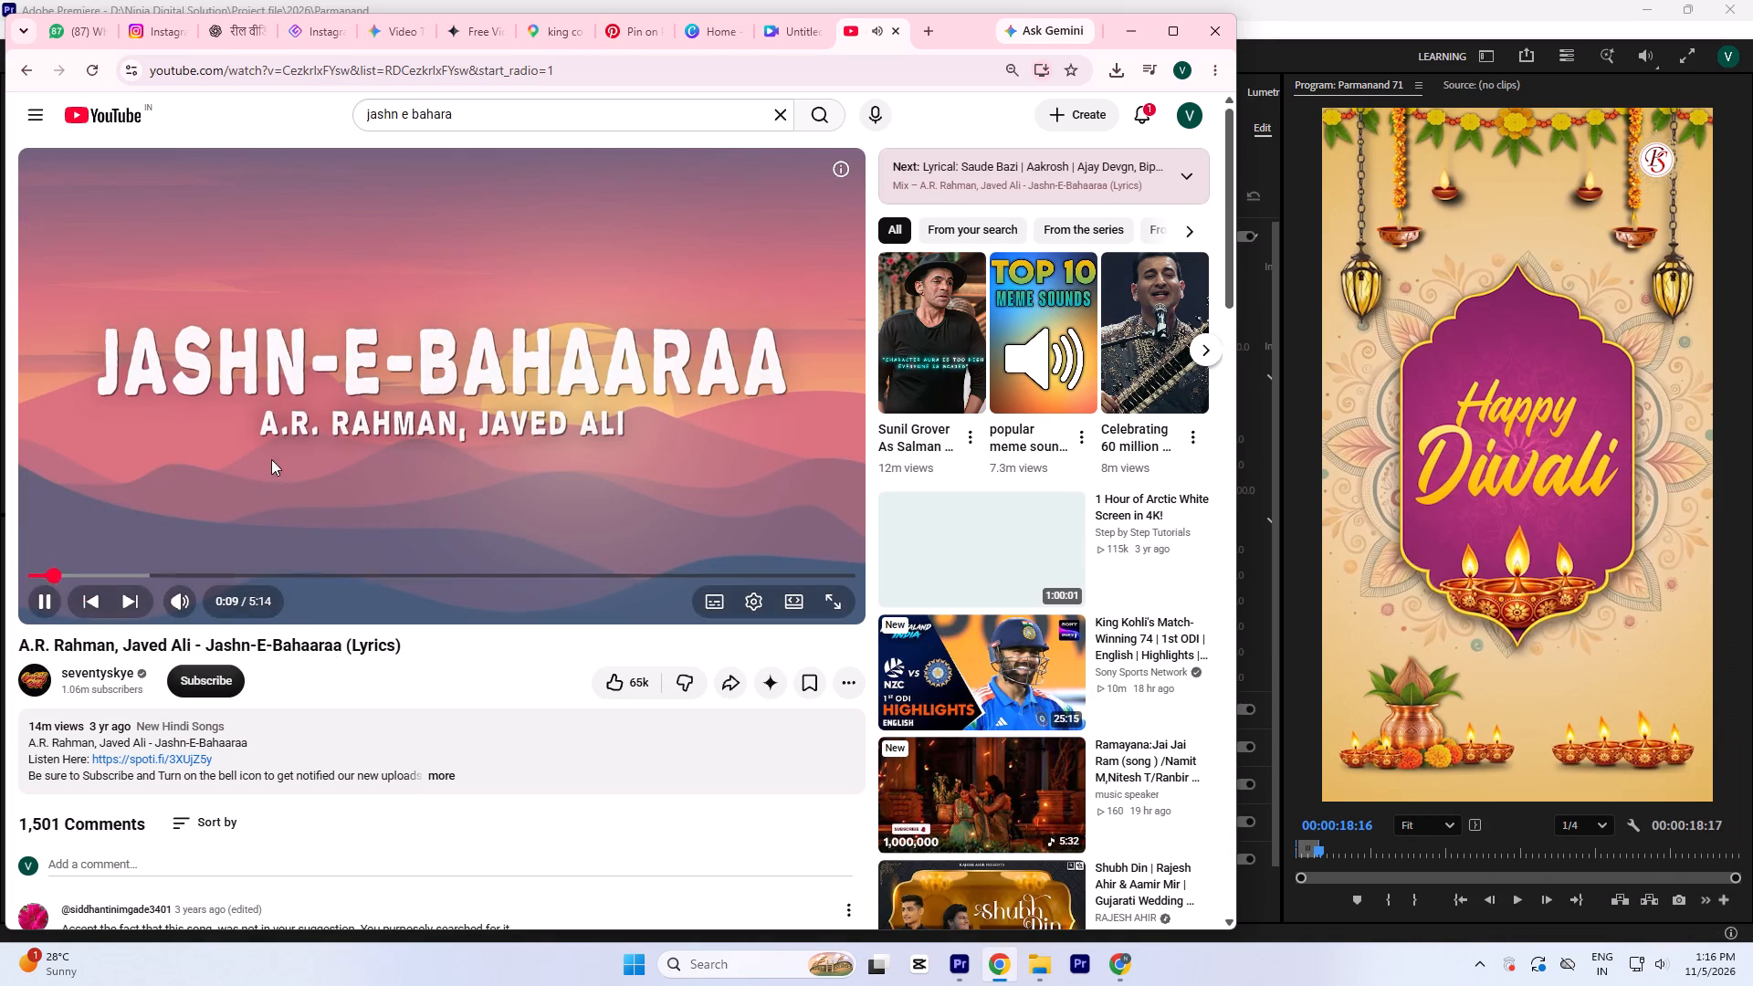
click(1662, 972)
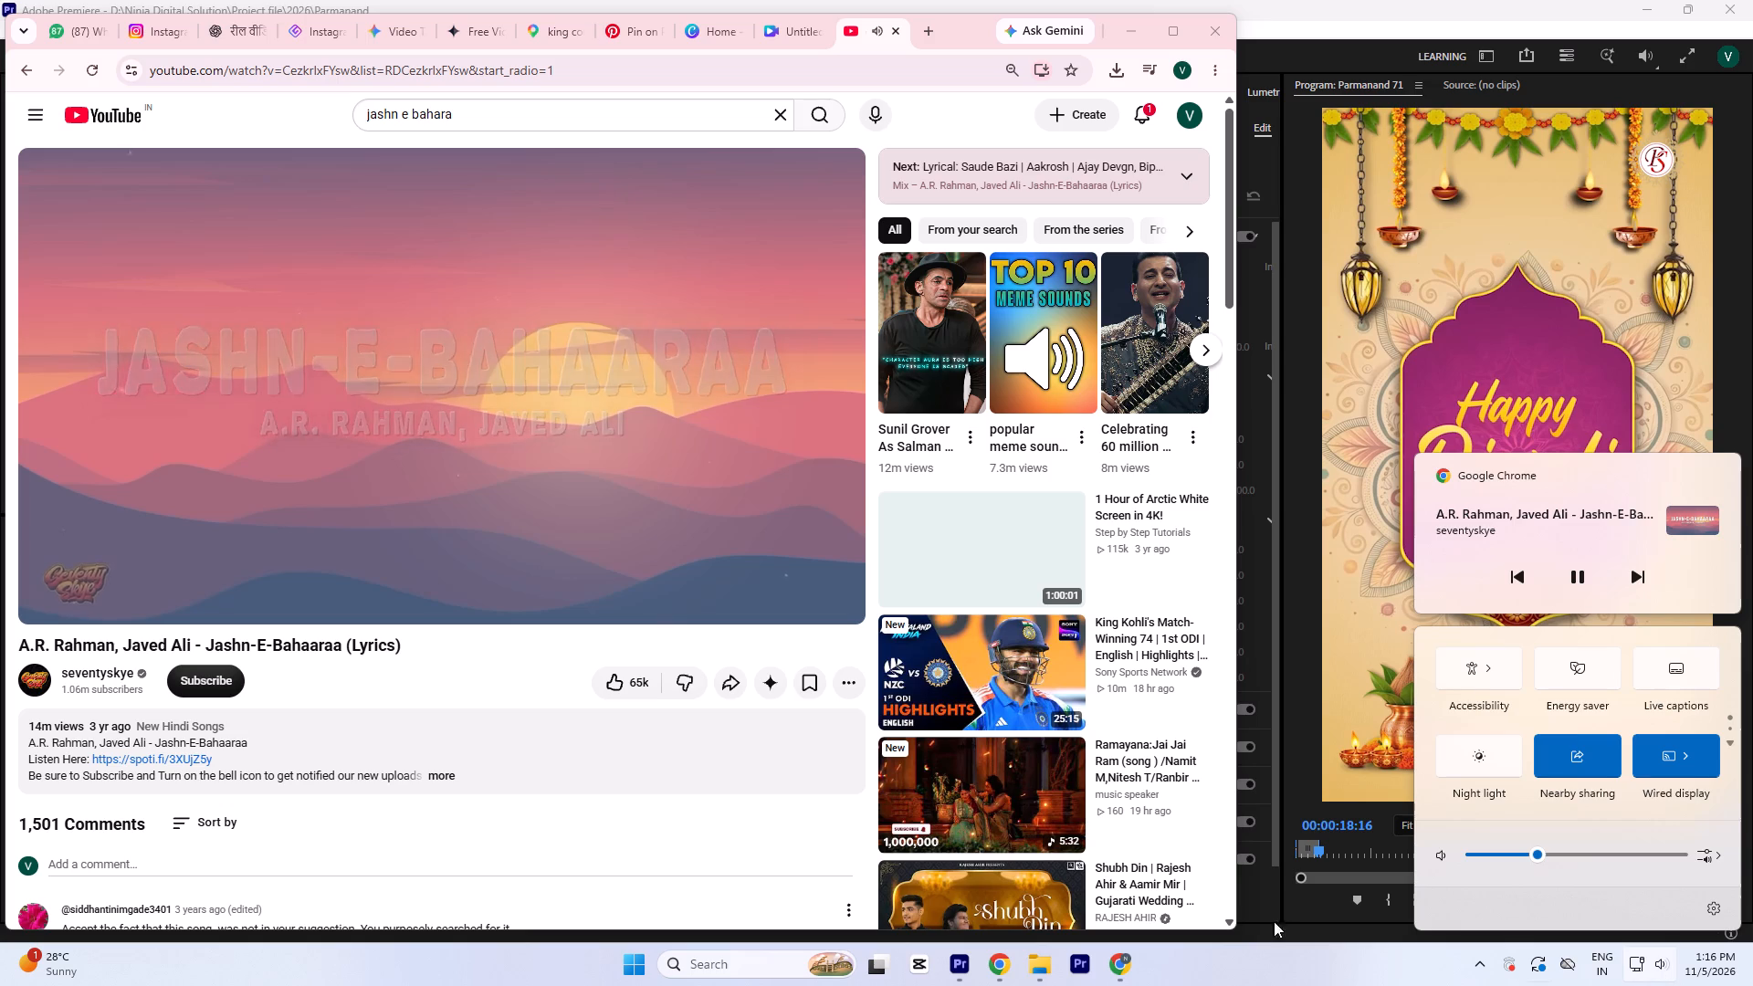
Return to the search results, open the A. R. Rahman audio version of Jashn-E-Bahaaraa, and sample its opening up to about 0:42.
click(22, 68)
scroll(424, 717, down, 2)
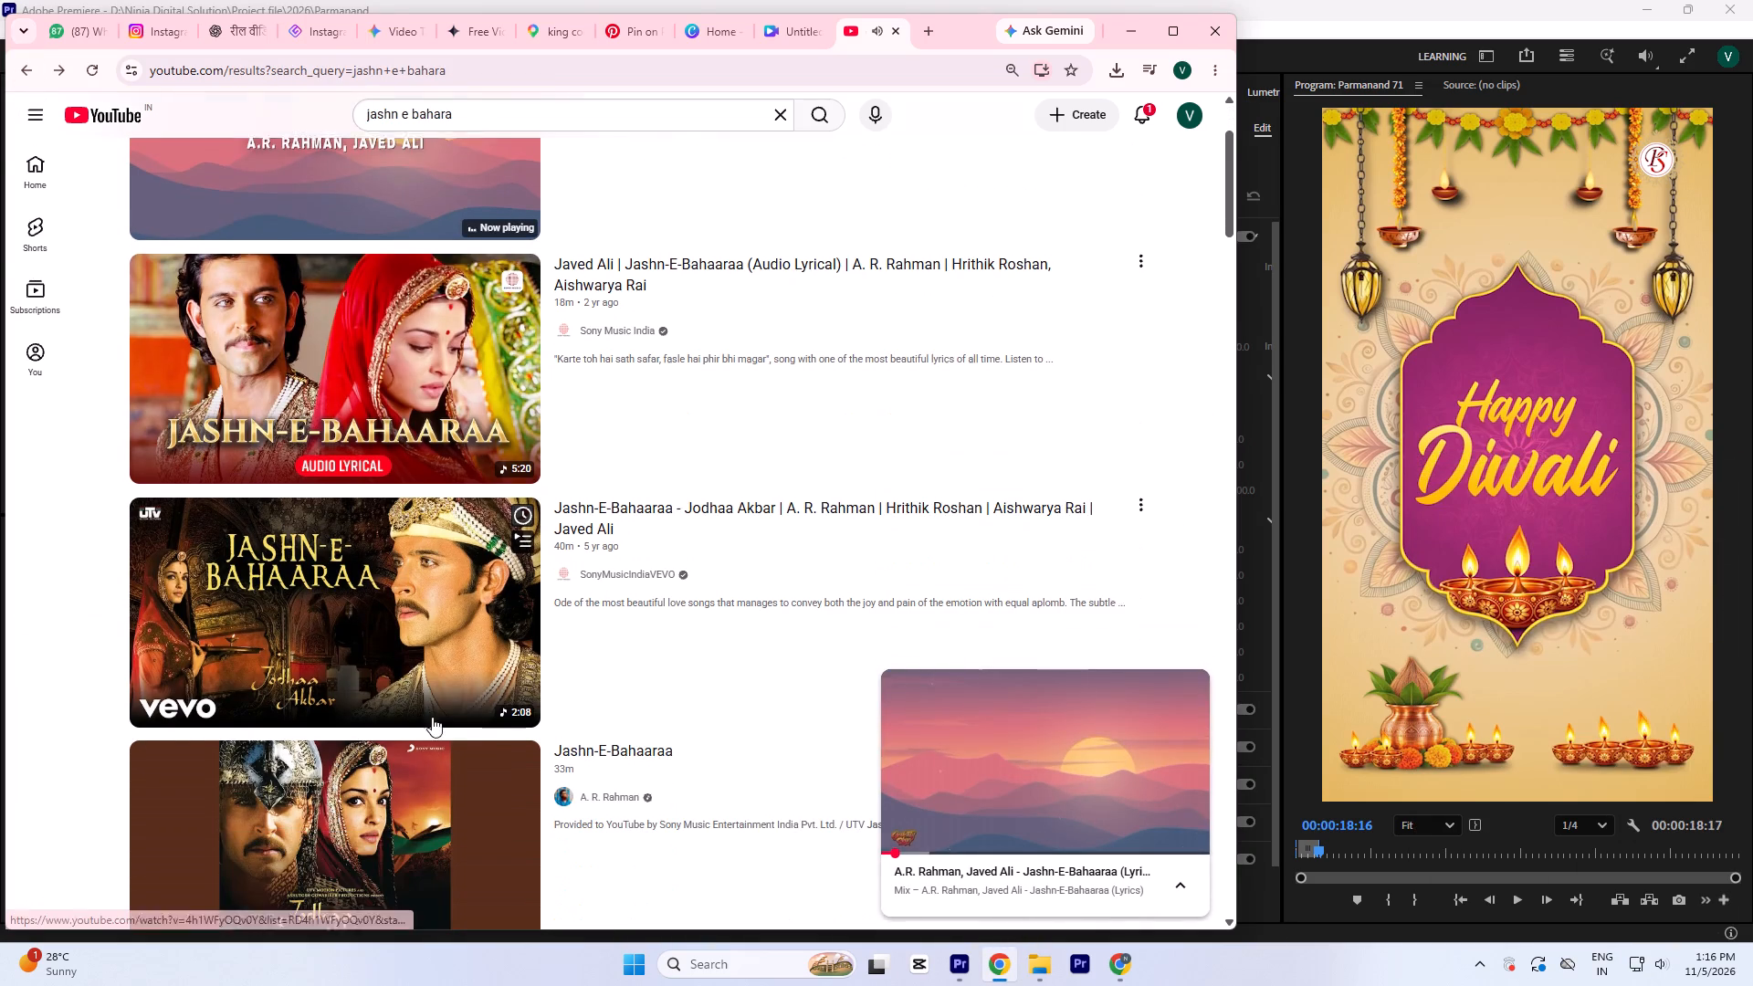
scroll(463, 572, down, 3)
click(423, 599)
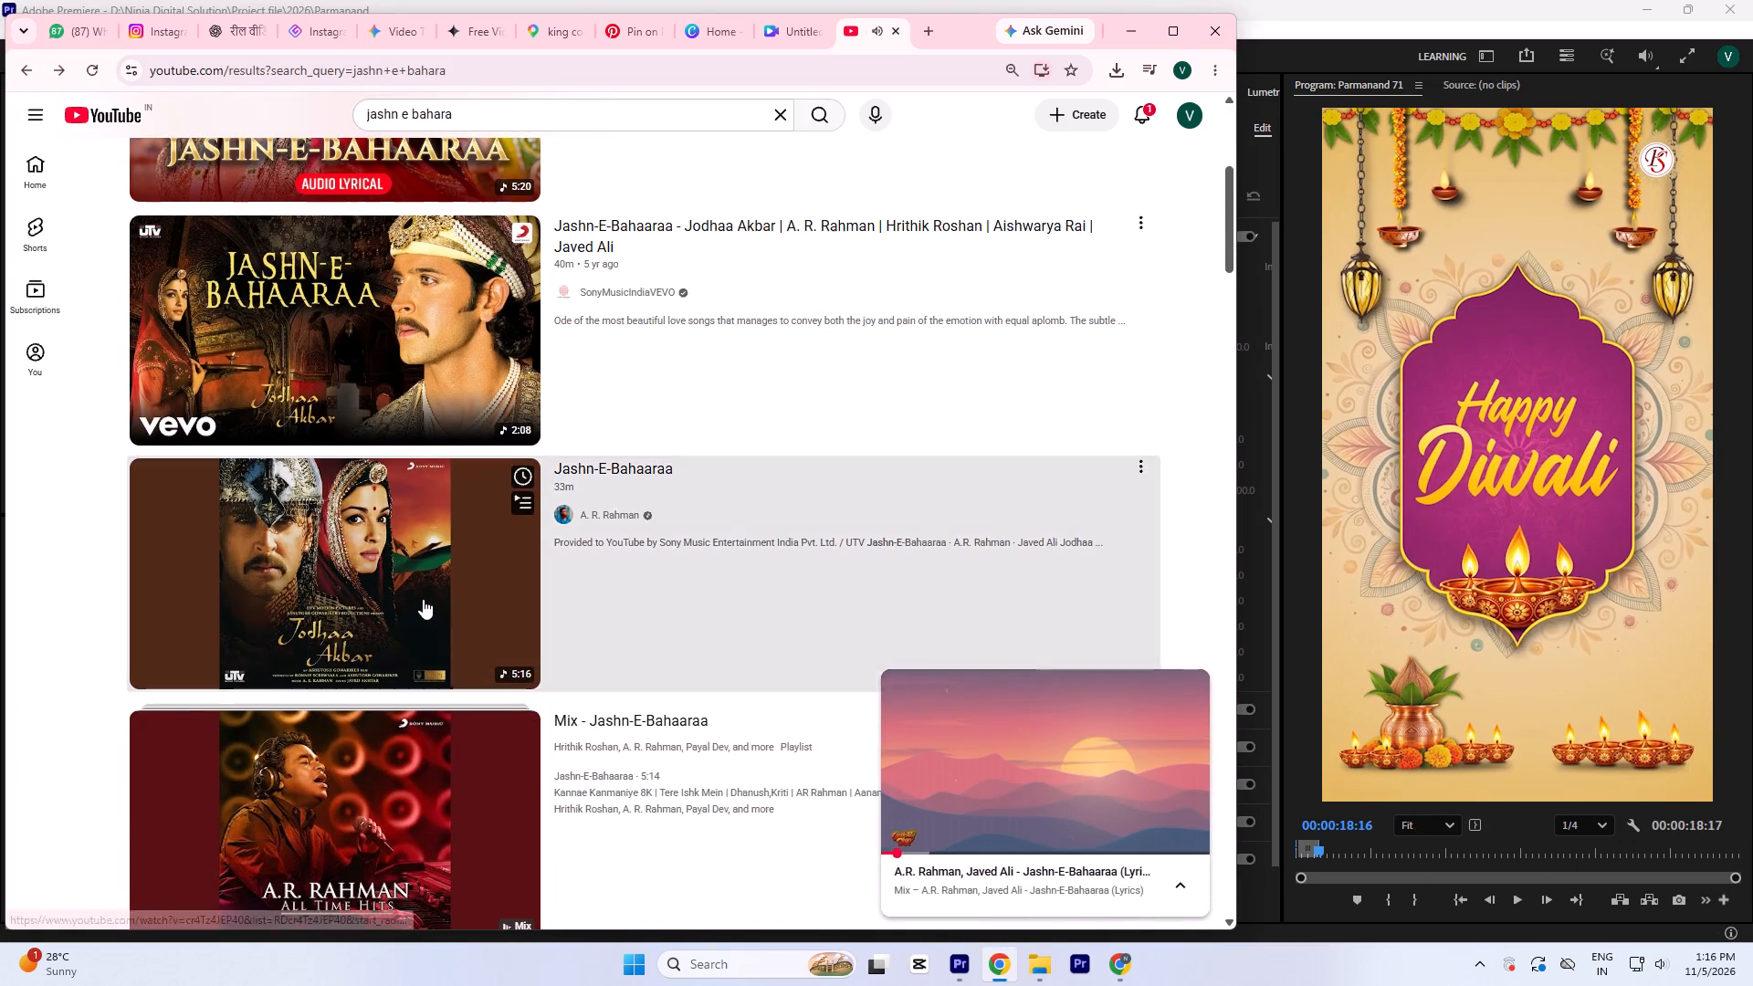
click(68, 841)
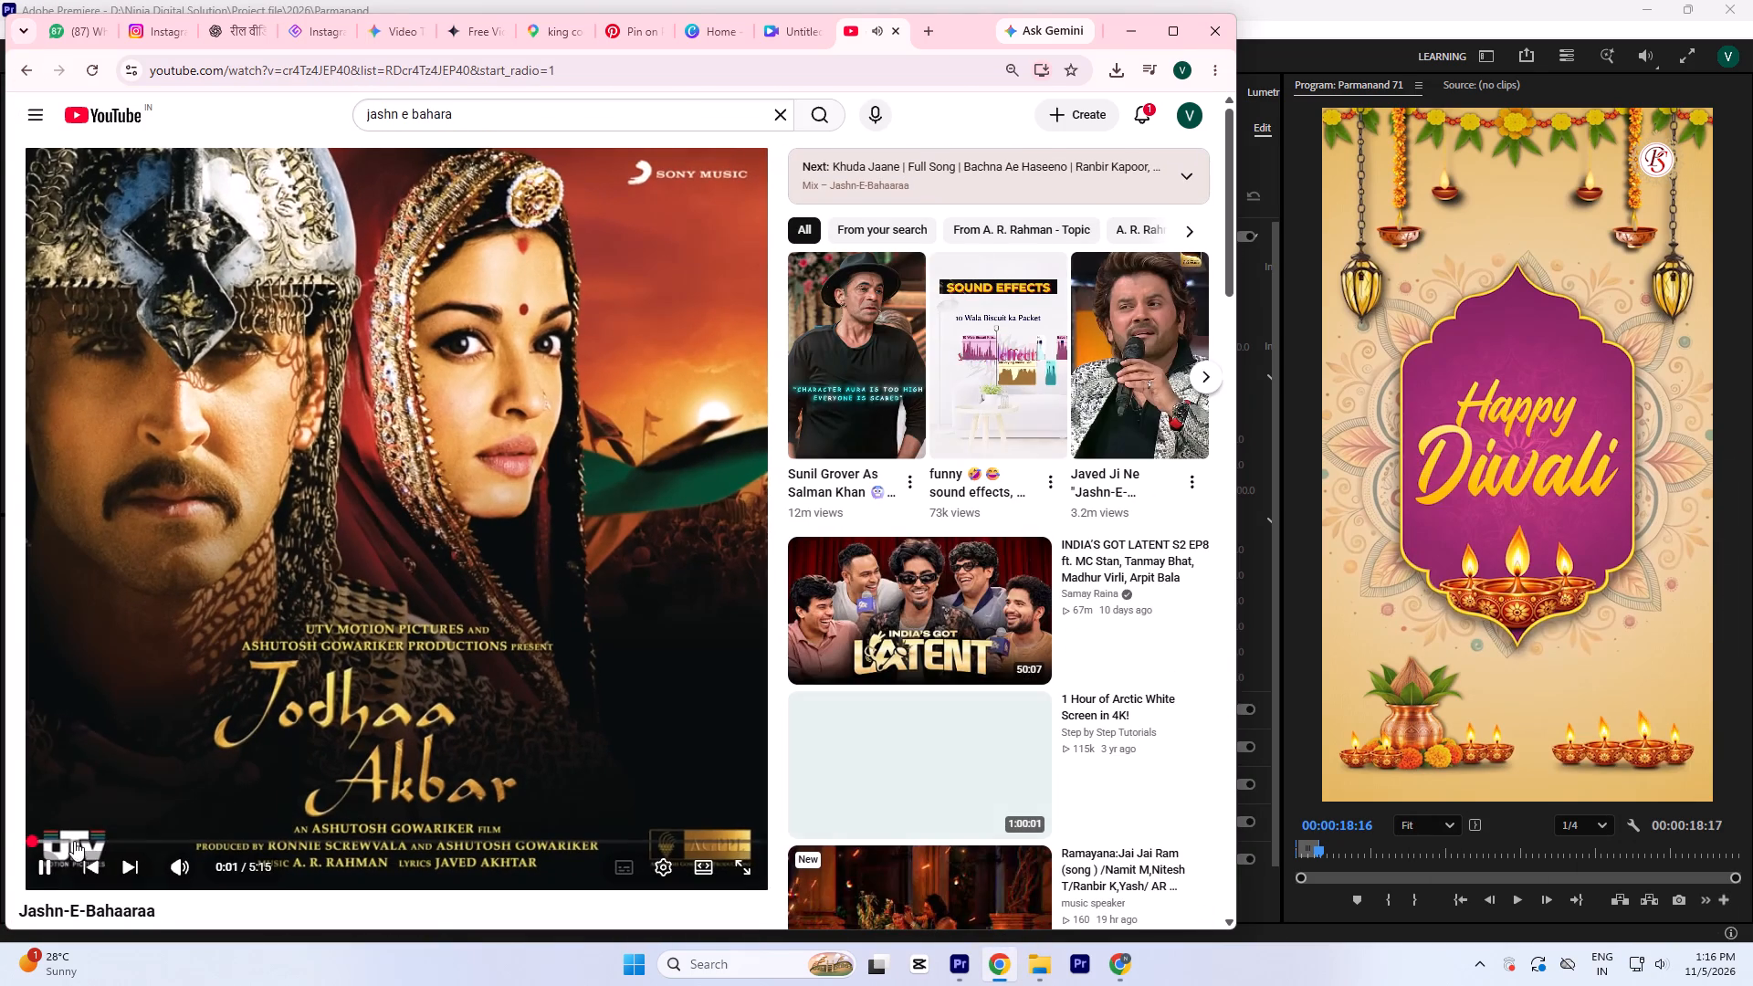
click(83, 837)
click(128, 835)
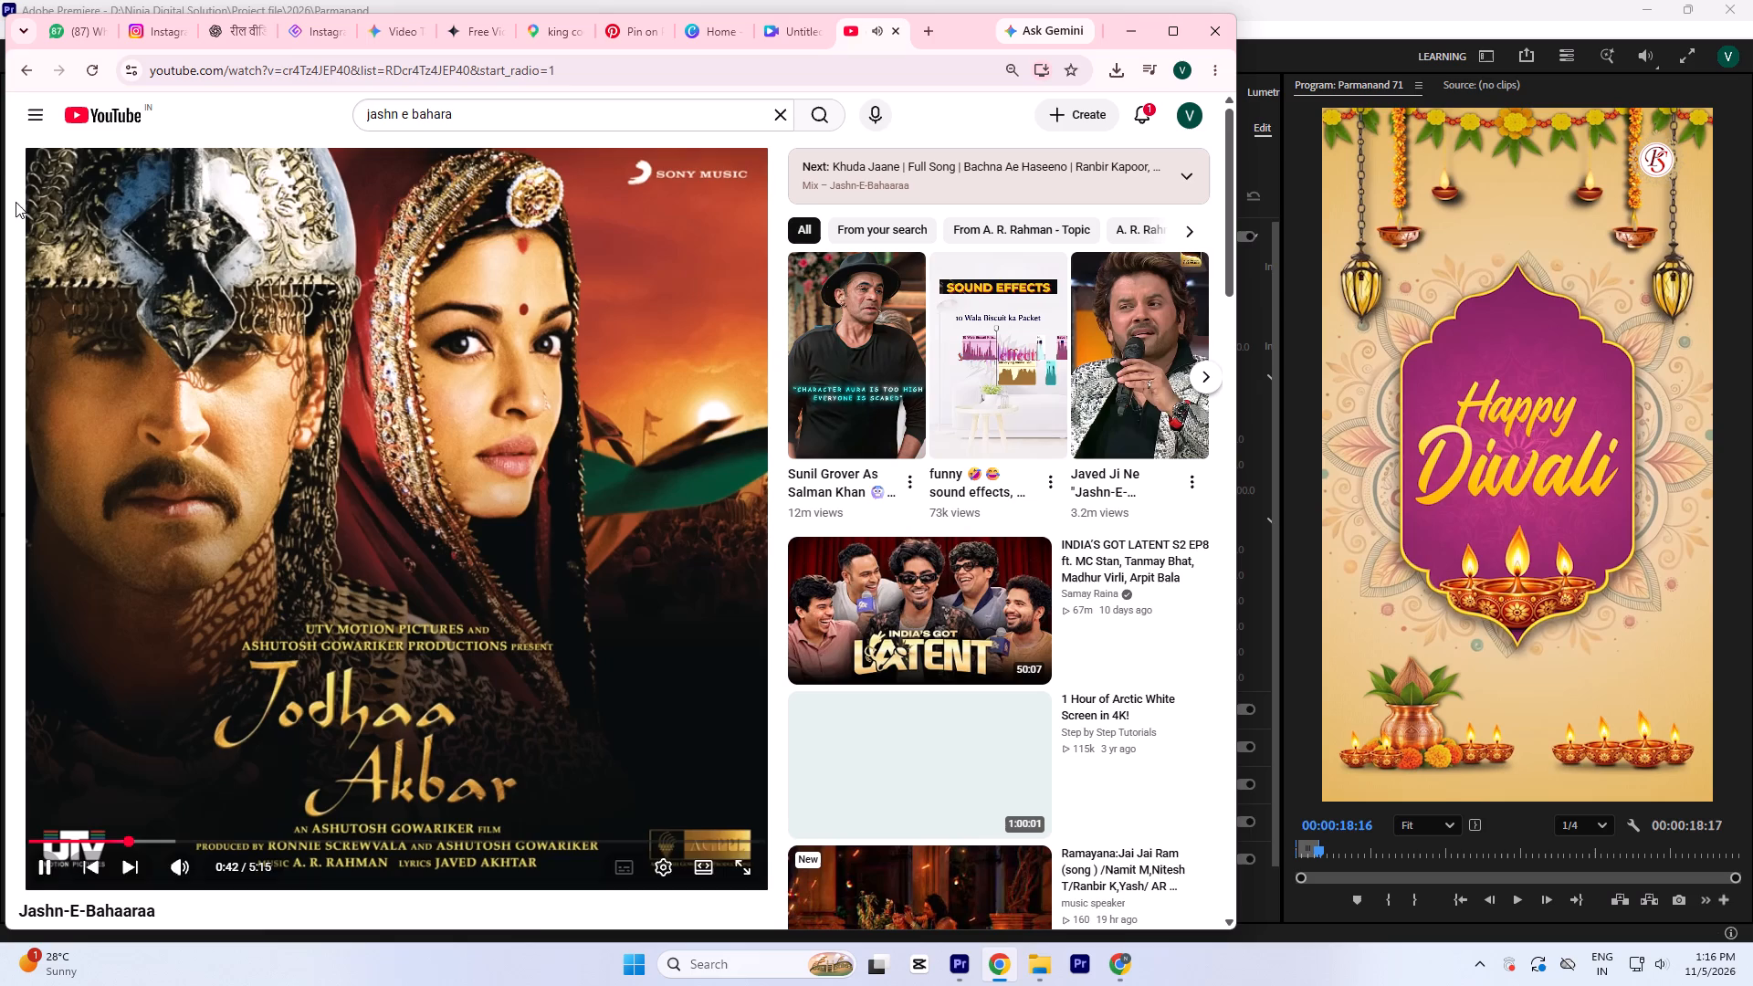
Search YouTube for "jashn e bahara instrumental" and open the A. R. Rahman flute instrumental of Jashn-E-Bahaaraa.
click(35, 59)
click(511, 110)
key(space)
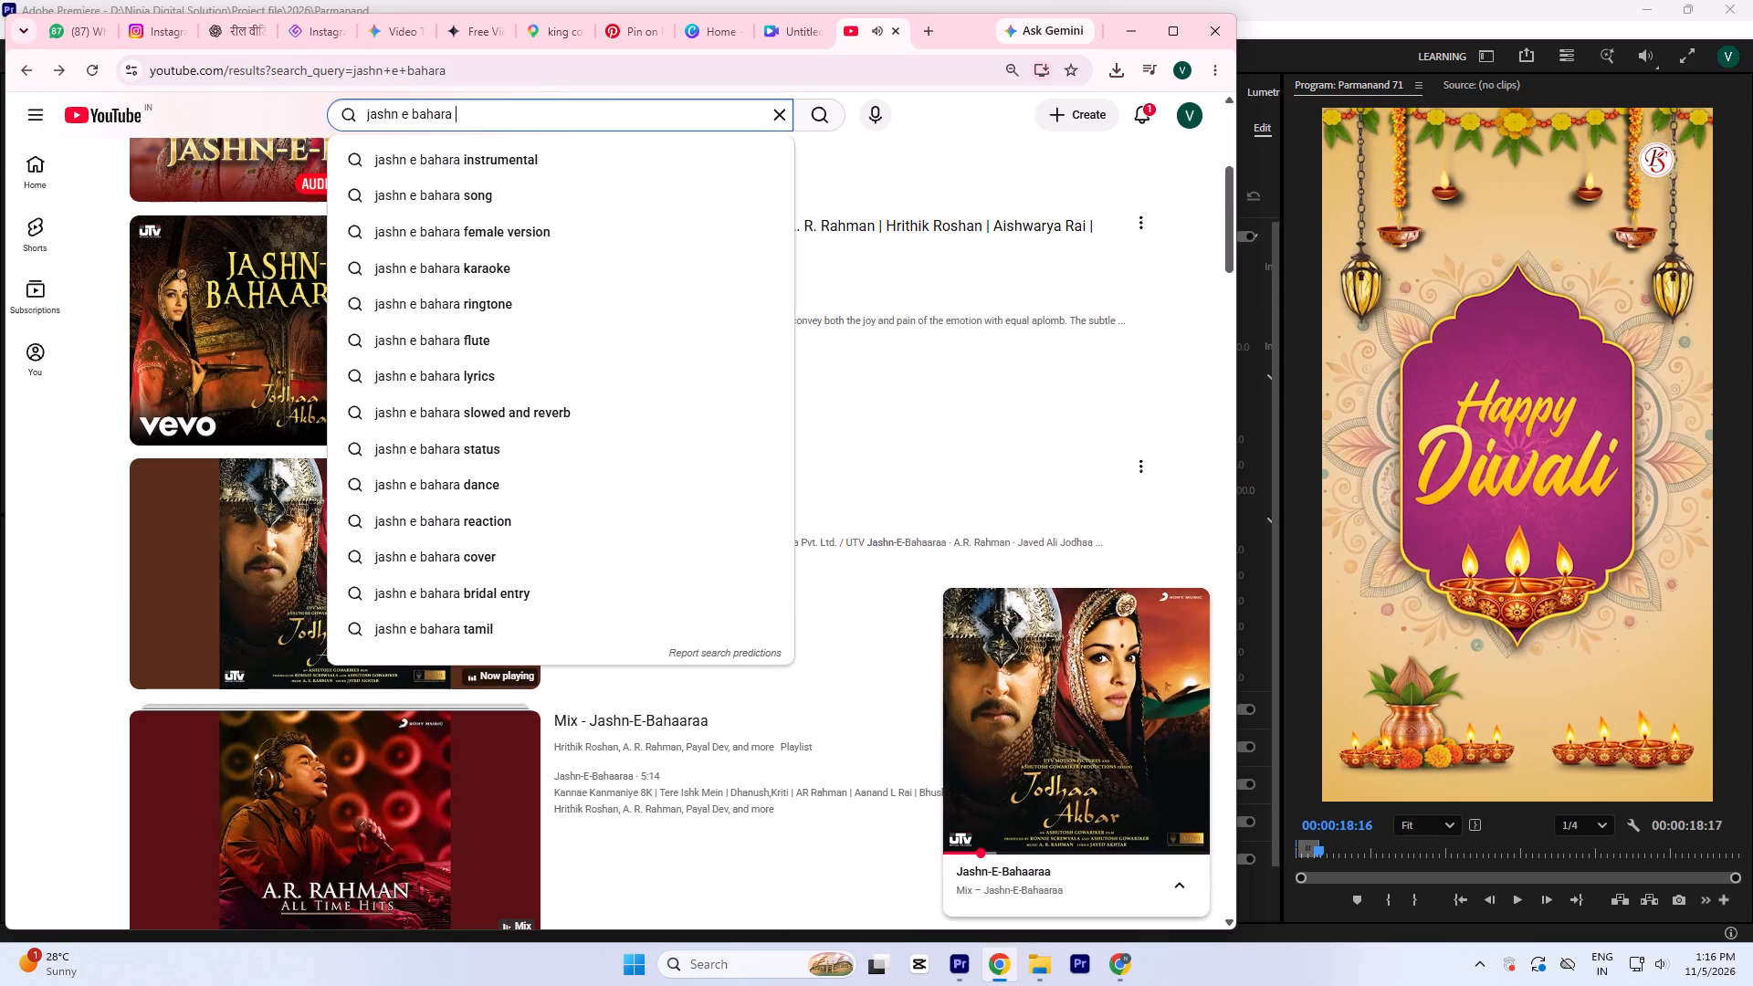
text(ins)
key(Down)
key(Return)
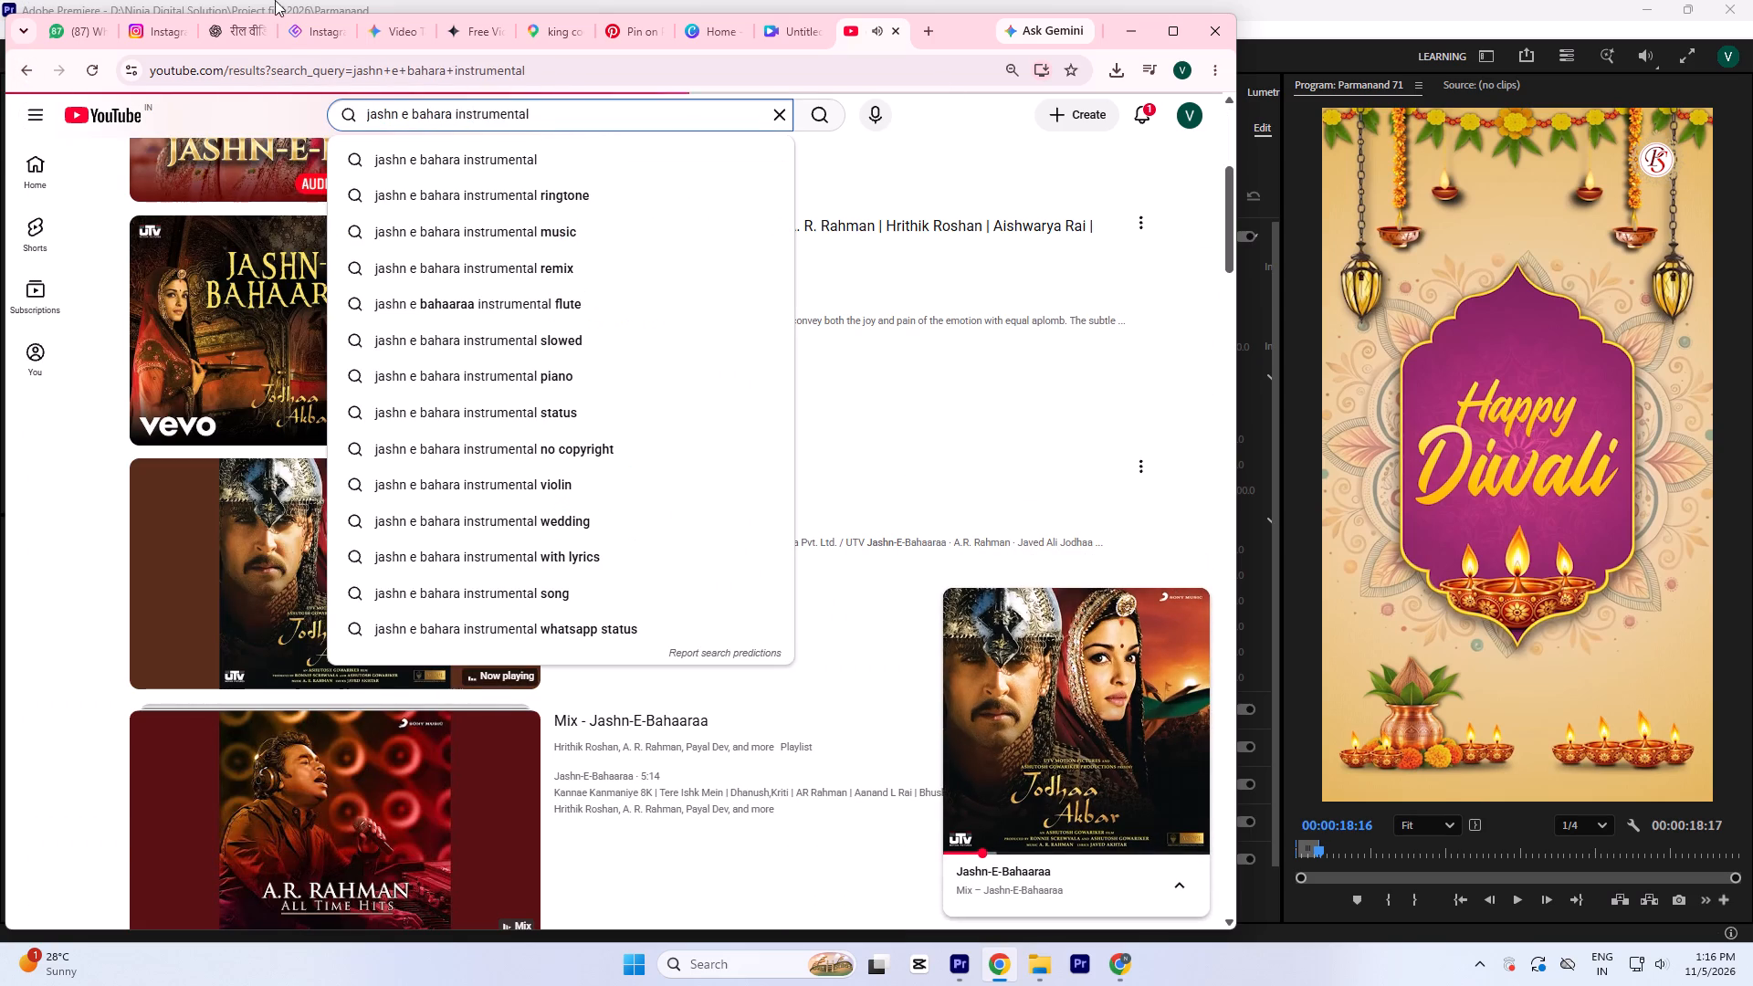
click(289, 298)
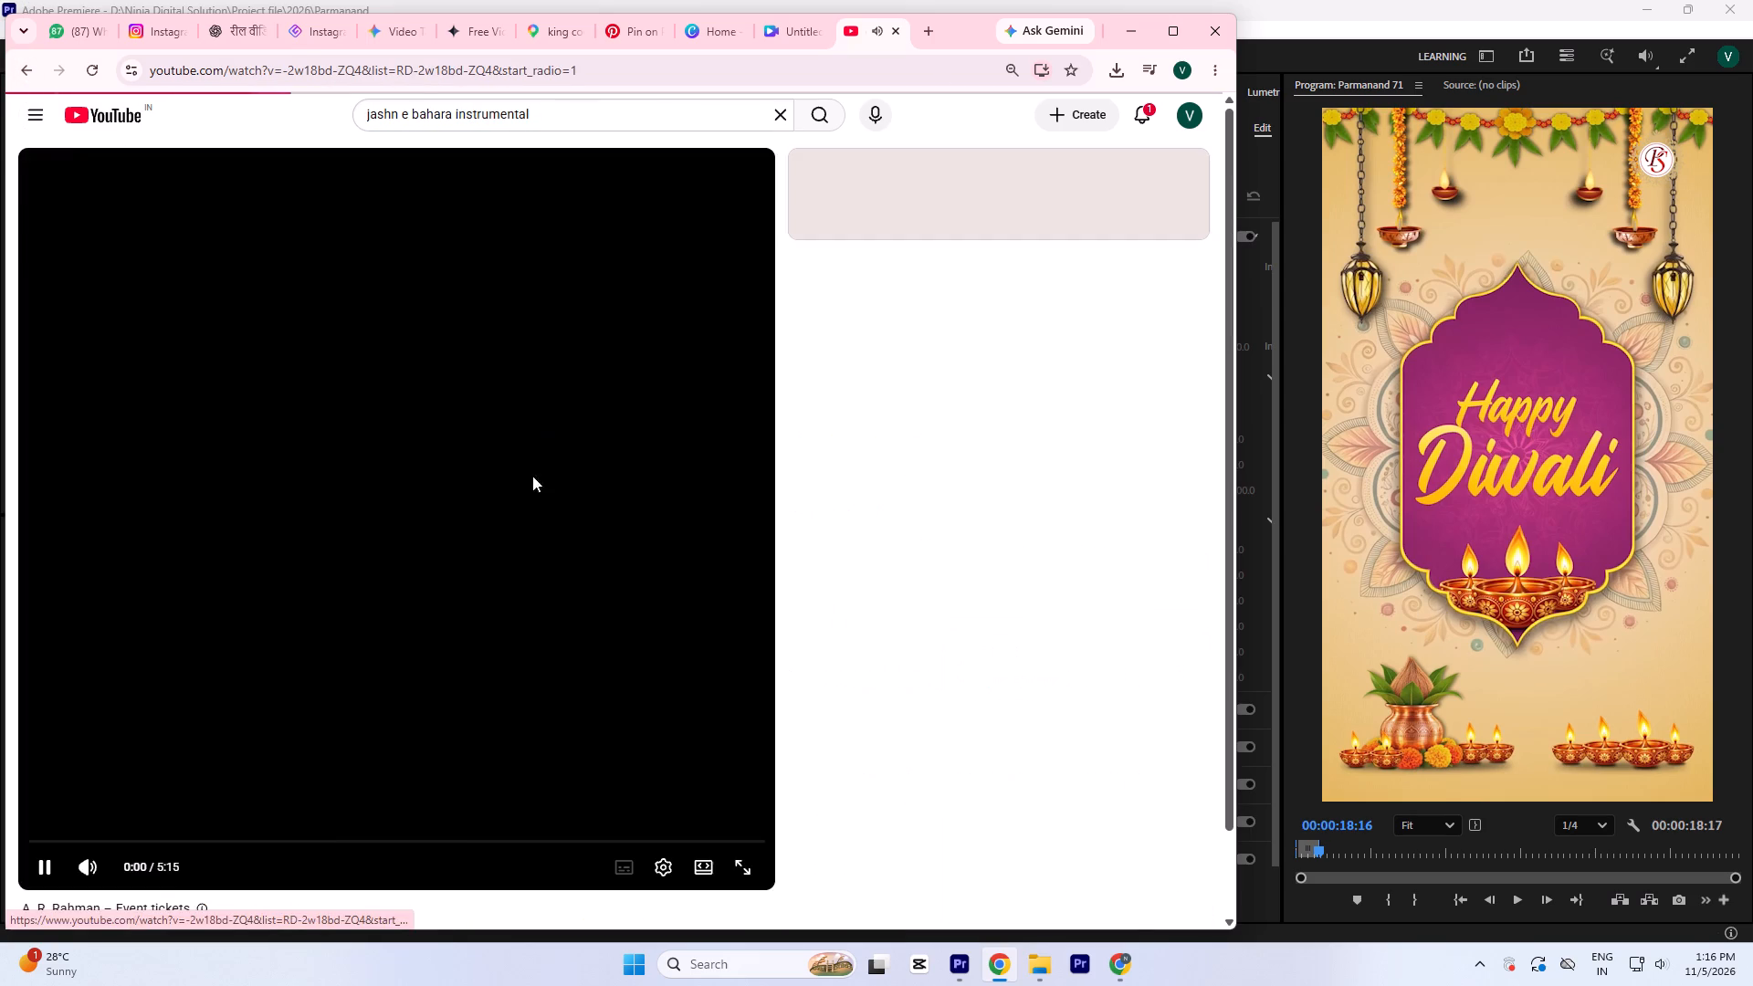
Raise the system volume slightly while sampling the flute instrumental's opening, and pause it at about 0:50.
click(85, 835)
click(88, 830)
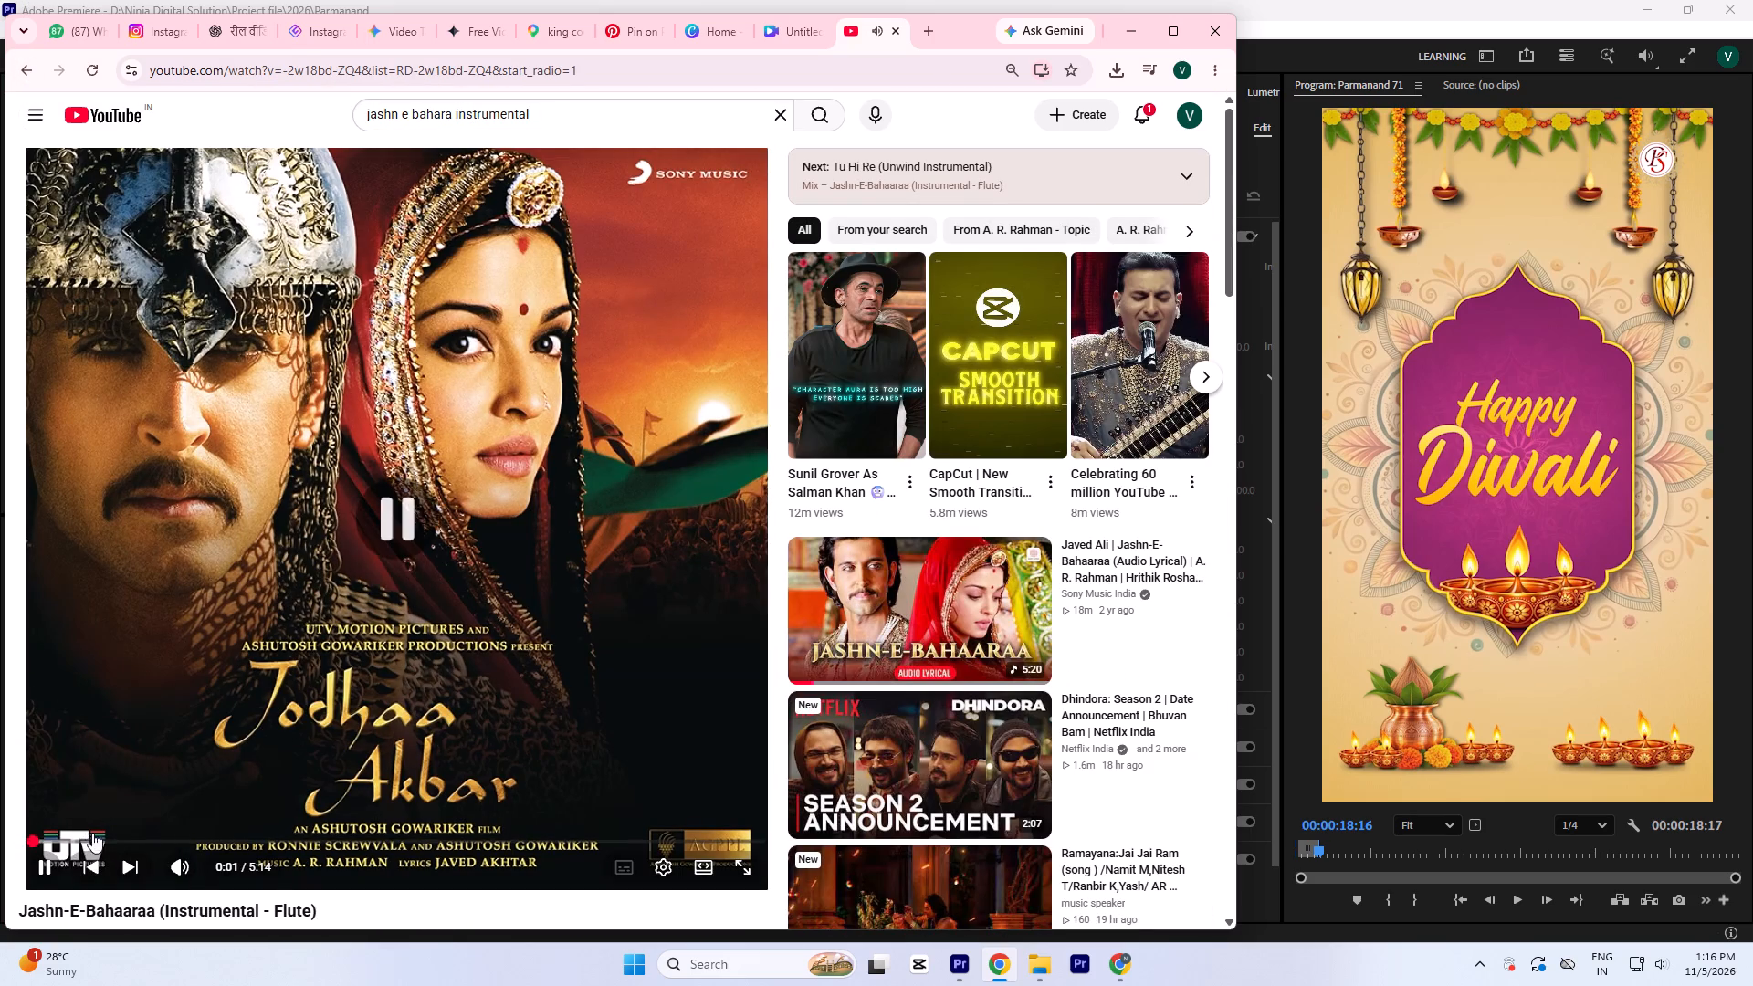
click(101, 834)
click(1664, 973)
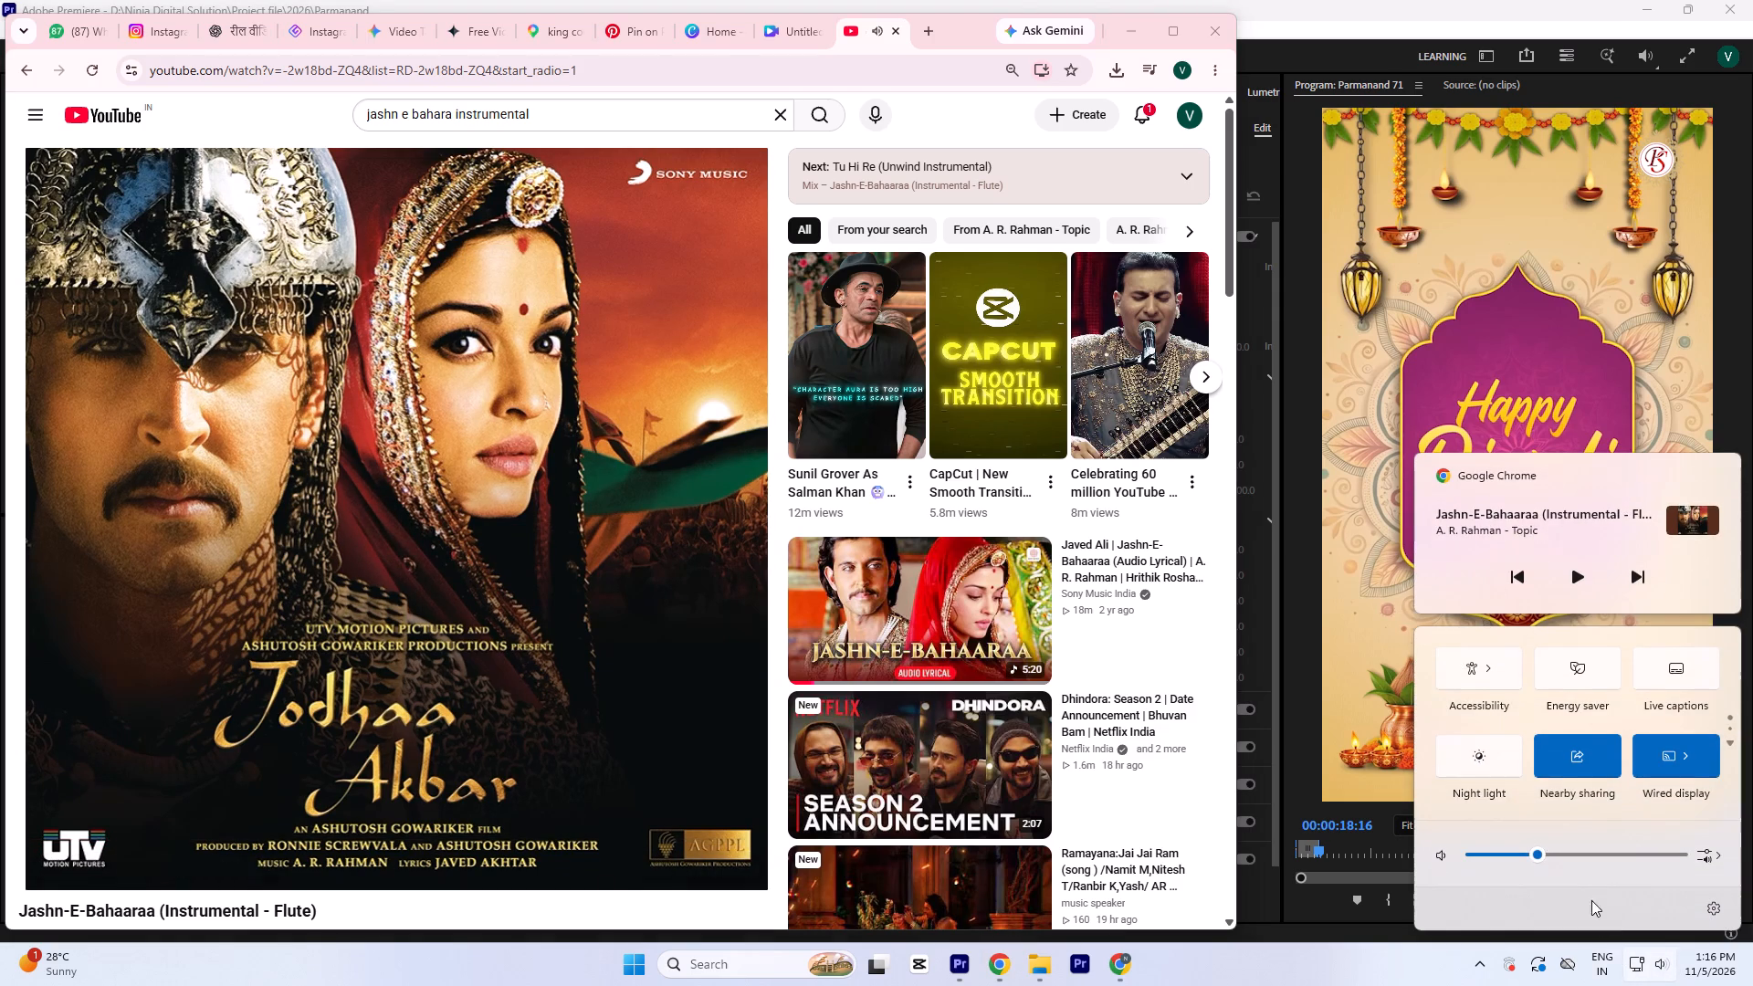
drag(1543, 846, 1553, 854)
click(507, 577)
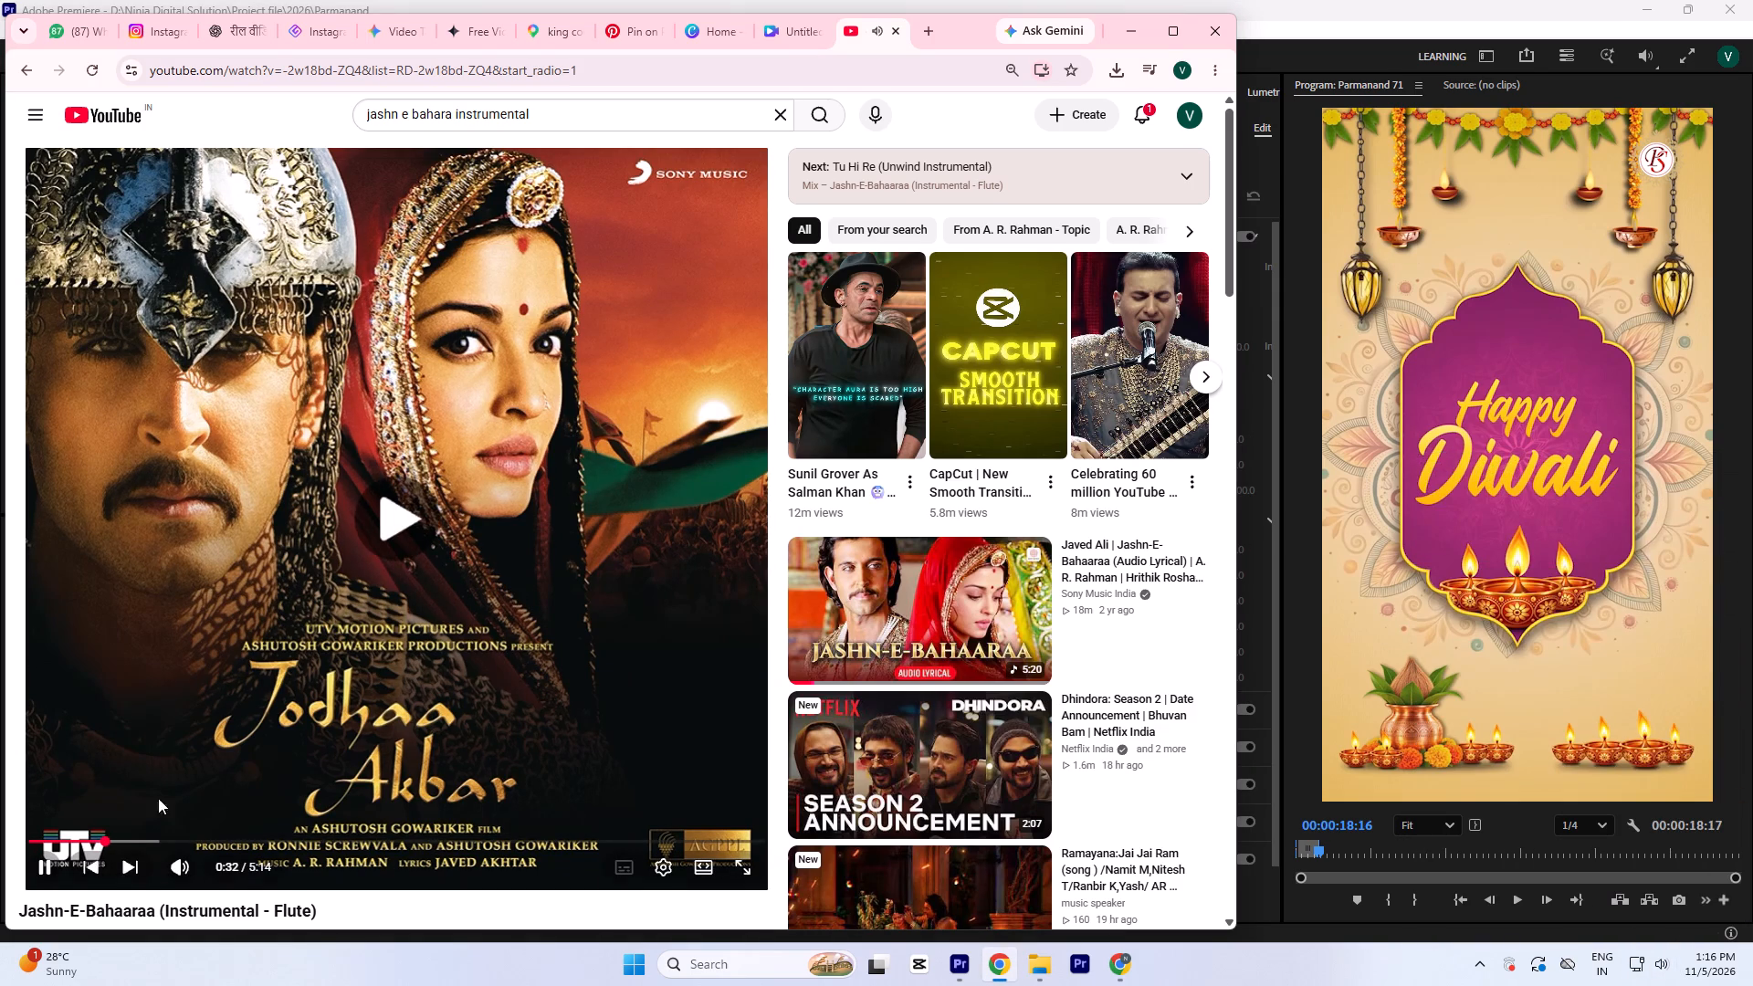
click(134, 840)
scroll(159, 780, down, 1)
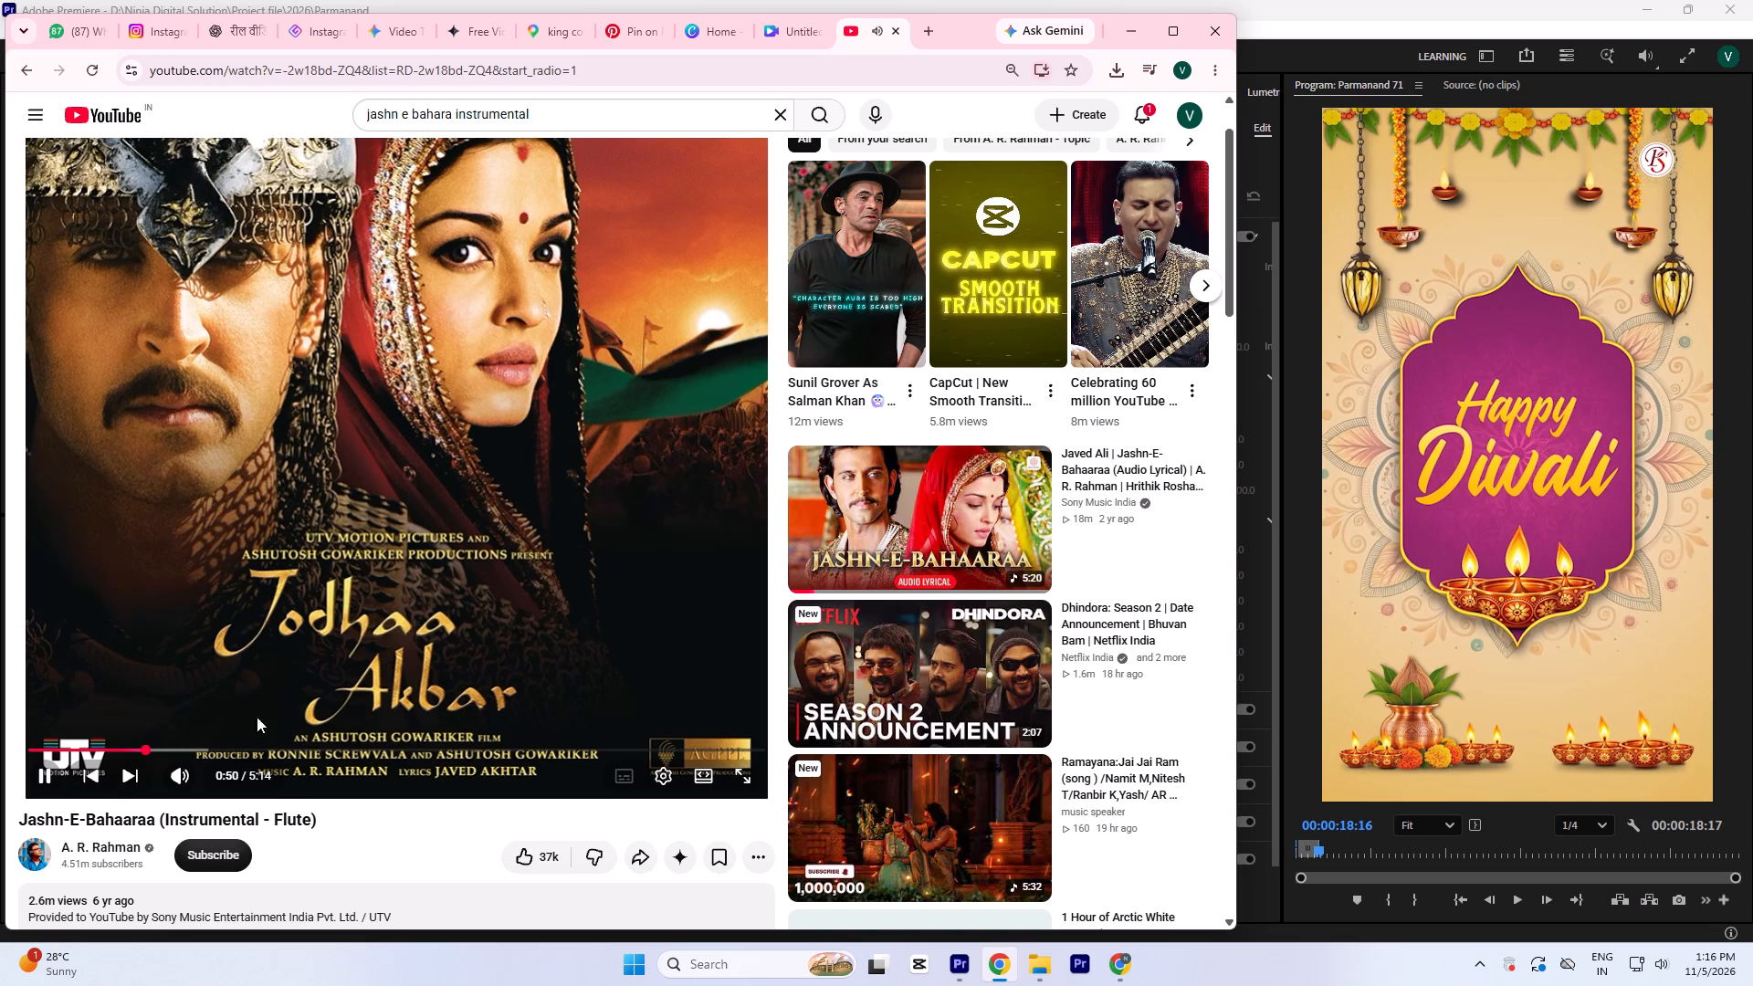
click(365, 587)
Copy the share link of the Jashn-E-Bahaaraa flute instrumental.
scroll(520, 756, down, 2)
click(639, 687)
click(763, 542)
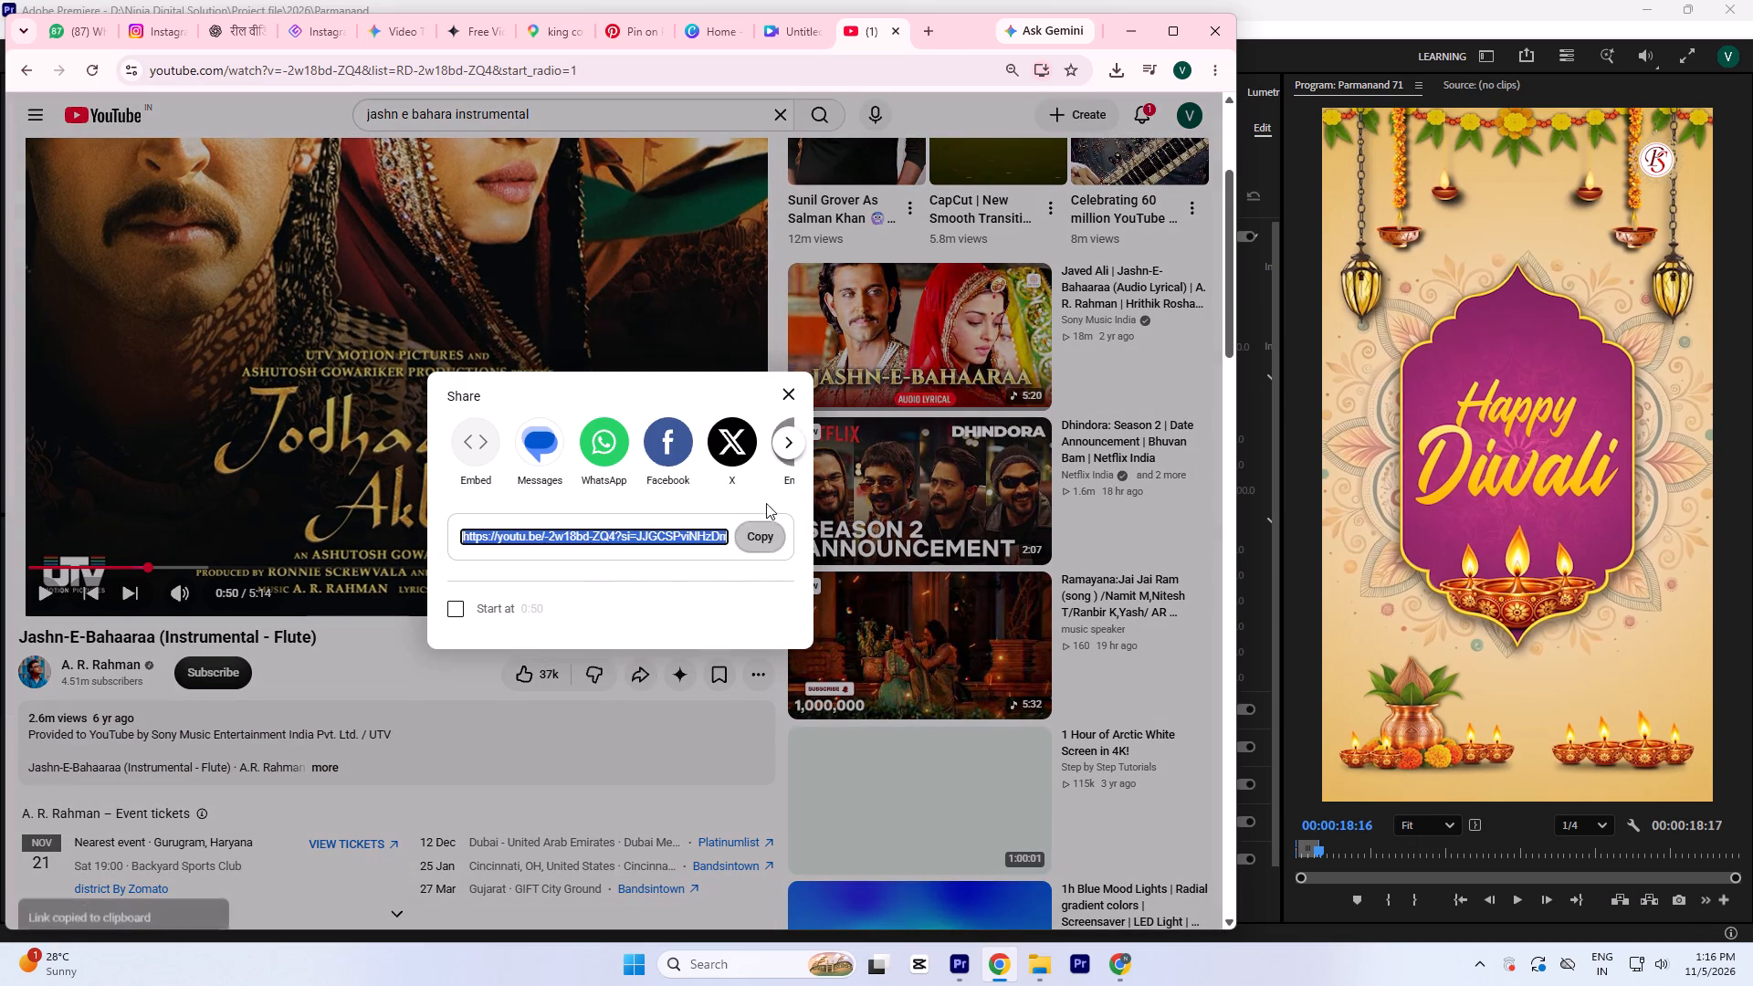
click(793, 396)
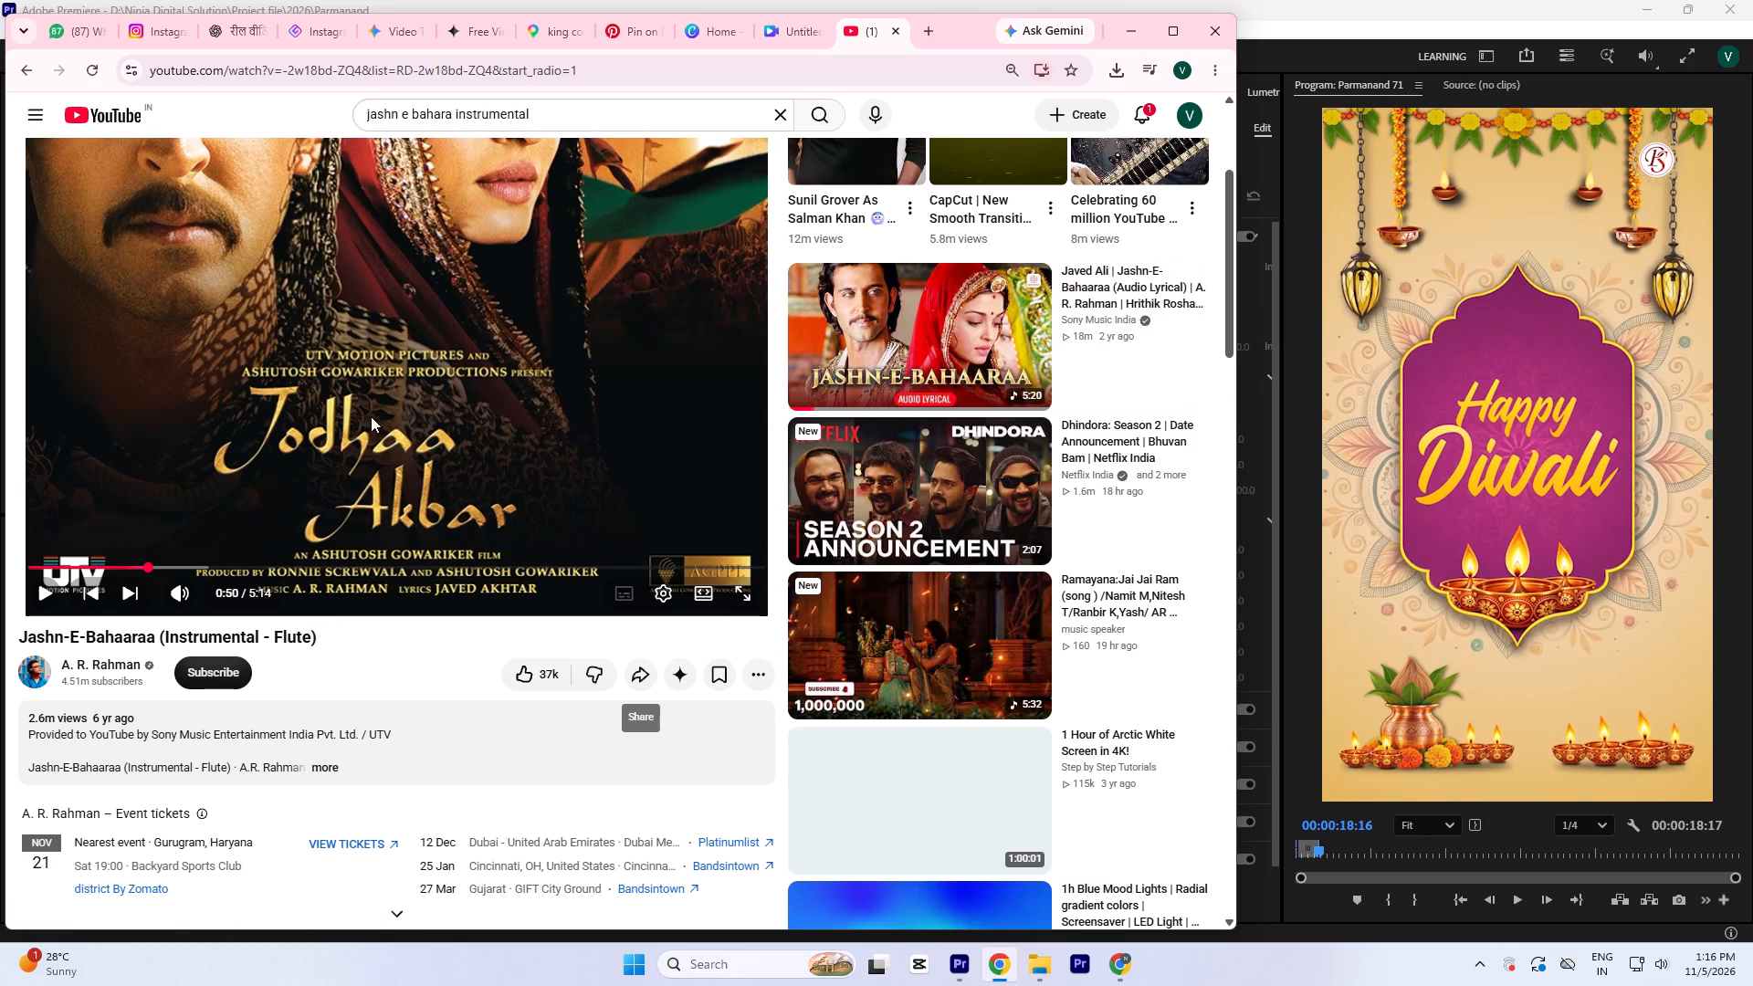
Resume the flute instrumental, sample points up to about 2:15, replay its early part, and pause at about 0:38.
click(383, 359)
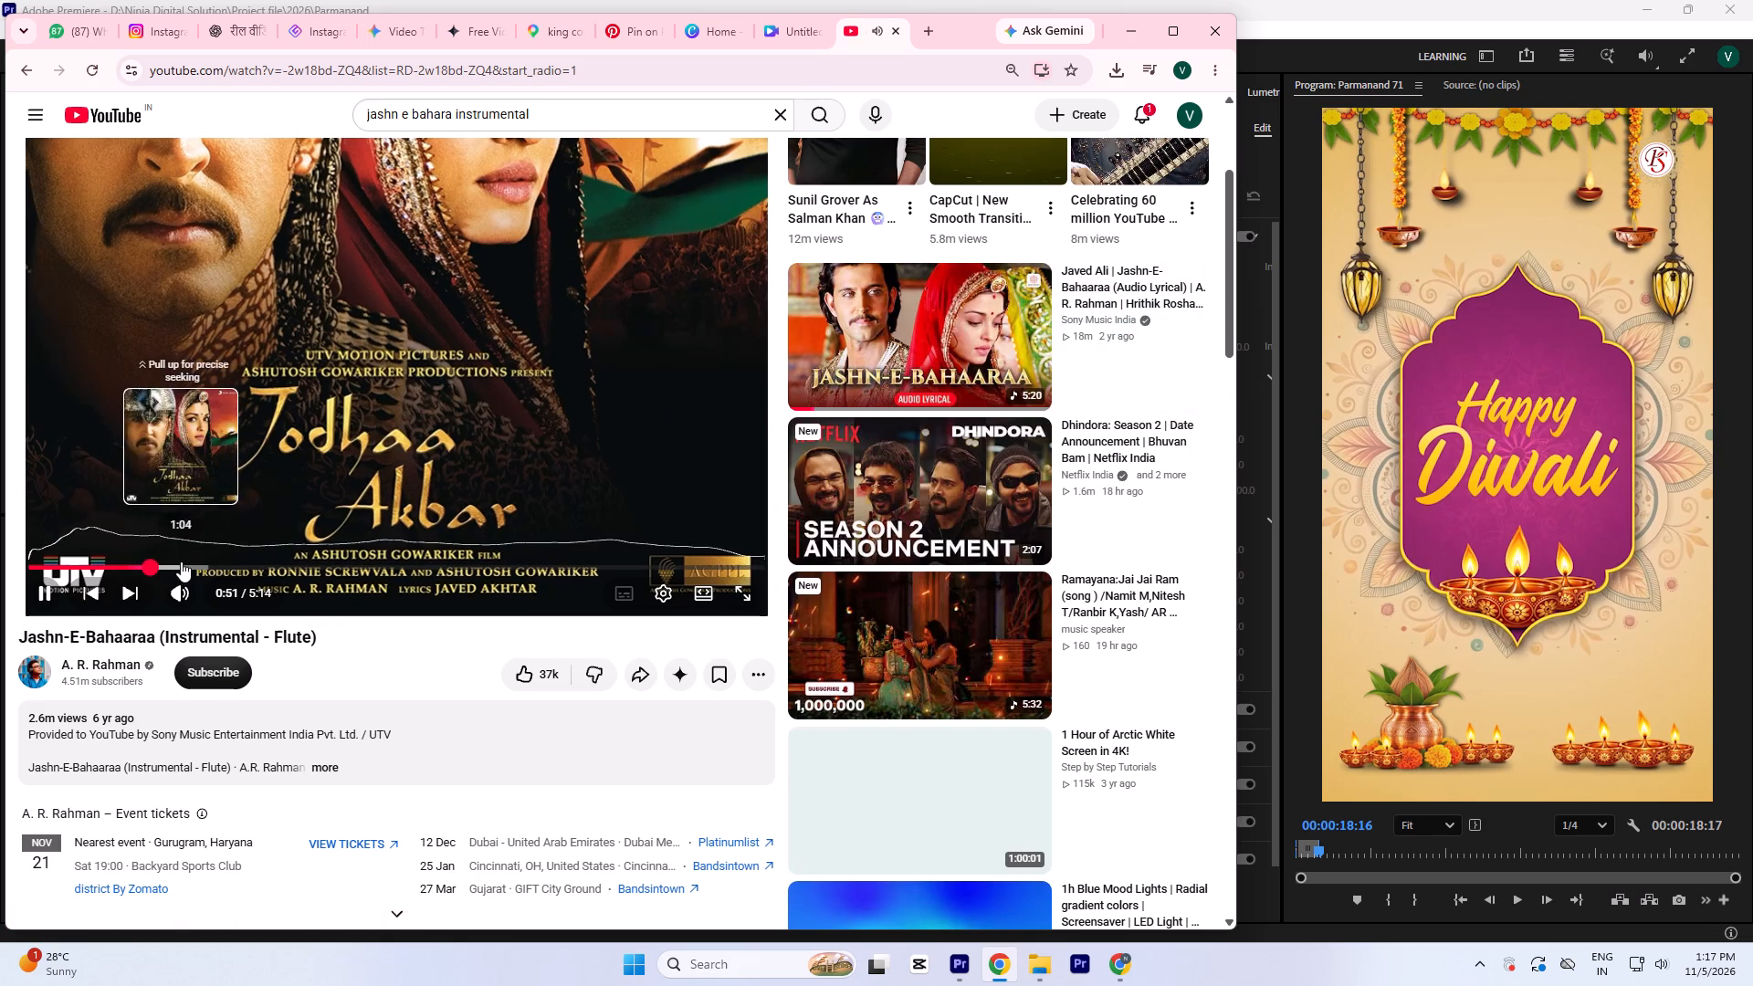
click(181, 561)
click(222, 561)
click(252, 561)
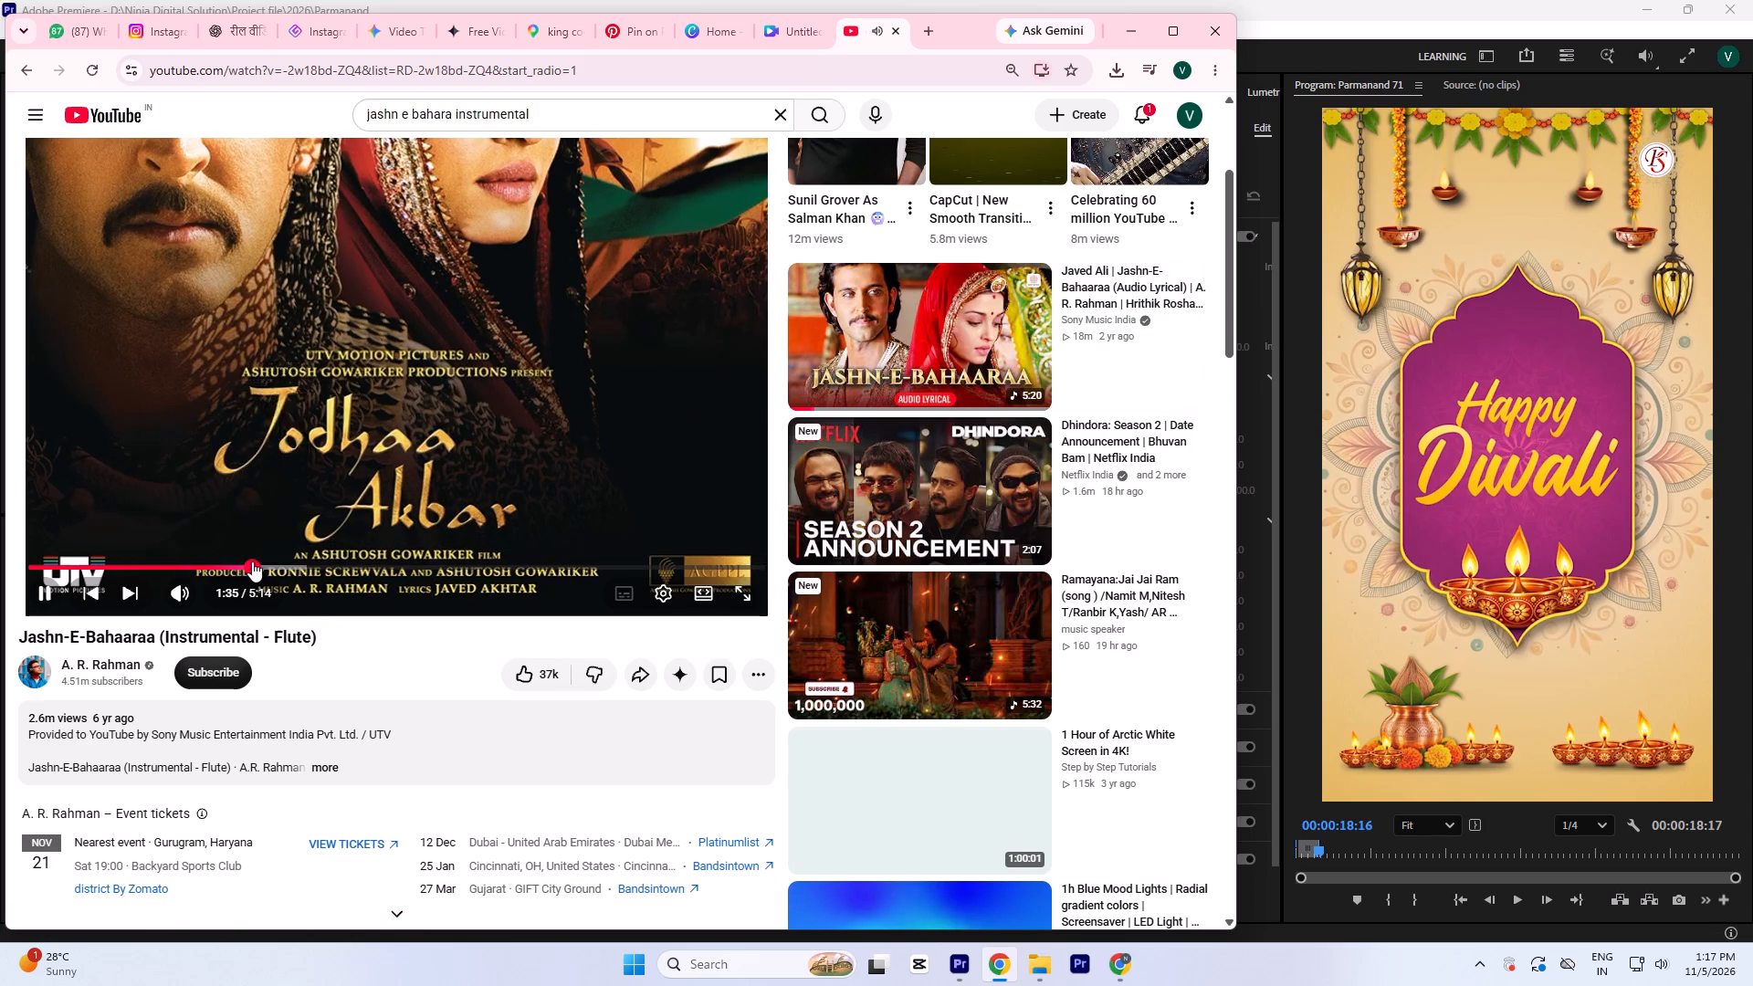
click(299, 561)
click(347, 559)
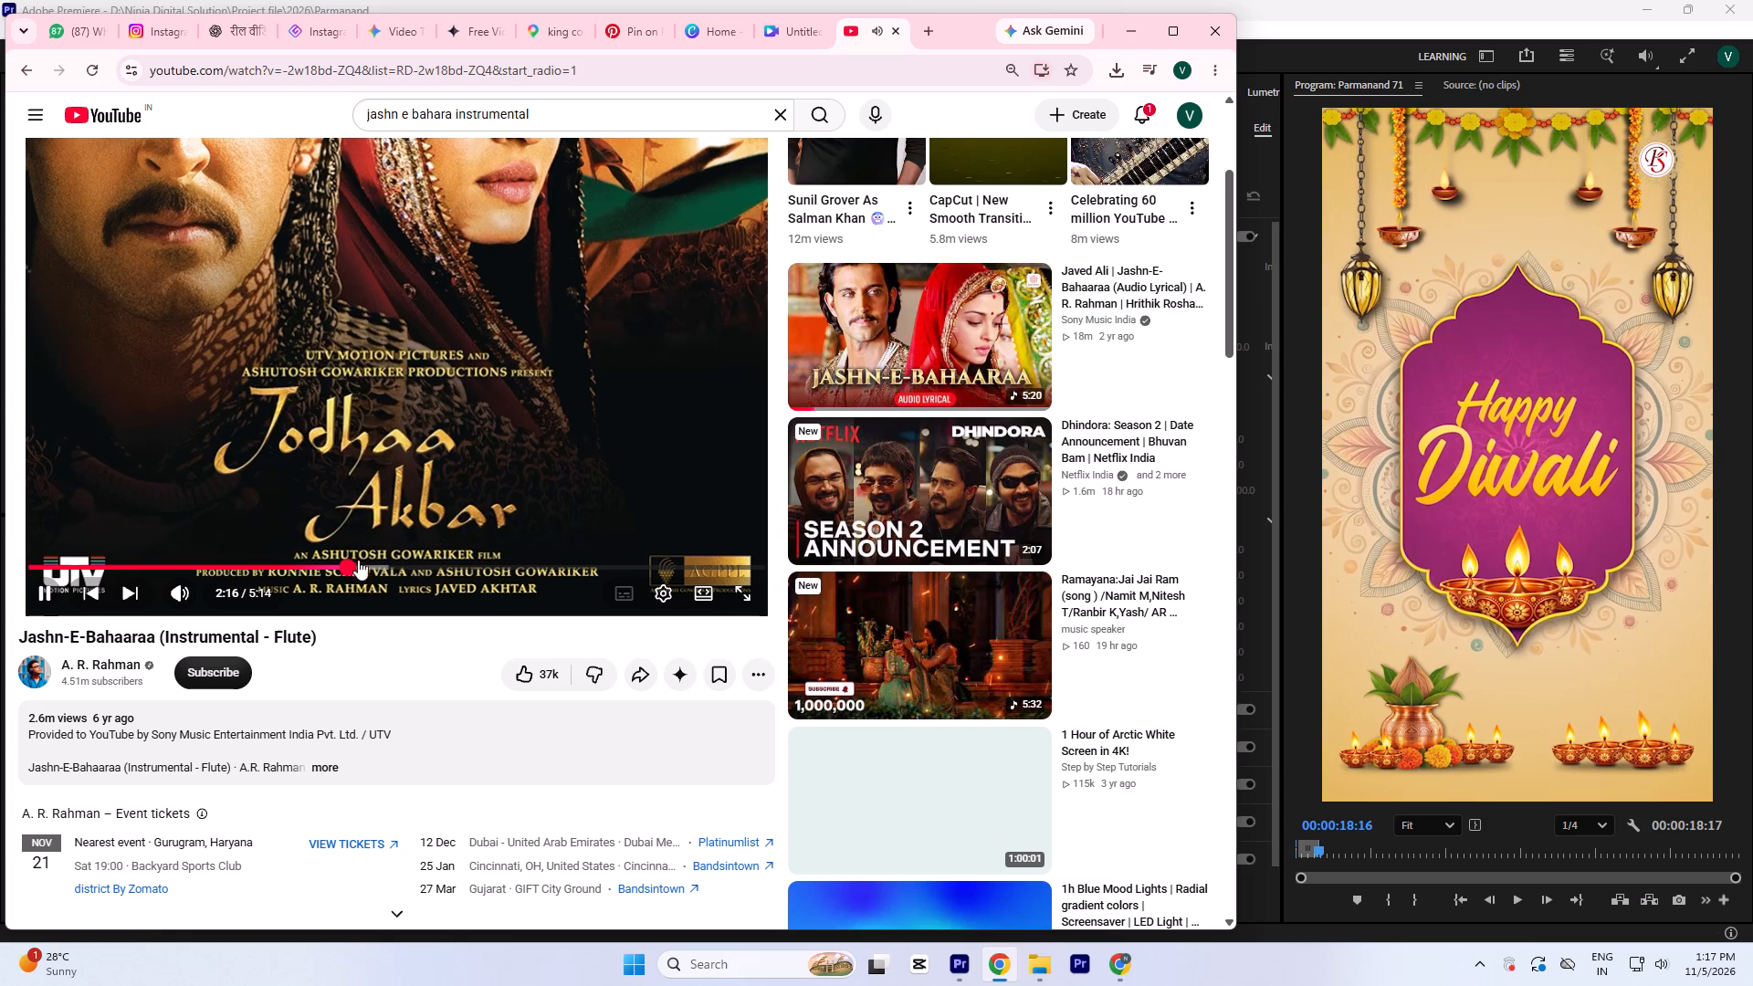
click(84, 565)
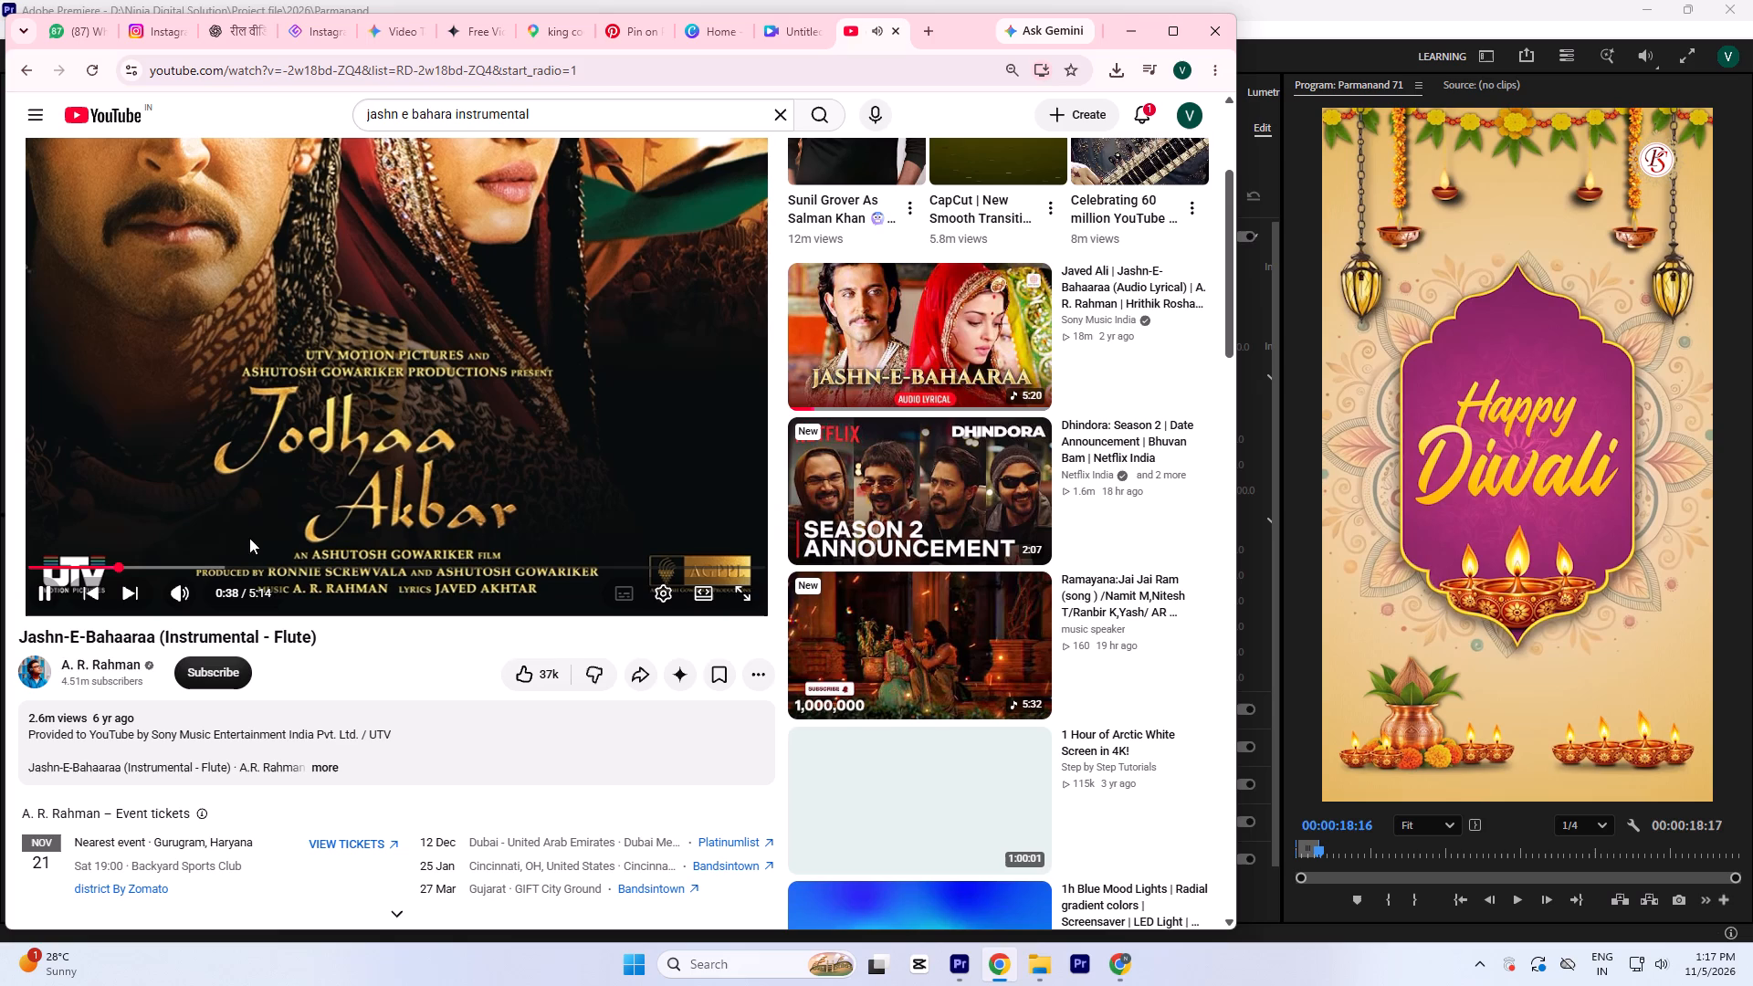
click(253, 509)
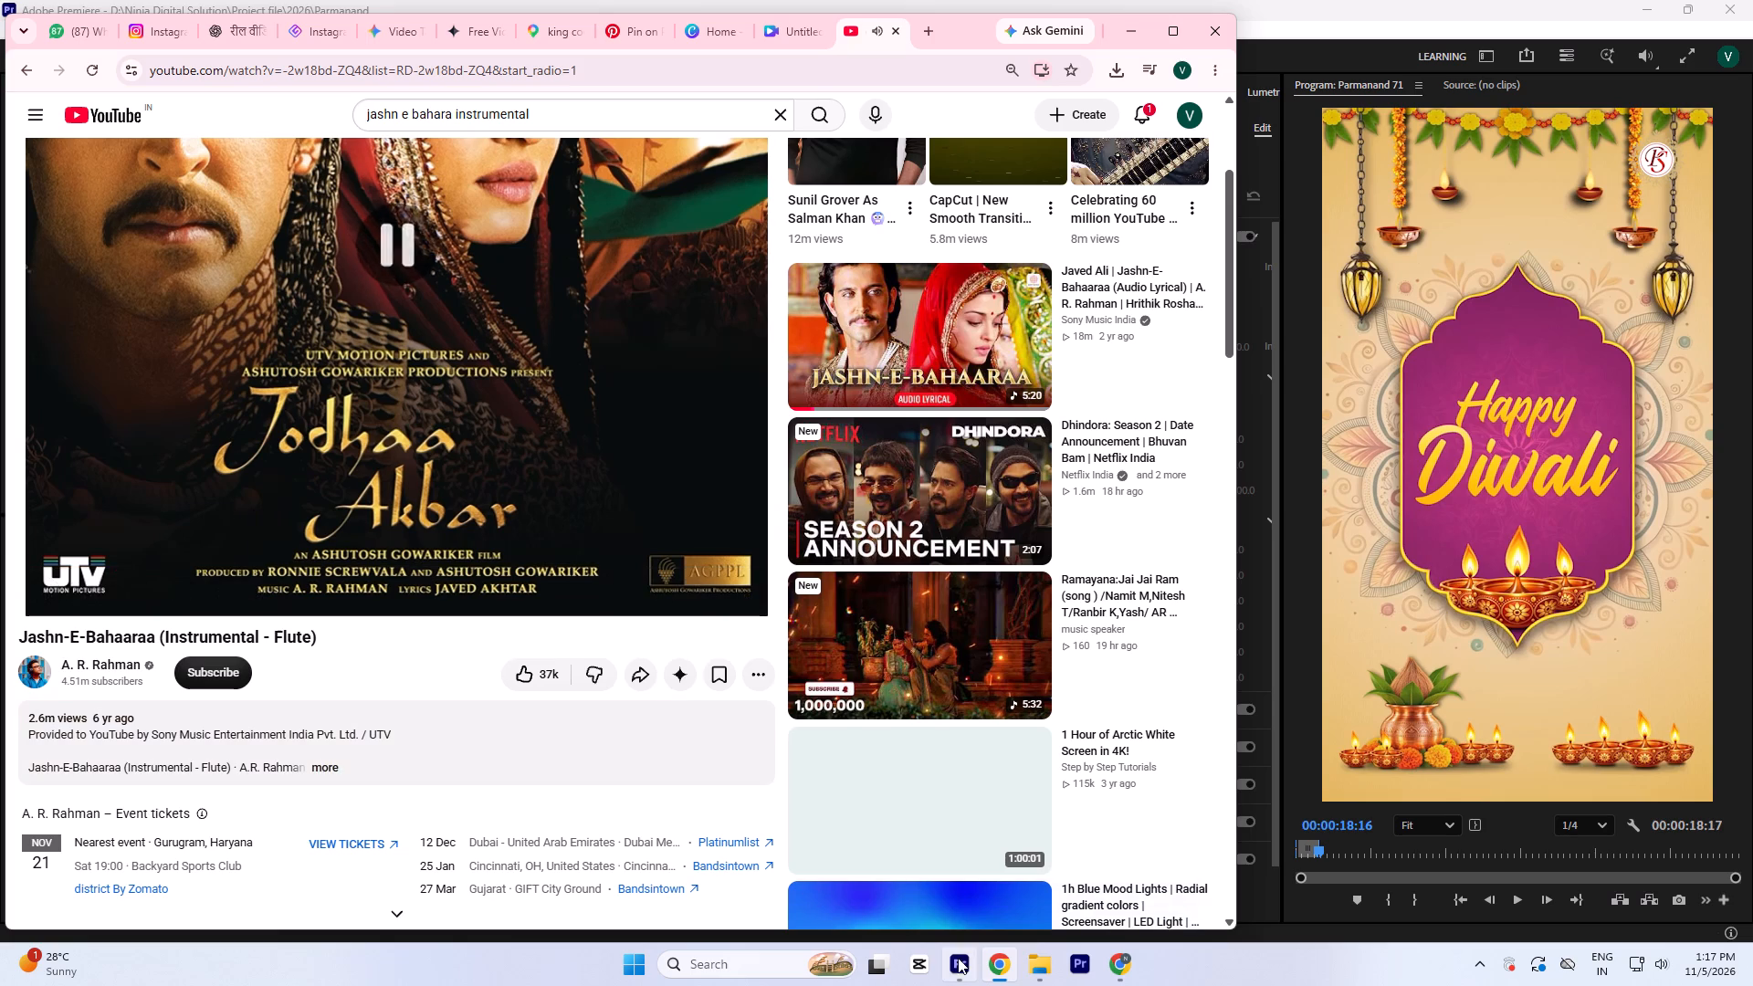
Switch to Premiere and play the Parmanand 71 sequence from its start.
click(962, 979)
click(569, 584)
key(Return)
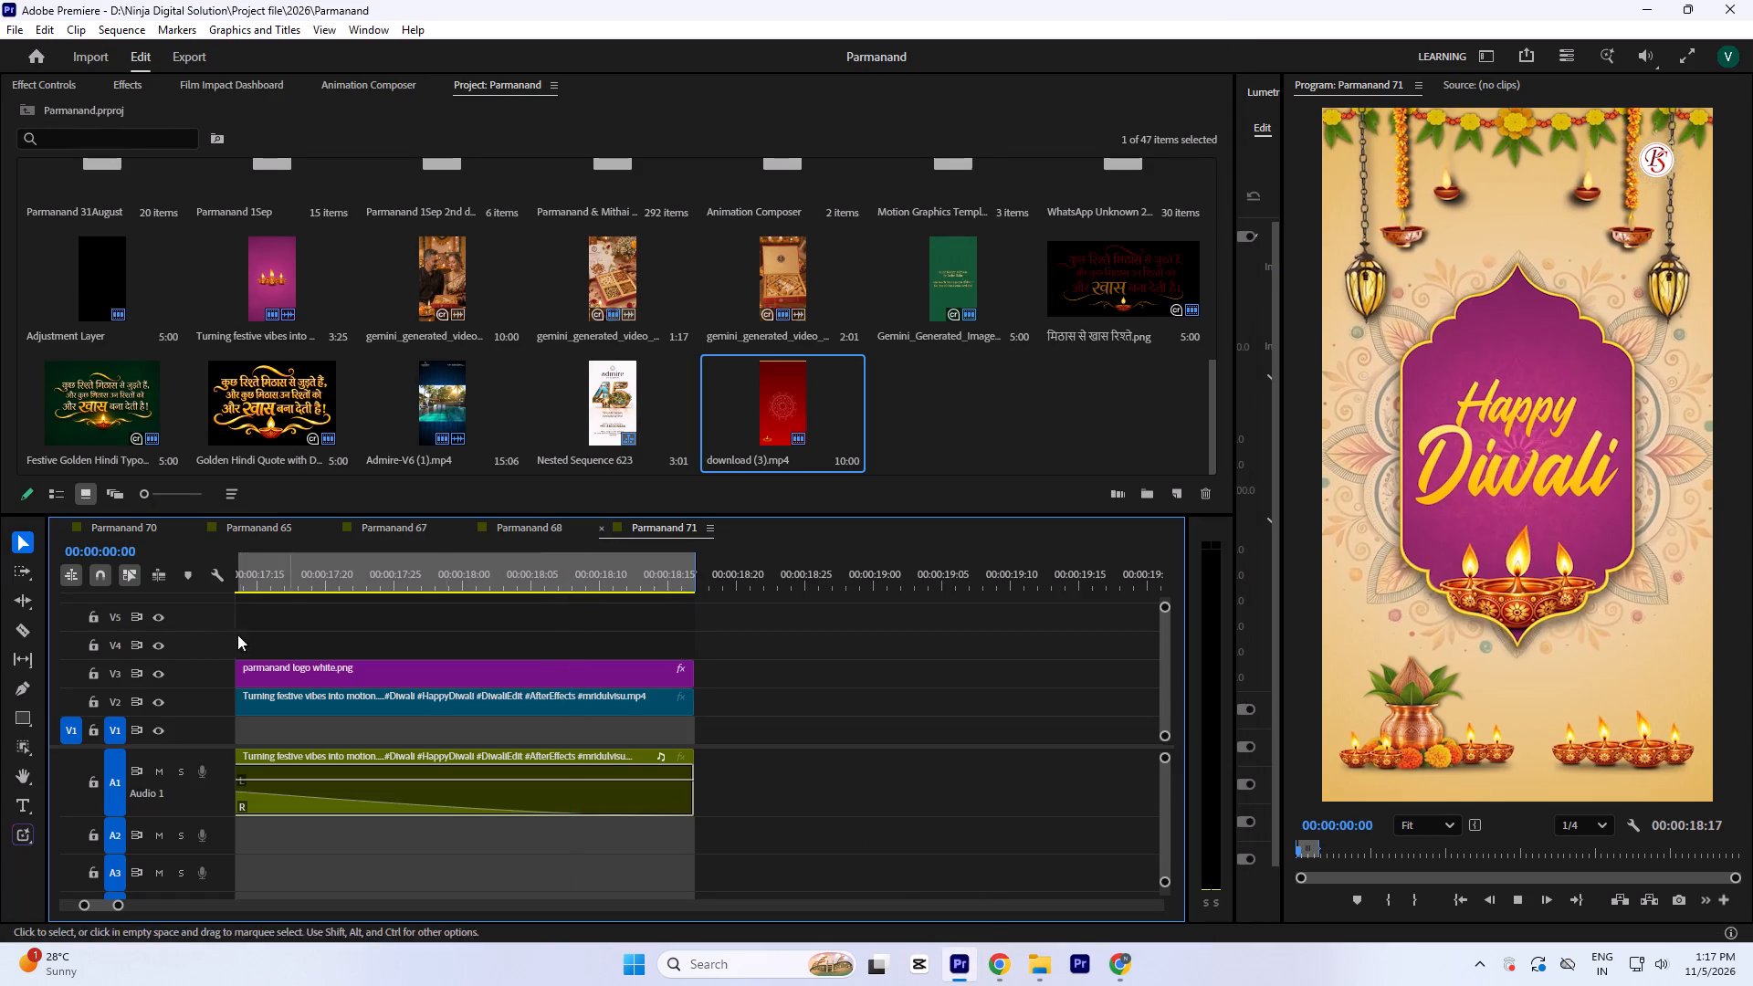
Move the "Turning festive vibes into motion" audio clip on A1 past the marked range, starting at about 00:00:35.
key(minus)
key(minus)
key(minus)
key(minus)
key(minus)
drag(302, 796, 756, 785)
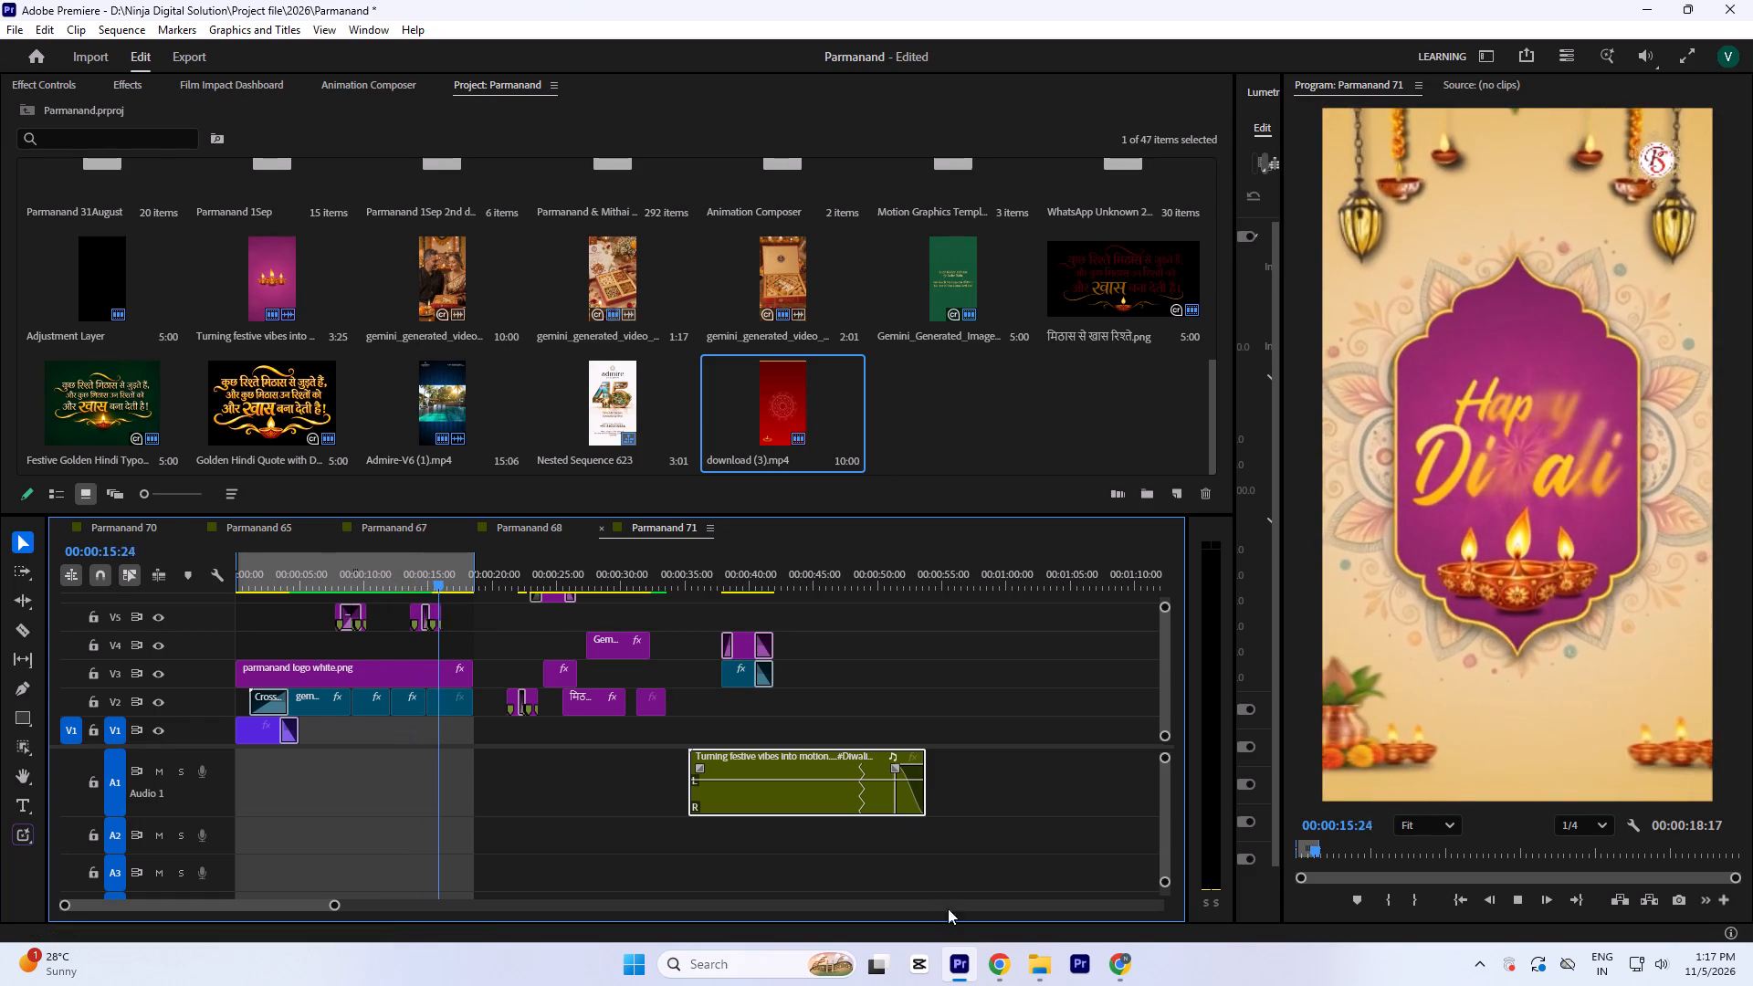
Switch to Chrome, search YouTube for "rag" and "rag diwali", and look through the results for background music.
click(999, 974)
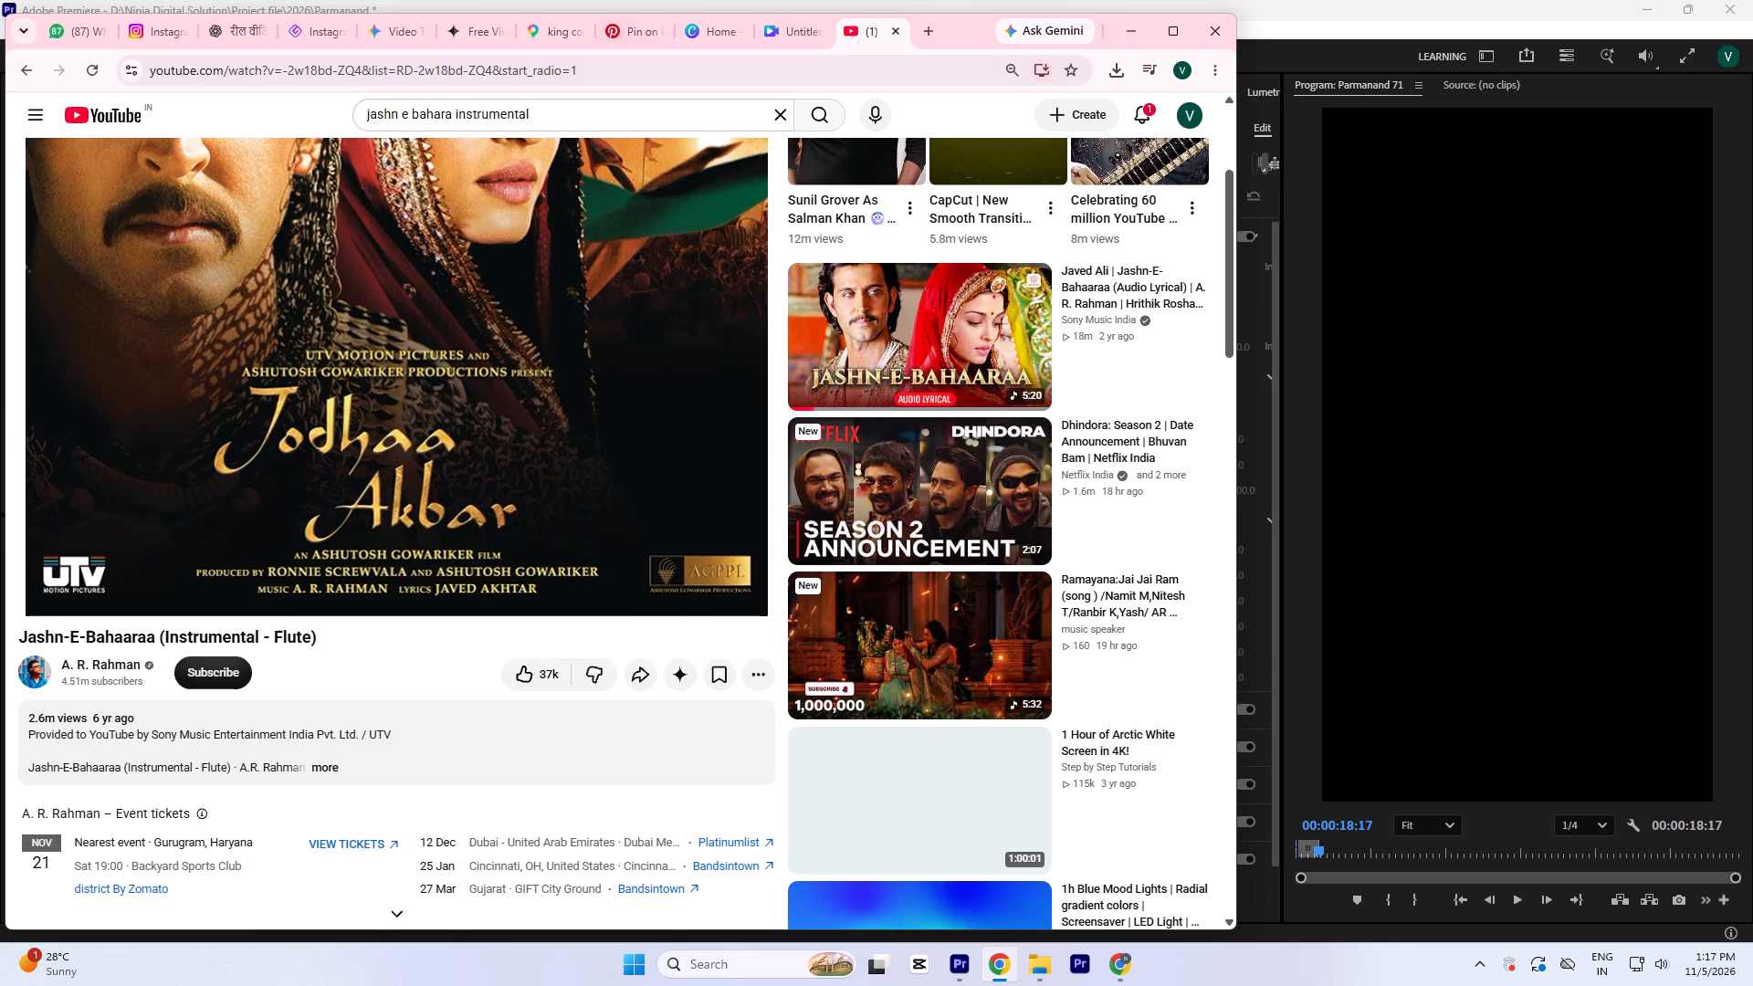
click(568, 112)
key(ctrl+a)
text(rag)
key(space)
key(Return)
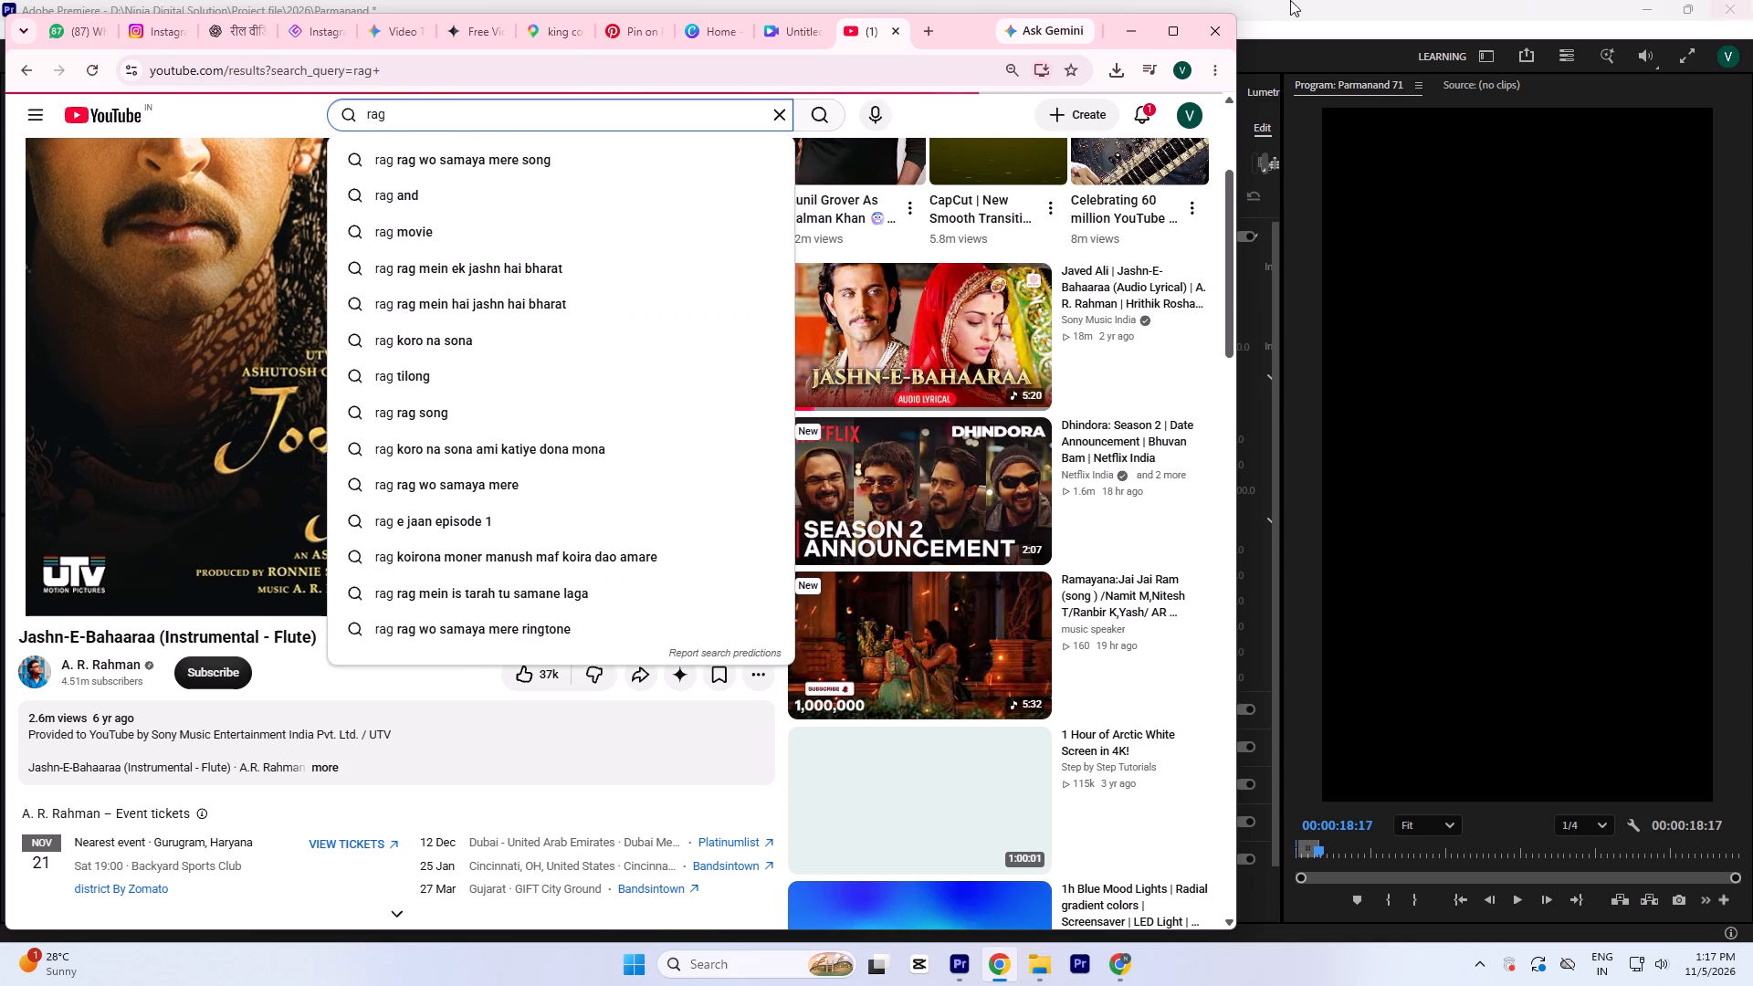
scroll(278, 628, up, 3)
click(416, 118)
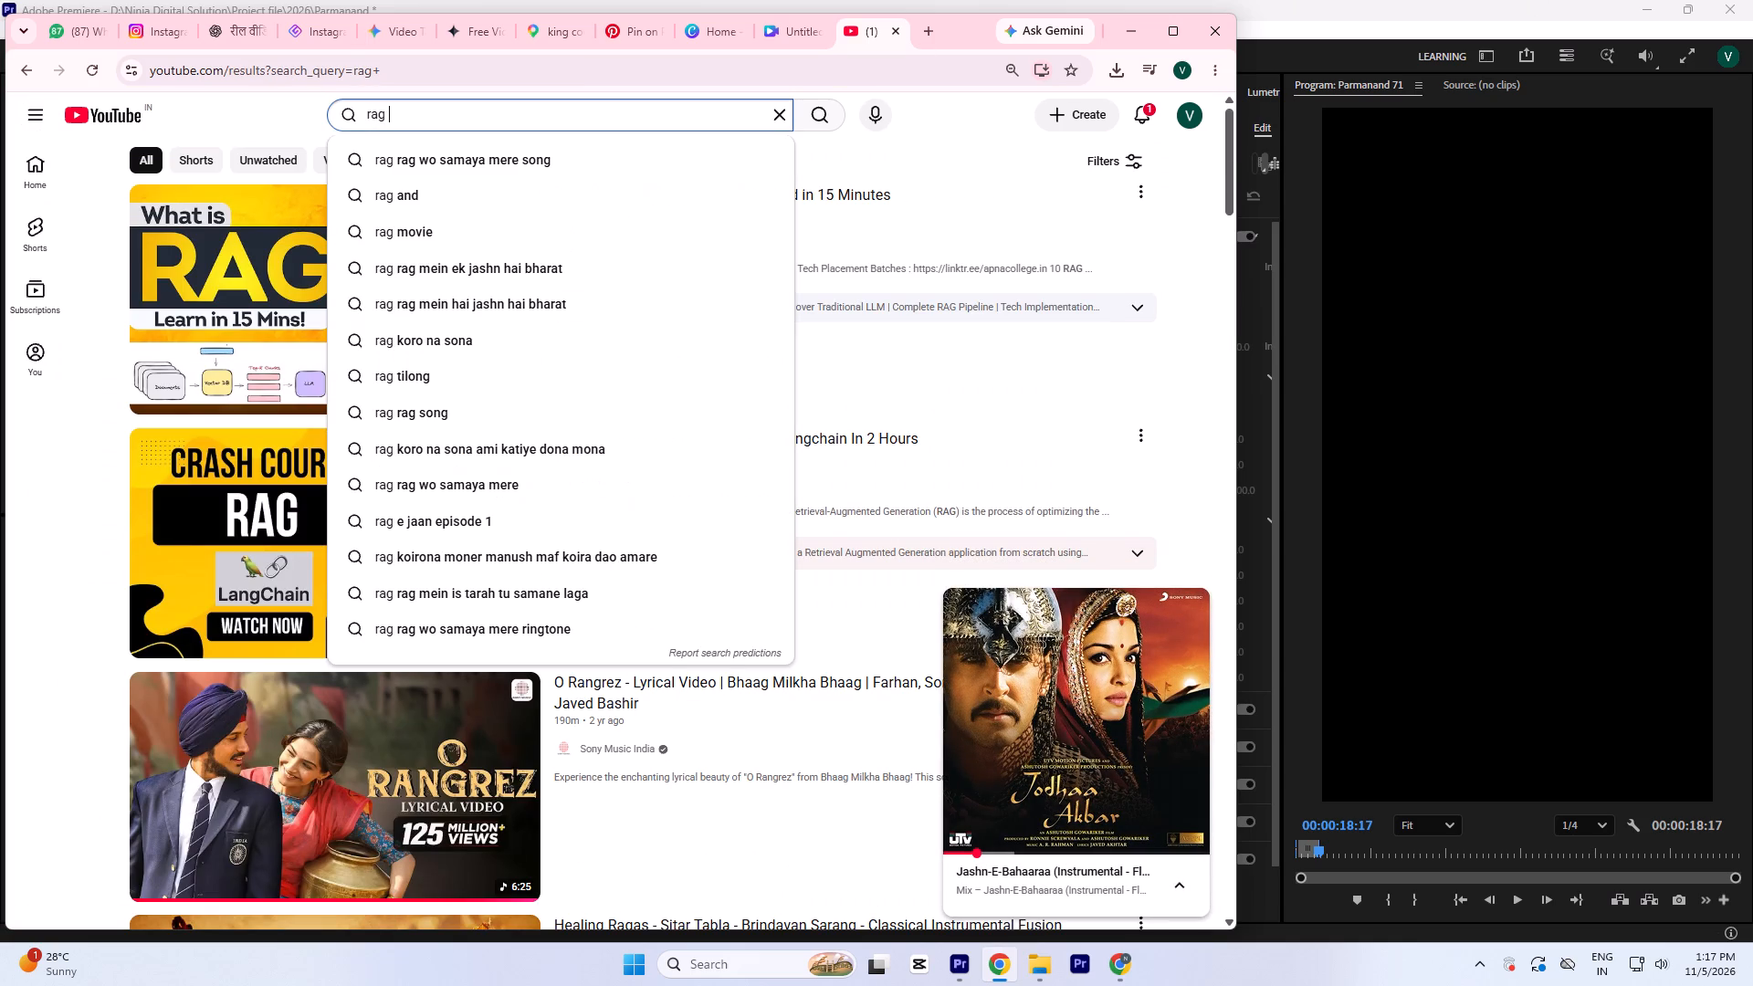
text(diwali)
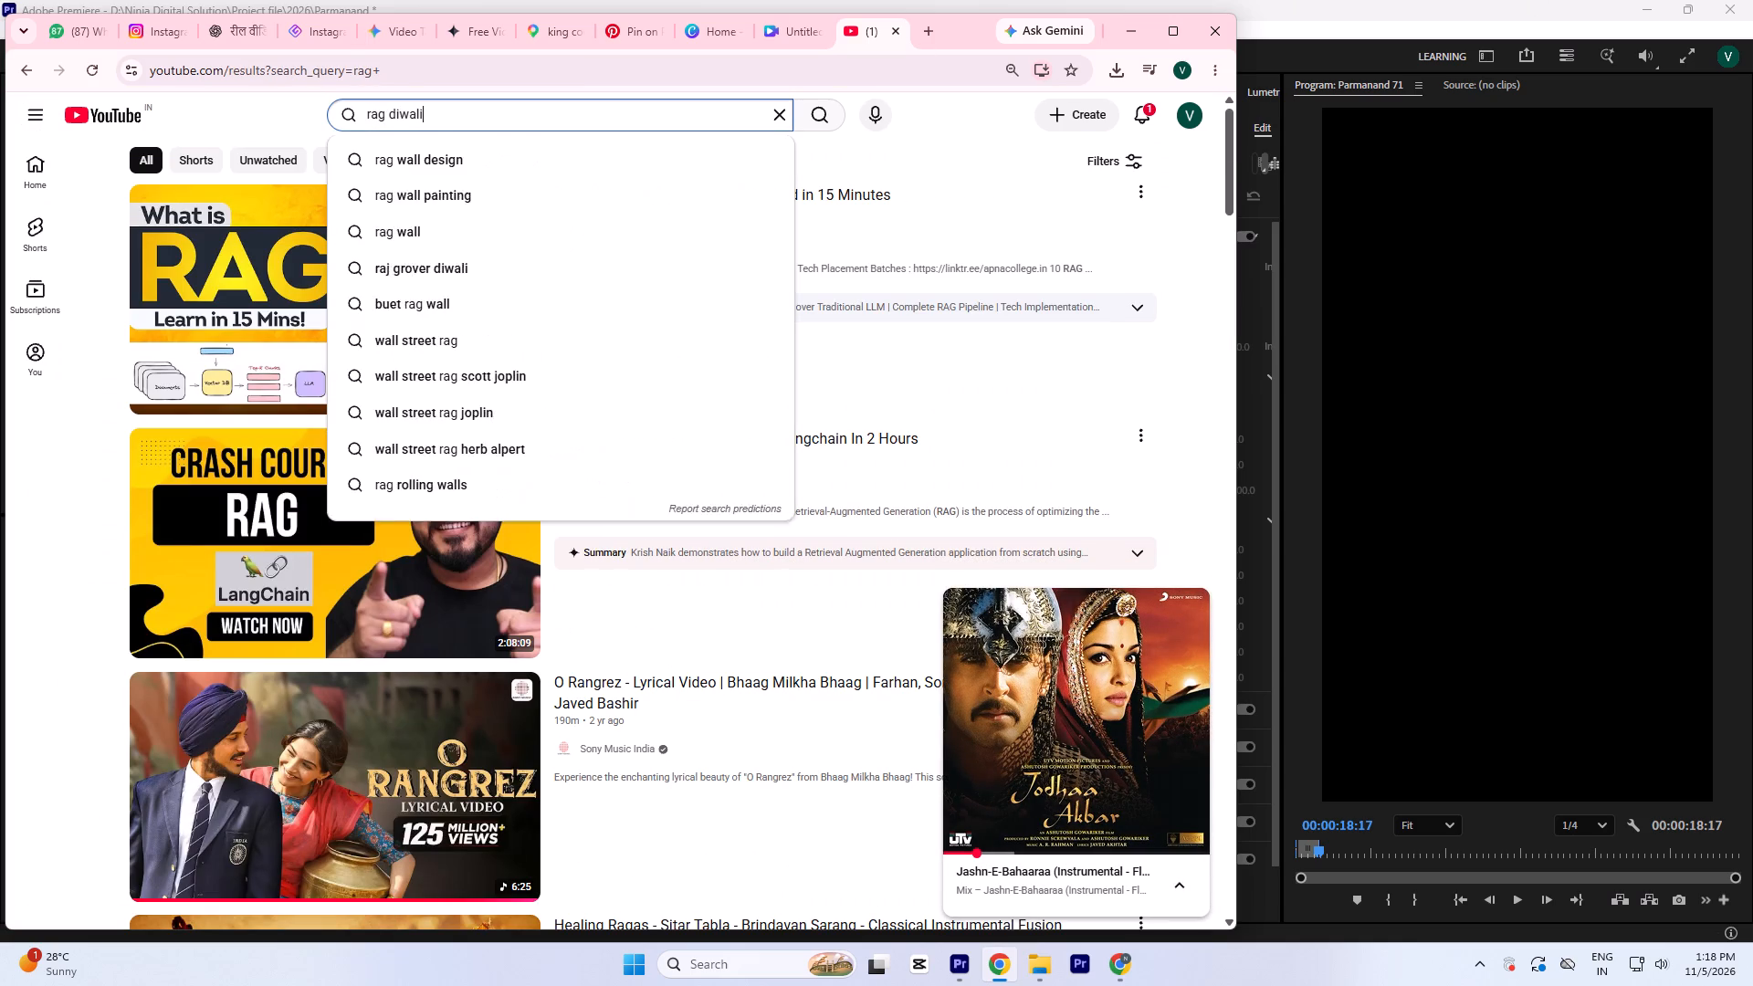
key(Return)
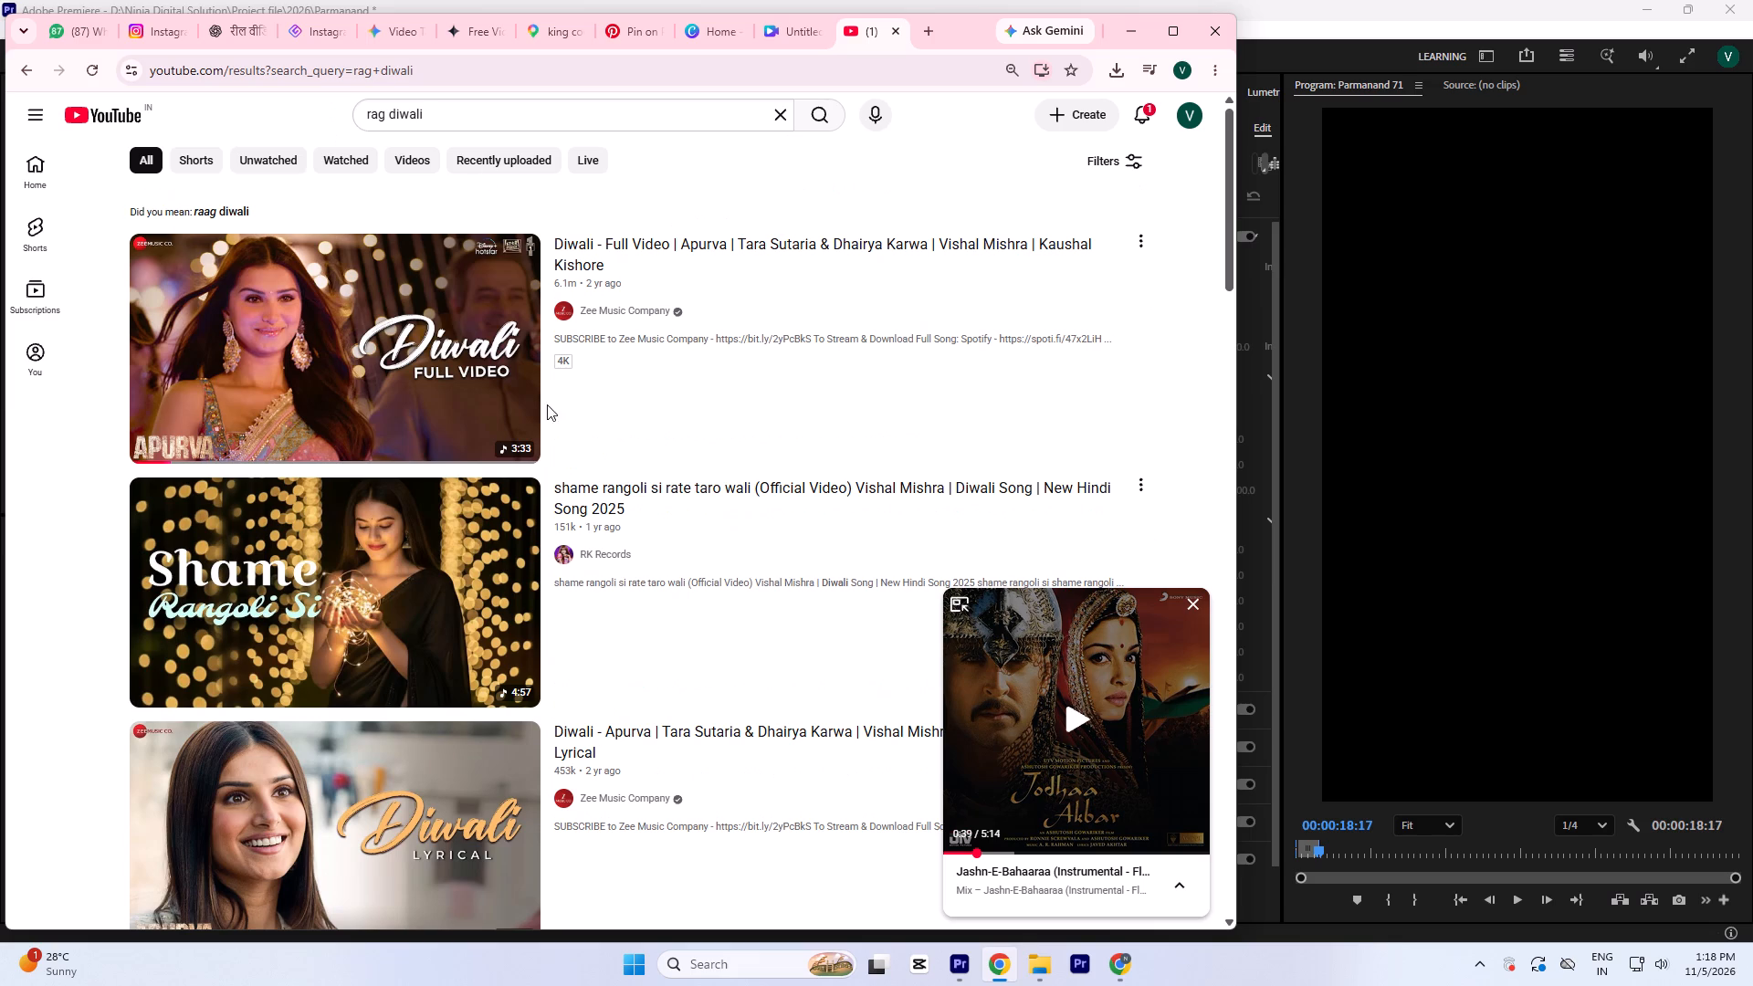
scroll(503, 774, down, 11)
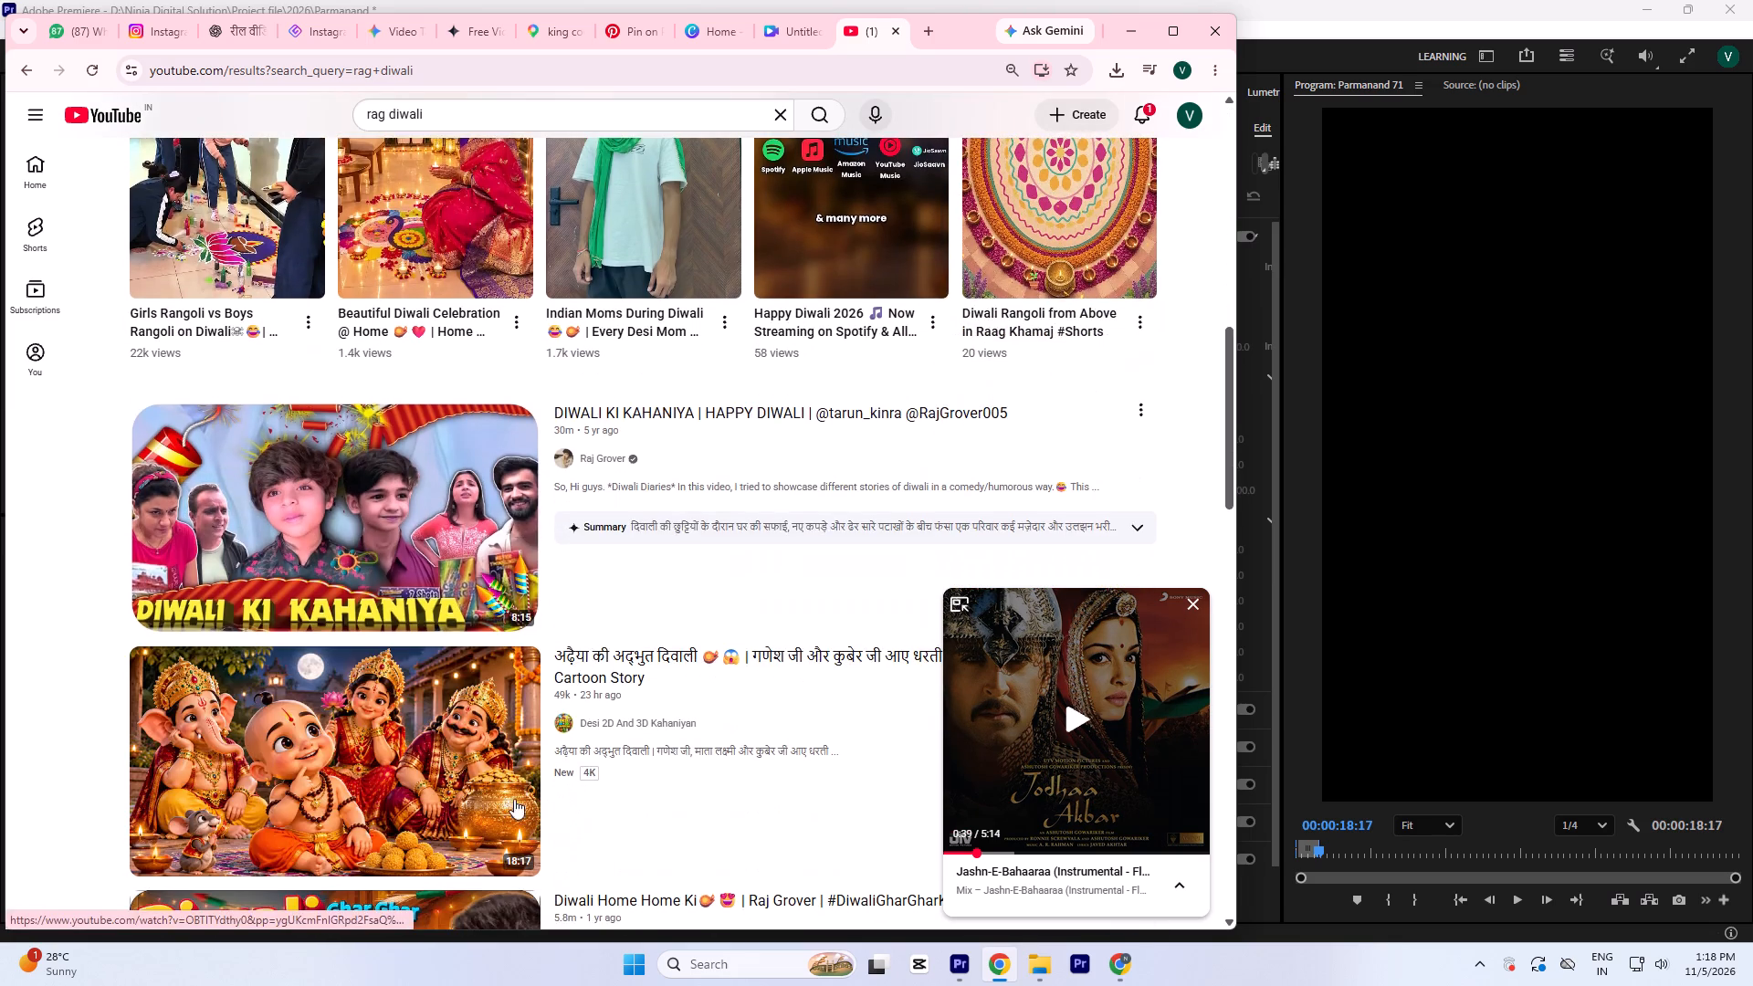
scroll(404, 749, down, 6)
click(1198, 603)
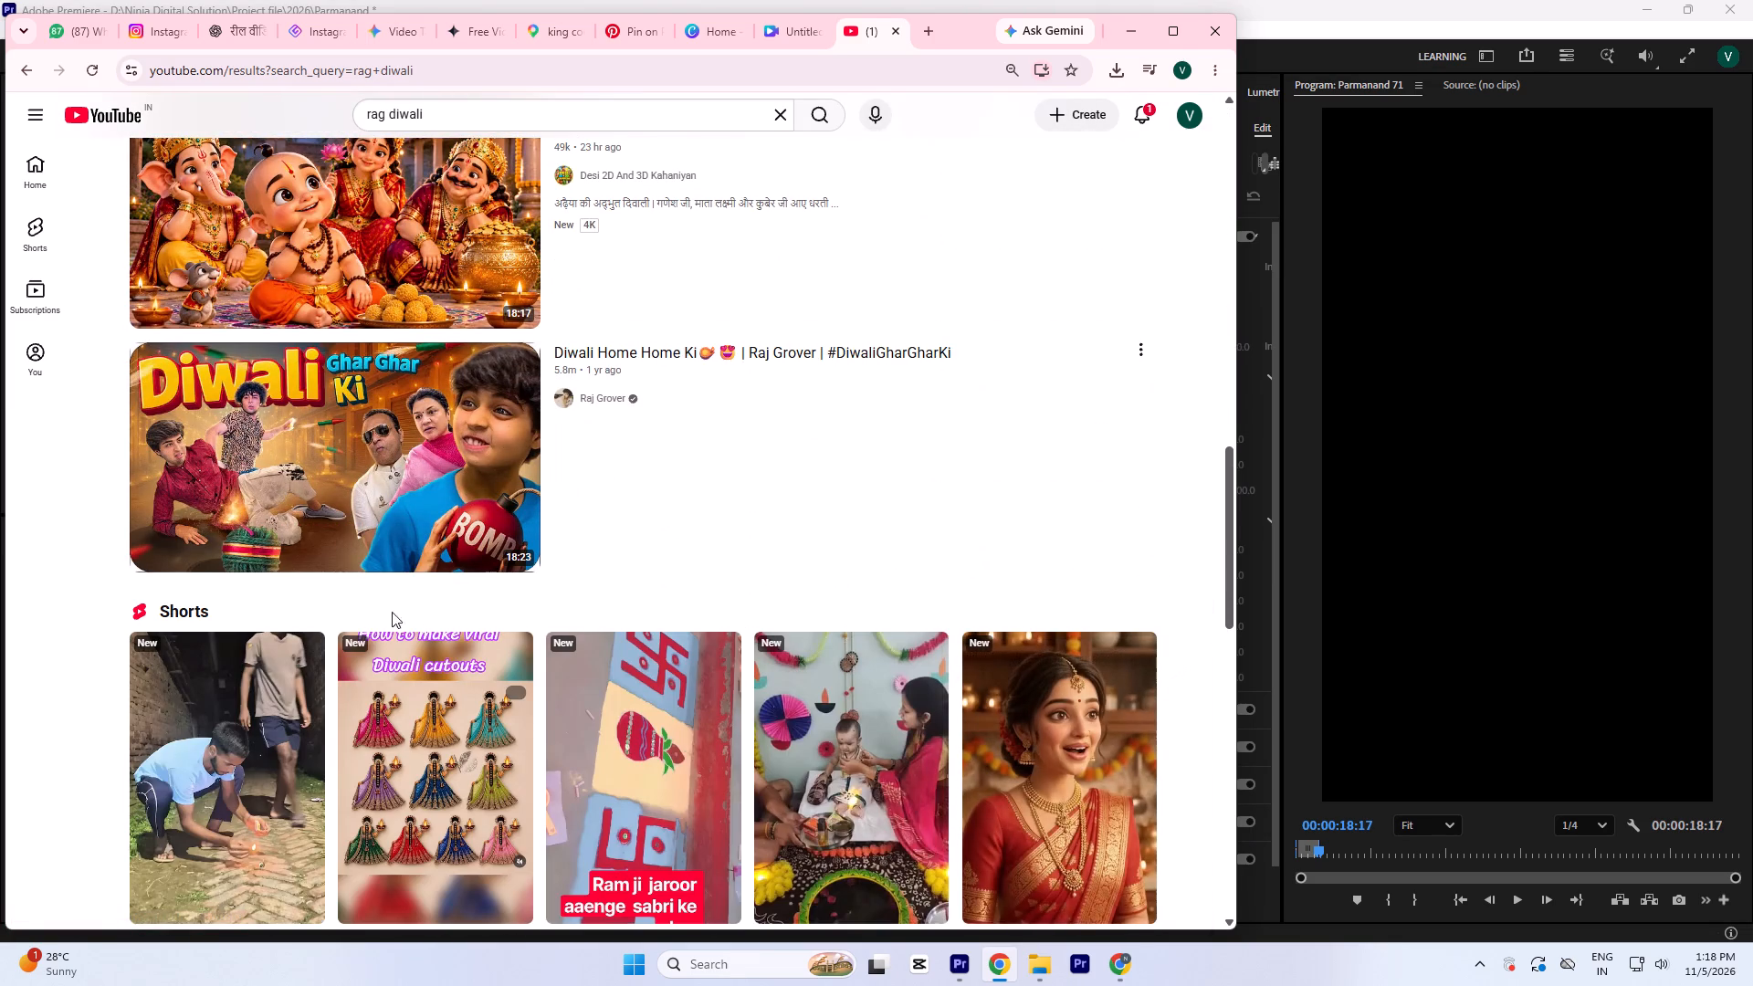
scroll(604, 711, down, 6)
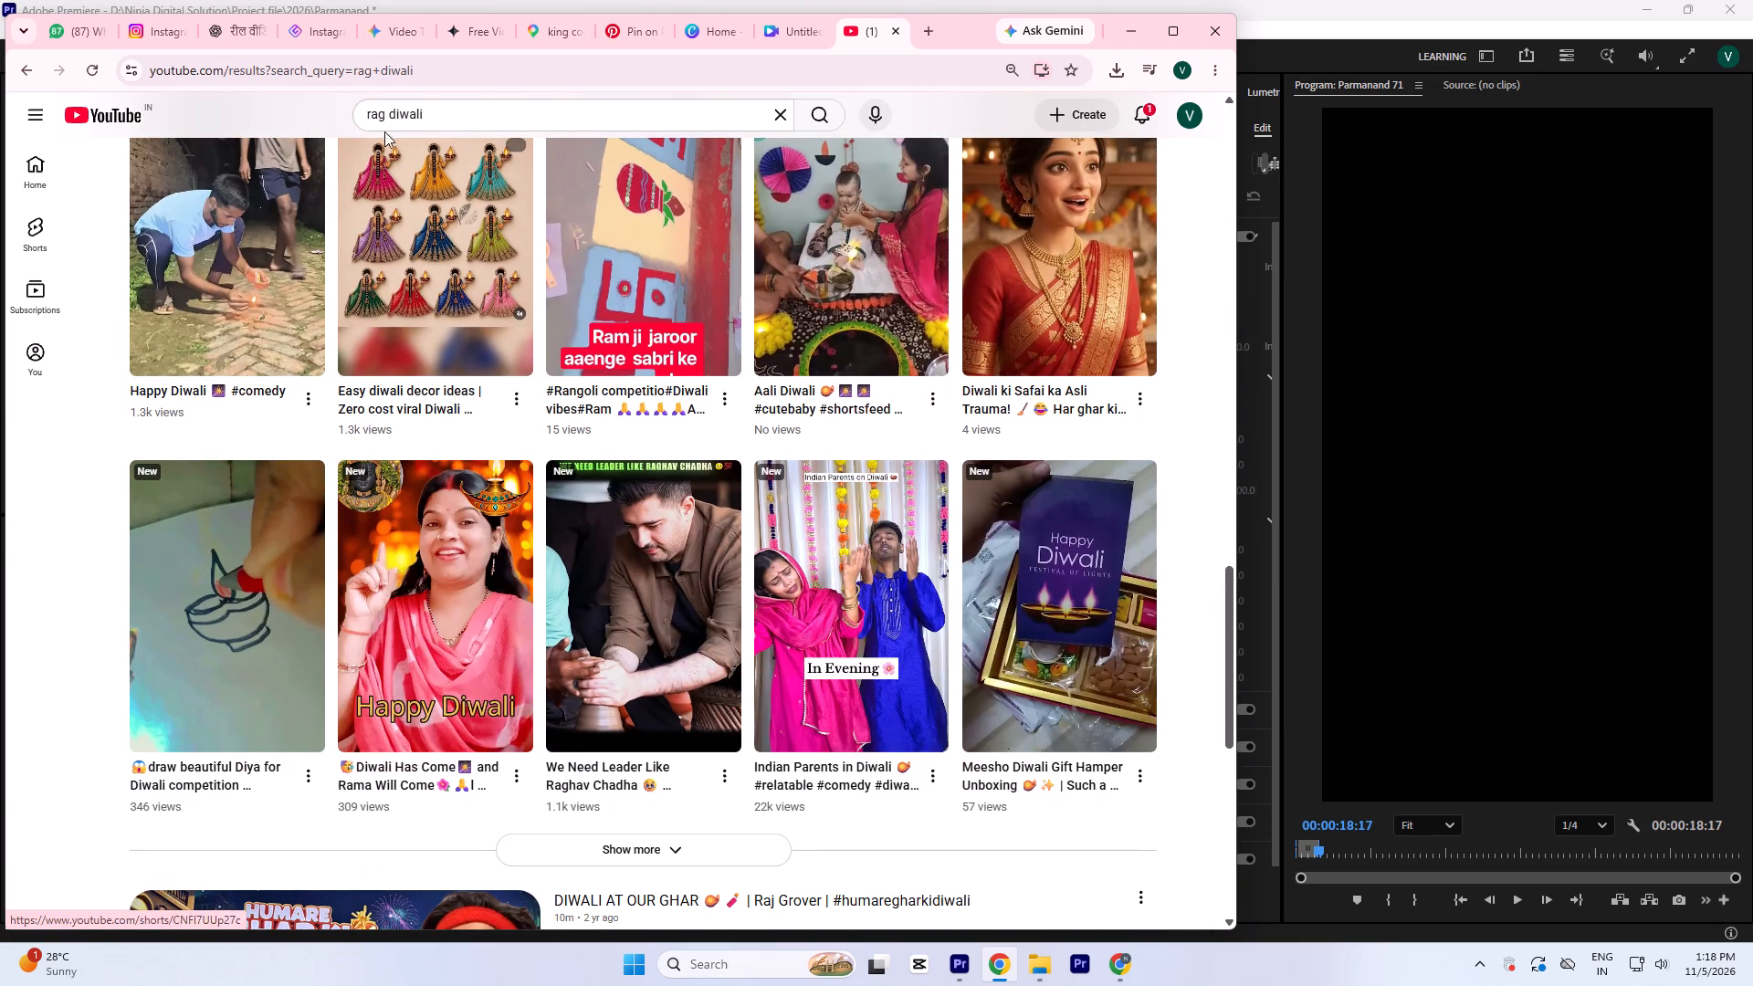
Correct the search to "raag diwali" and look through the results for a suitable Diwali music track.
click(373, 110)
key(a)
key(Return)
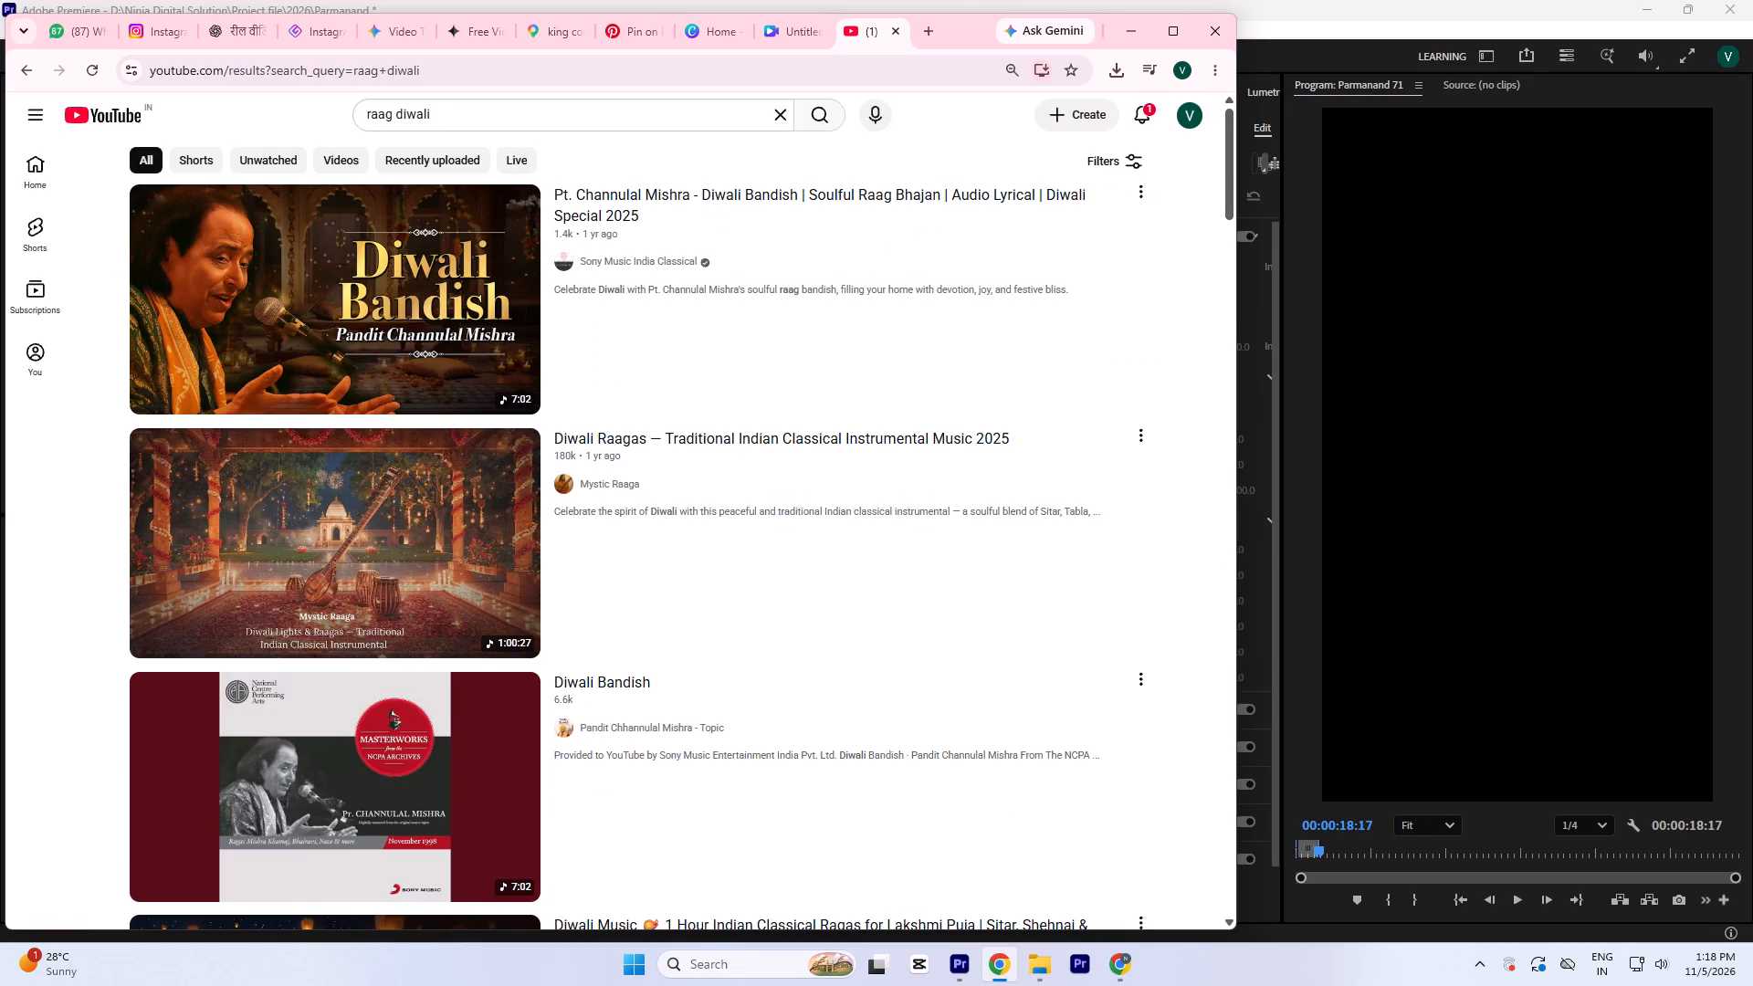
scroll(432, 464, up, 3)
scroll(432, 466, down, 6)
scroll(551, 684, down, 5)
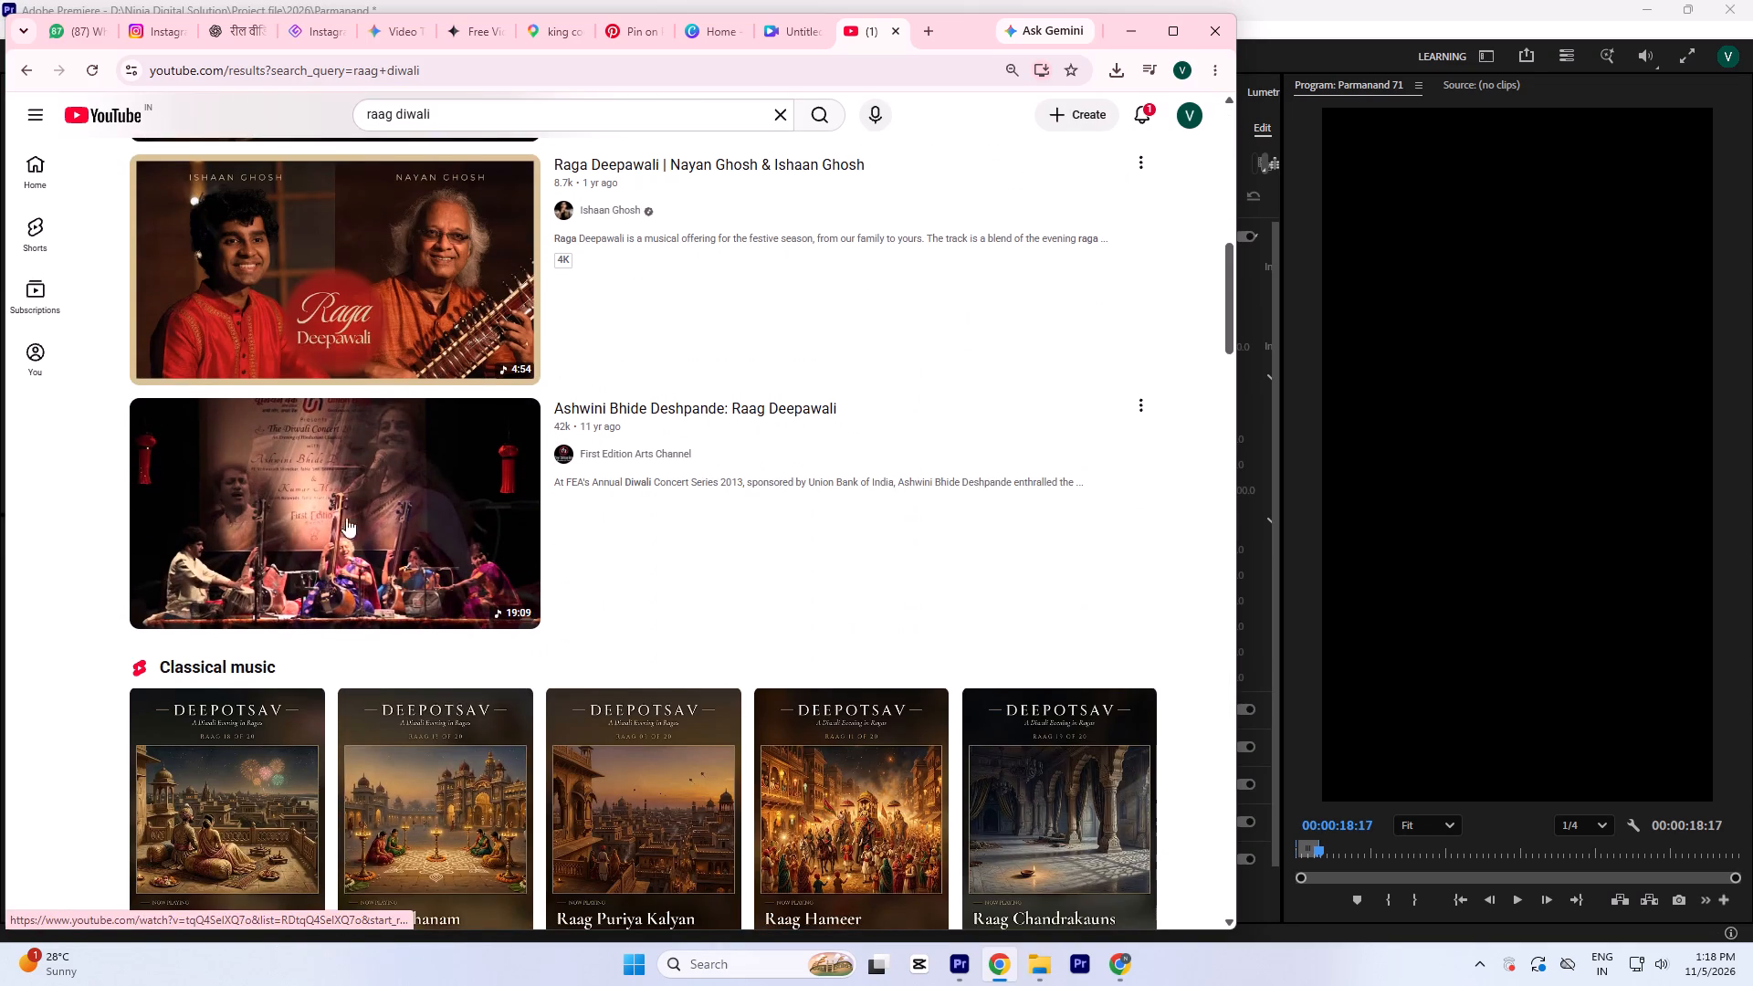
scroll(531, 547, down, 12)
scroll(366, 452, down, 6)
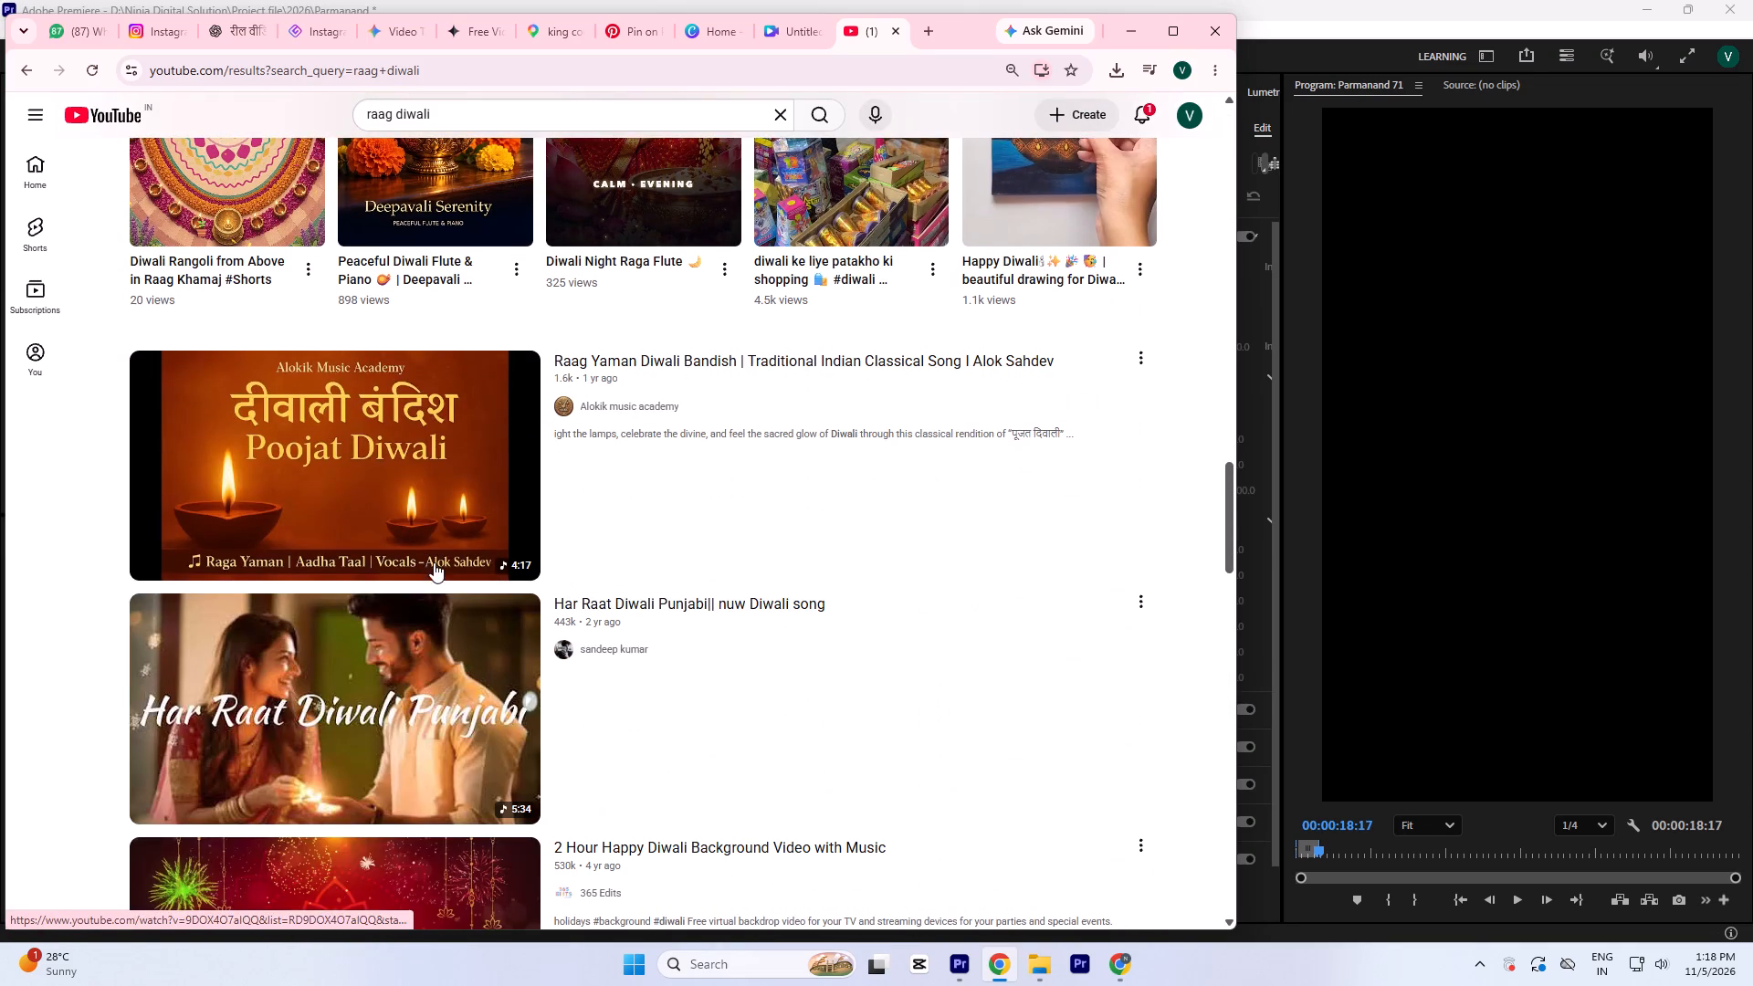
scroll(298, 479, down, 3)
scroll(332, 586, down, 4)
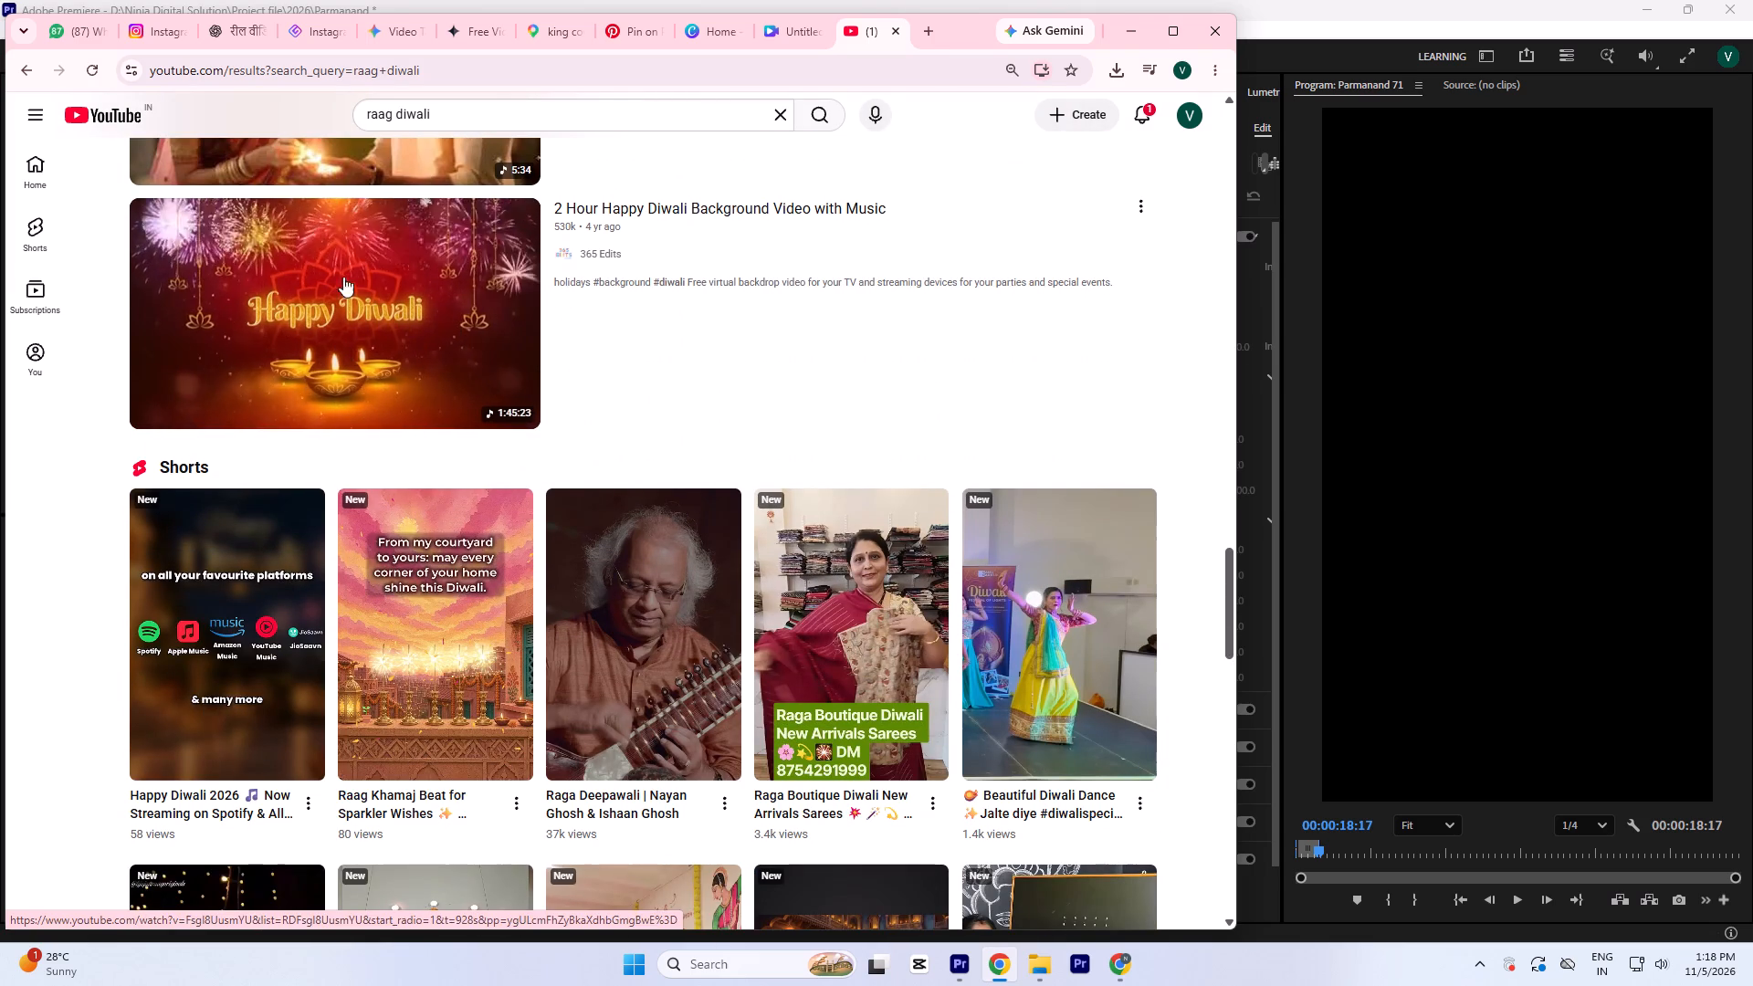
click(485, 115)
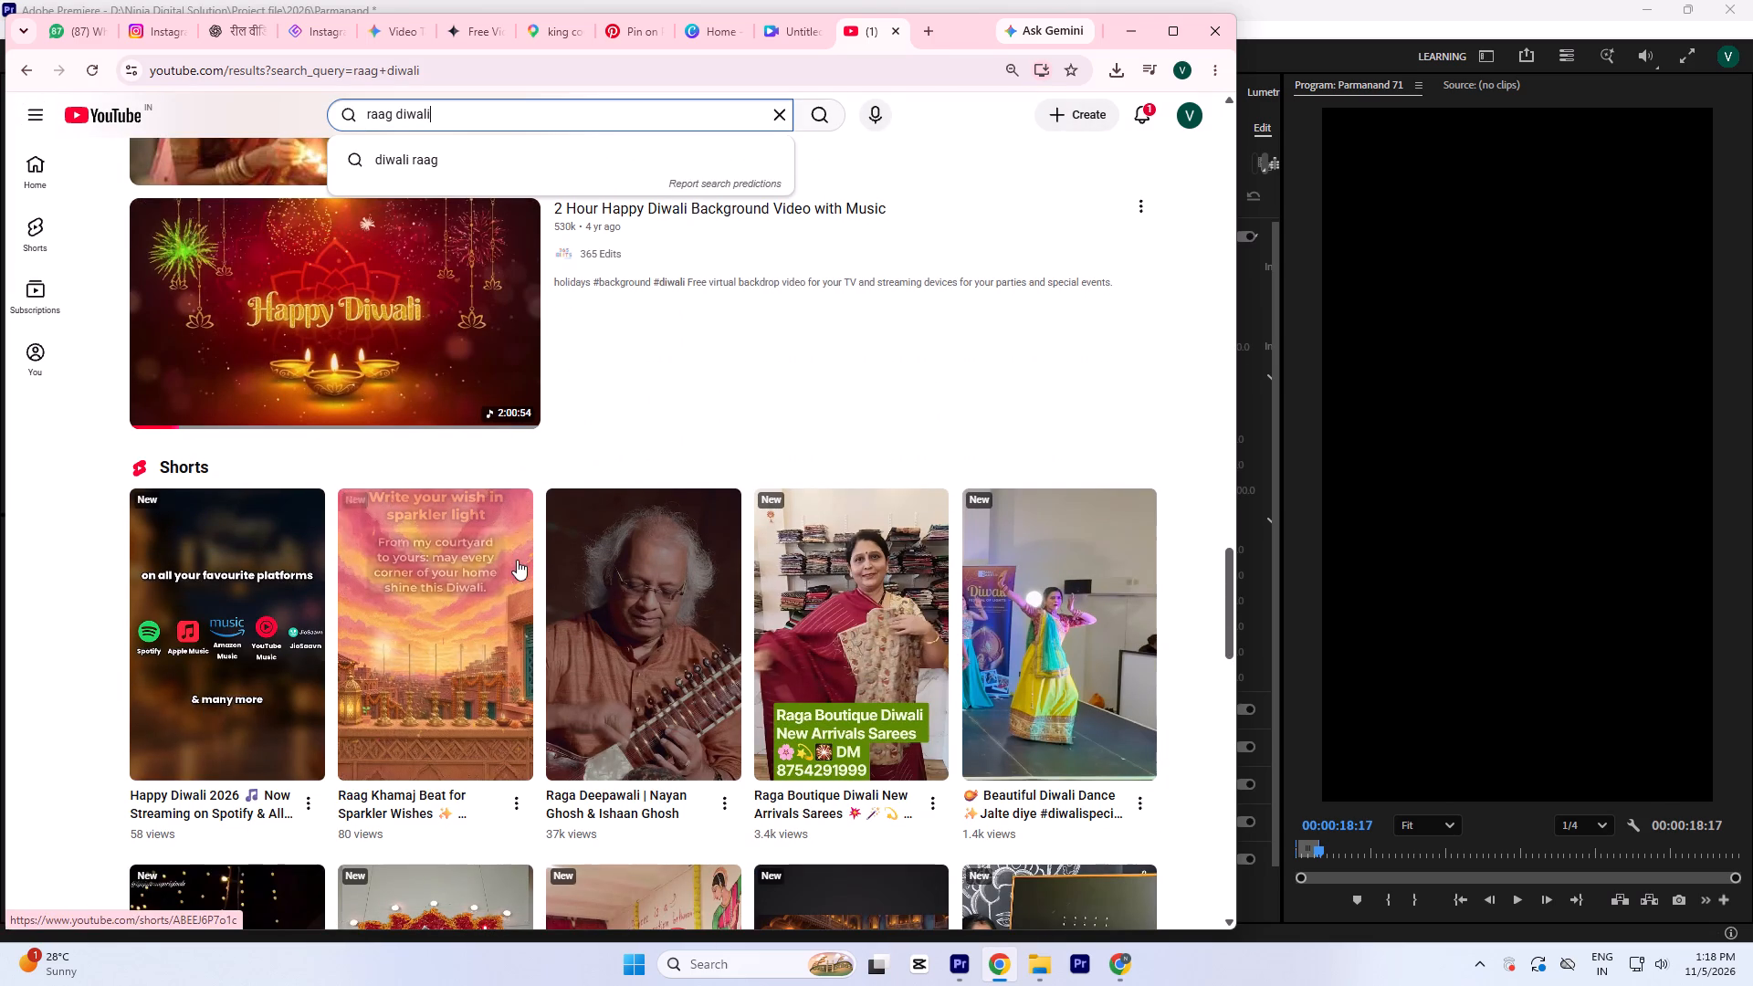
scroll(389, 628, down, 6)
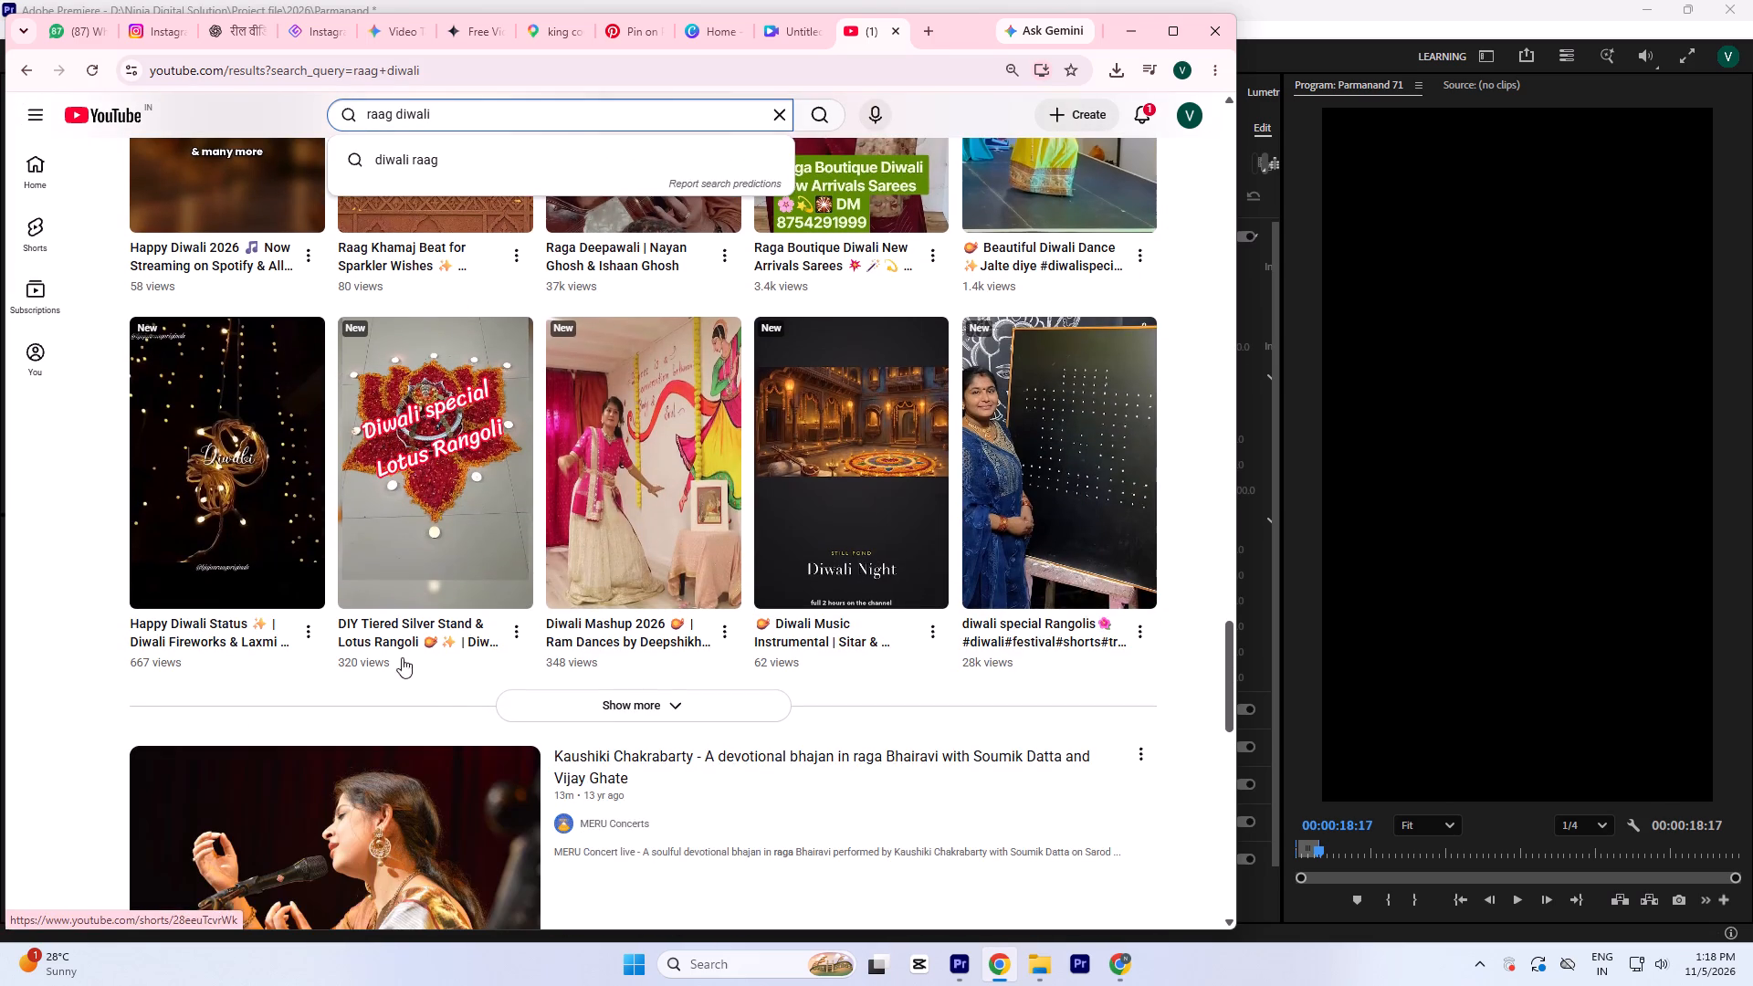
scroll(336, 708, down, 6)
scroll(441, 660, down, 6)
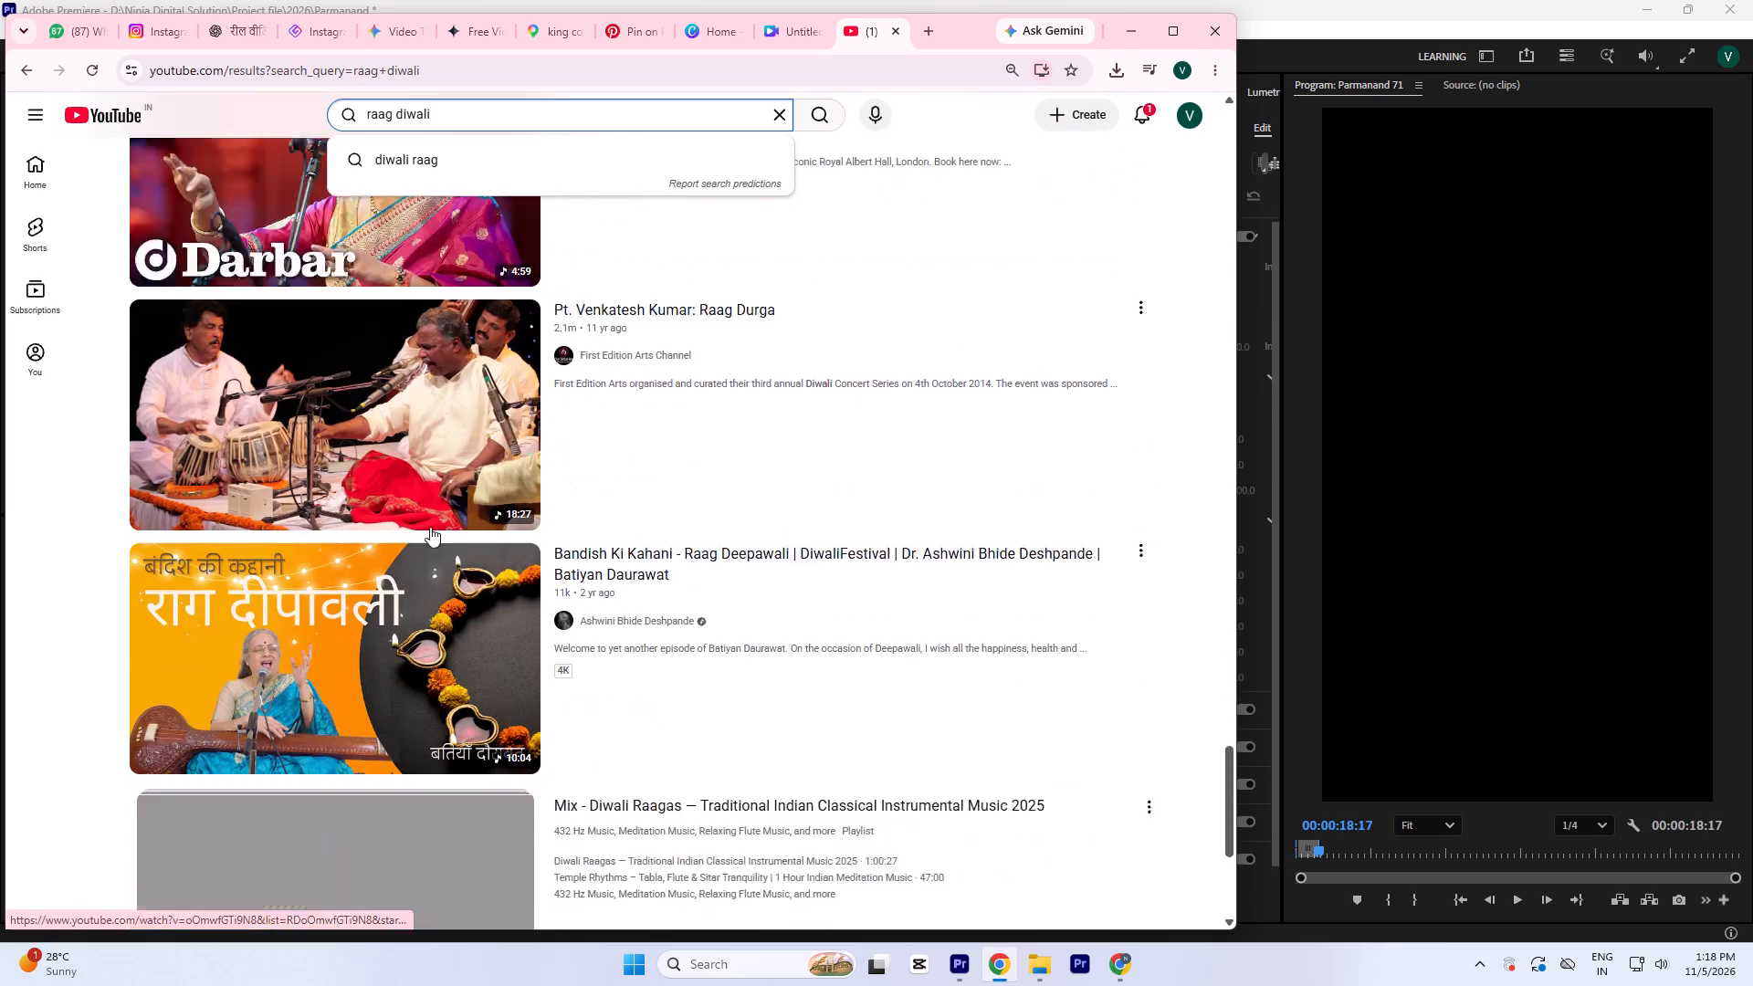
Search YouTube for "diwali instrumental" and open the DIWALI MUSIC playlist by Sekar.
click(461, 117)
key(ctrl+a)
text(diwali instrumental)
key(Return)
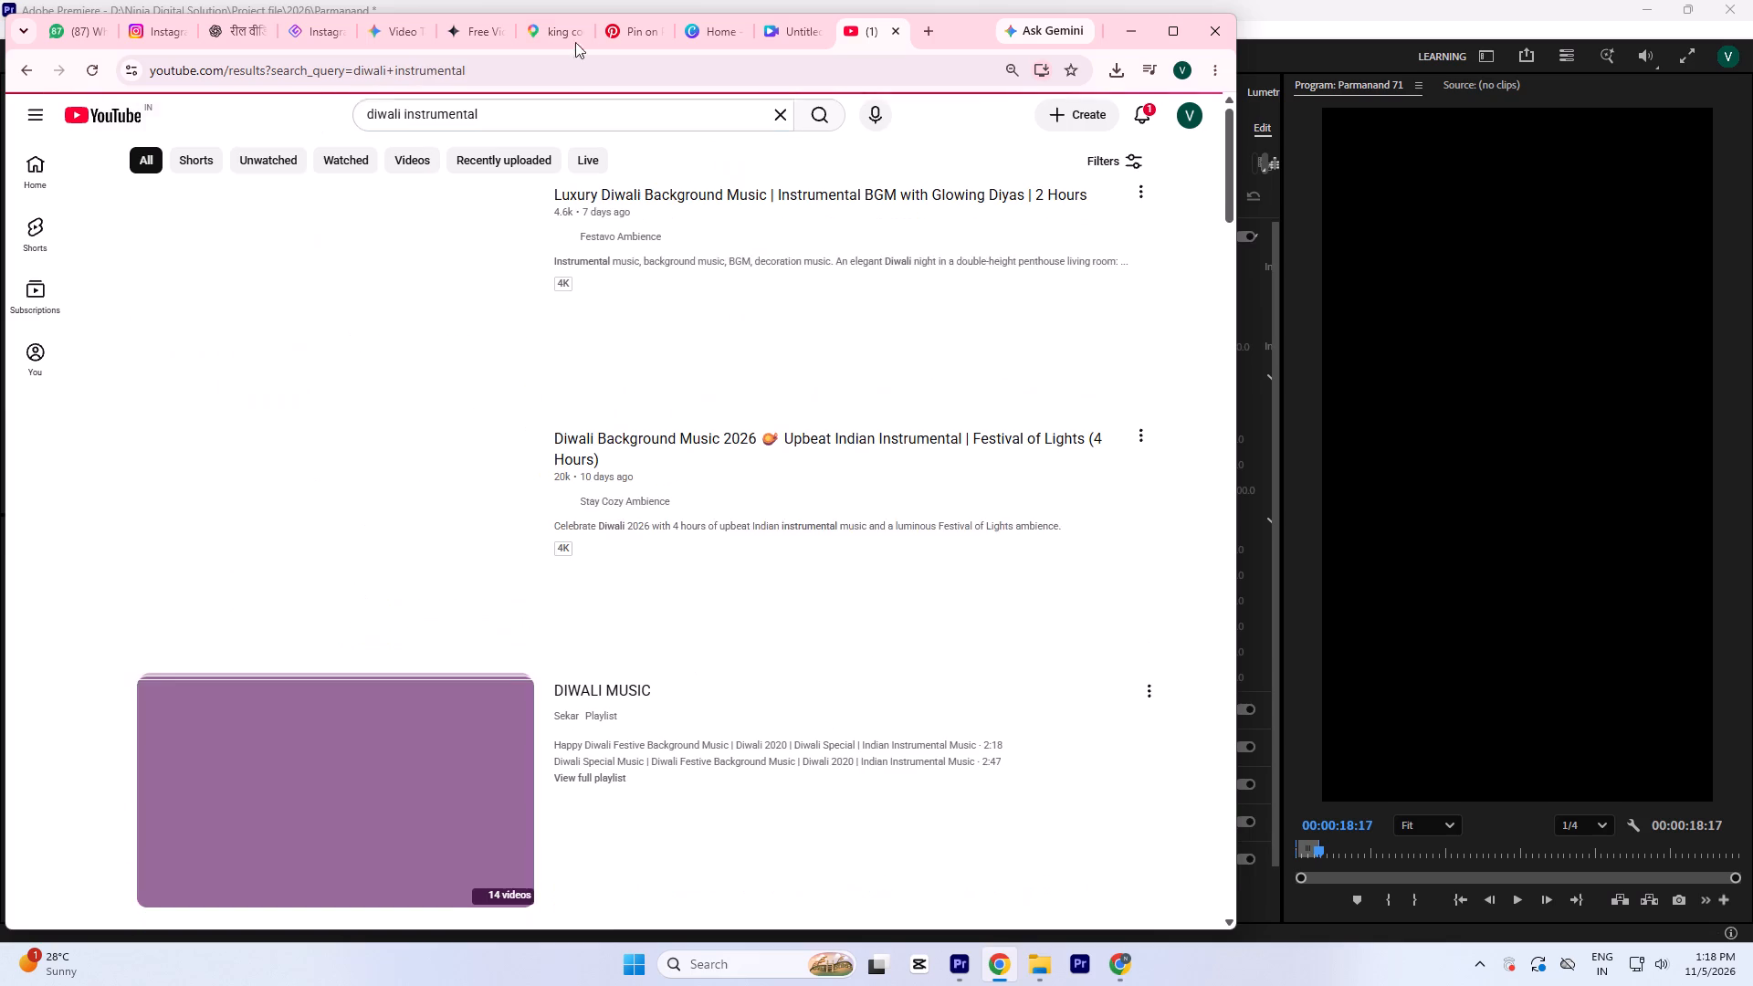
scroll(493, 645, up, 3)
scroll(458, 669, down, 3)
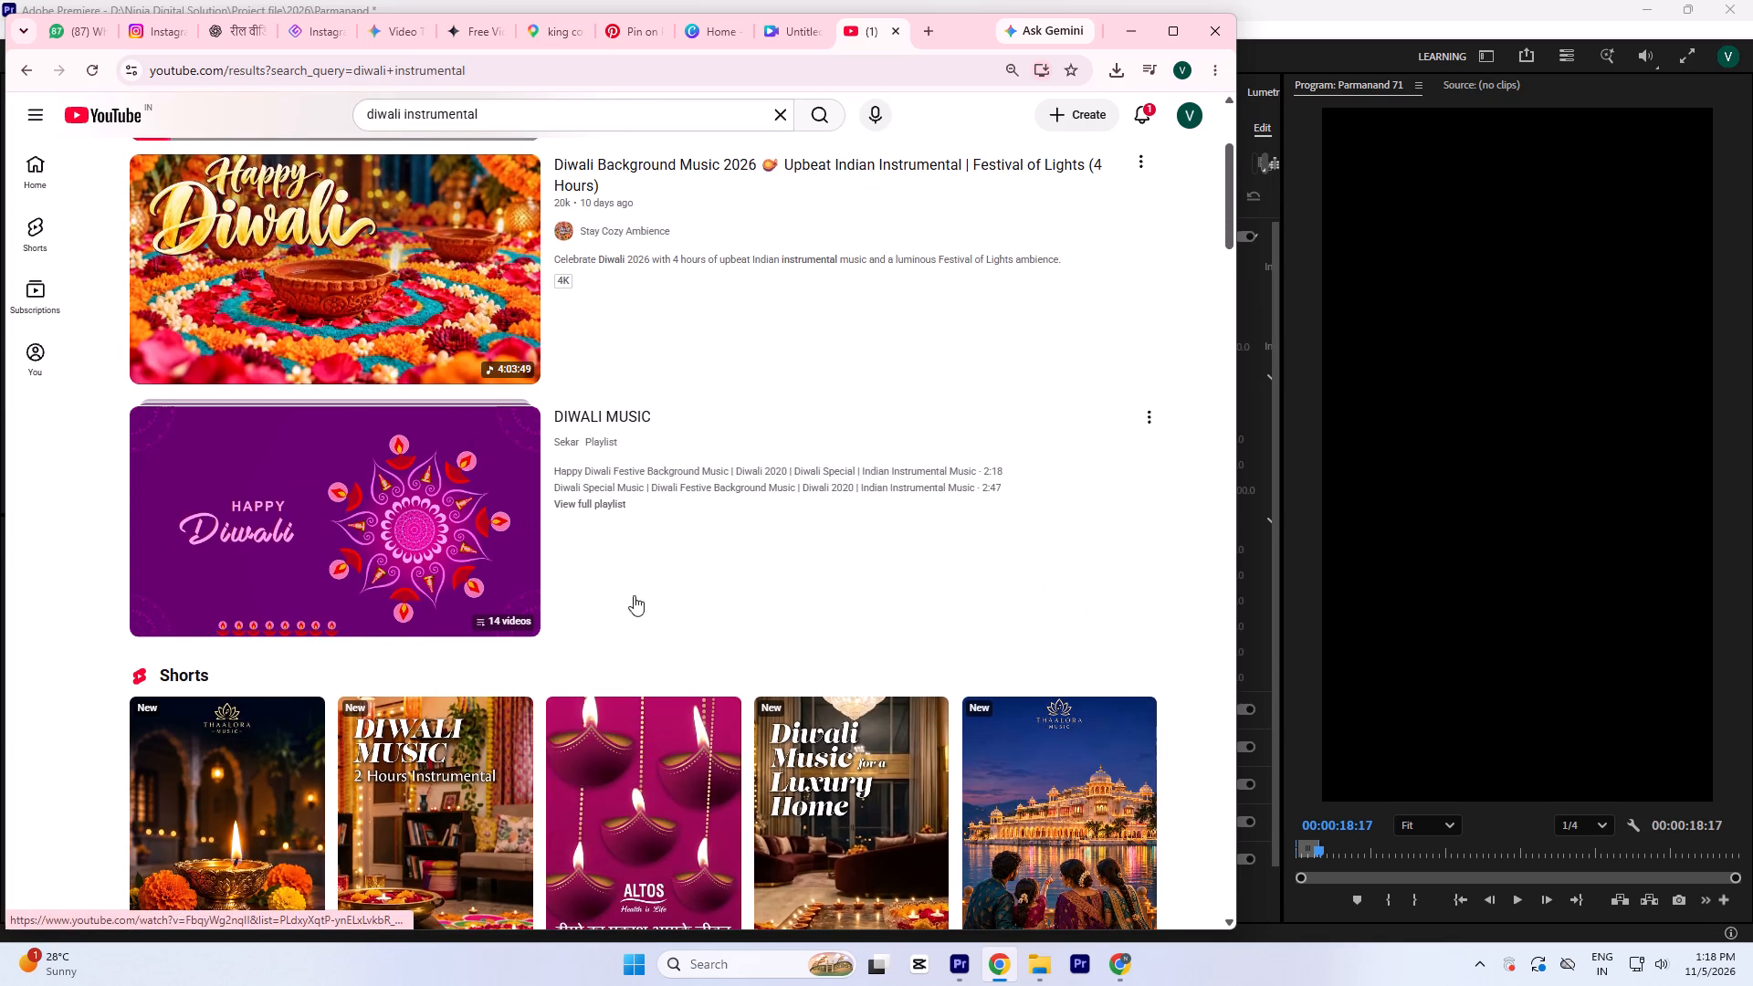
click(307, 568)
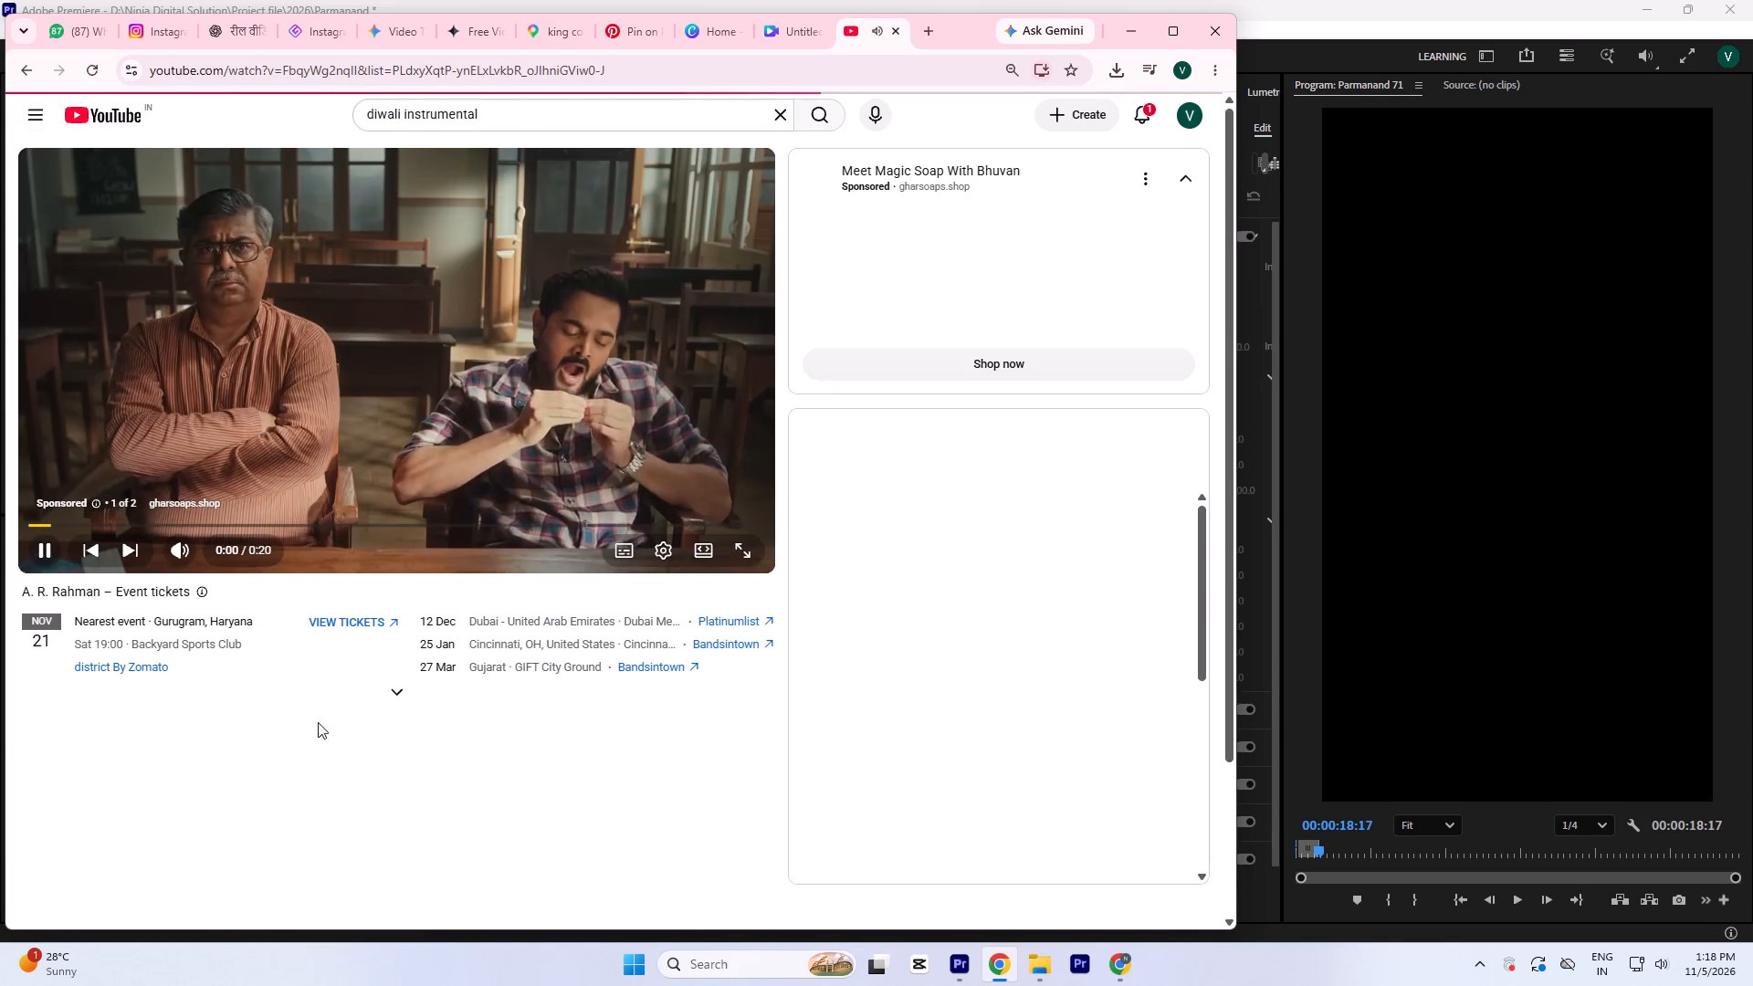
Leave the playlist, search YouTube for "diwakli instrumental" and open the video "Relax Music | Diwali Music | Flute Instrumental".
click(29, 58)
click(25, 64)
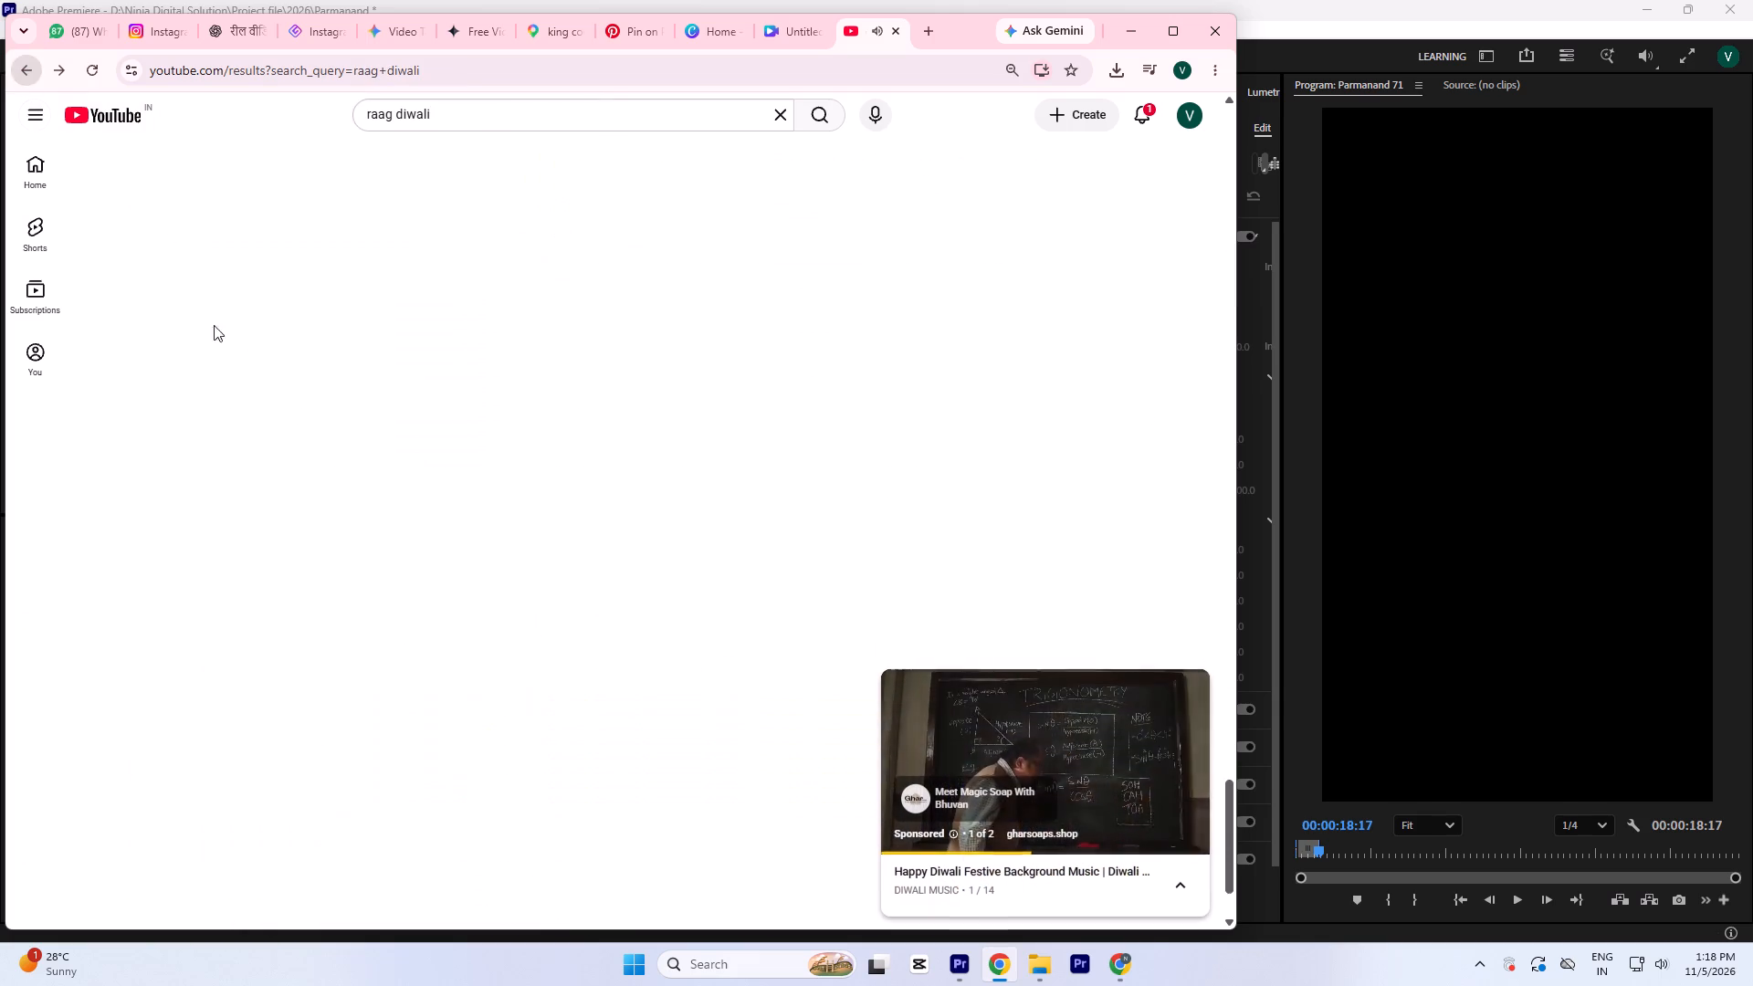
click(466, 112)
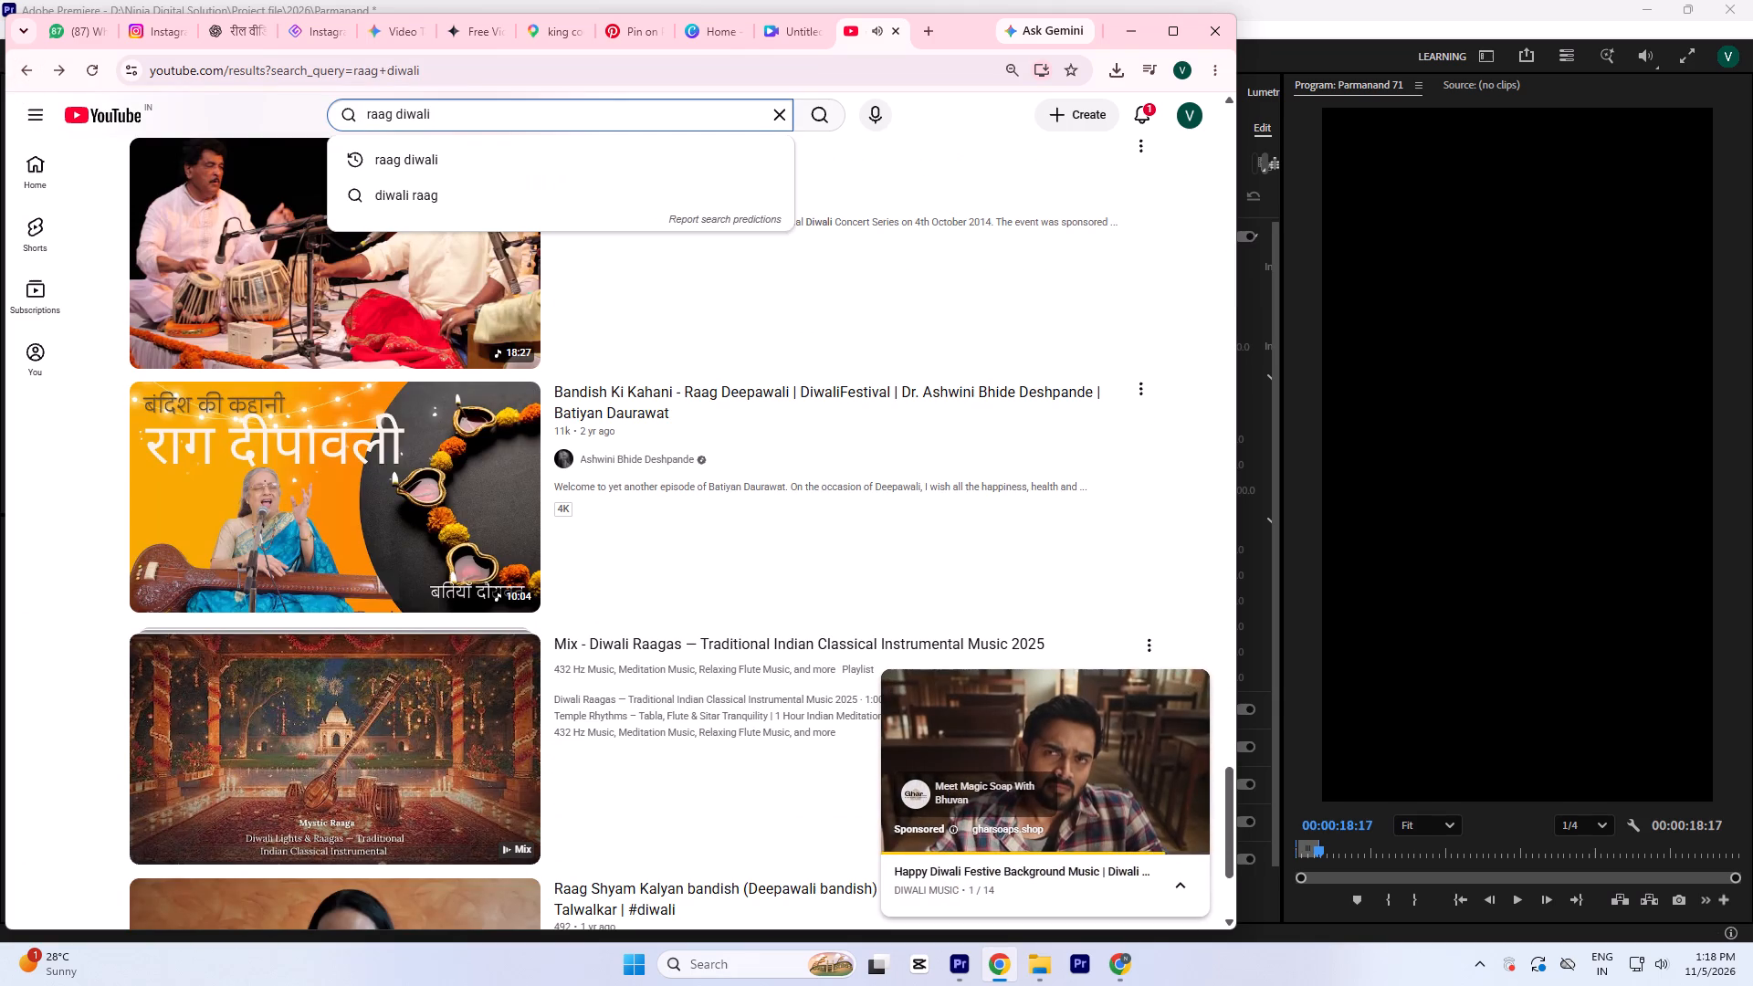
key(ctrl+a)
text(diwakl)
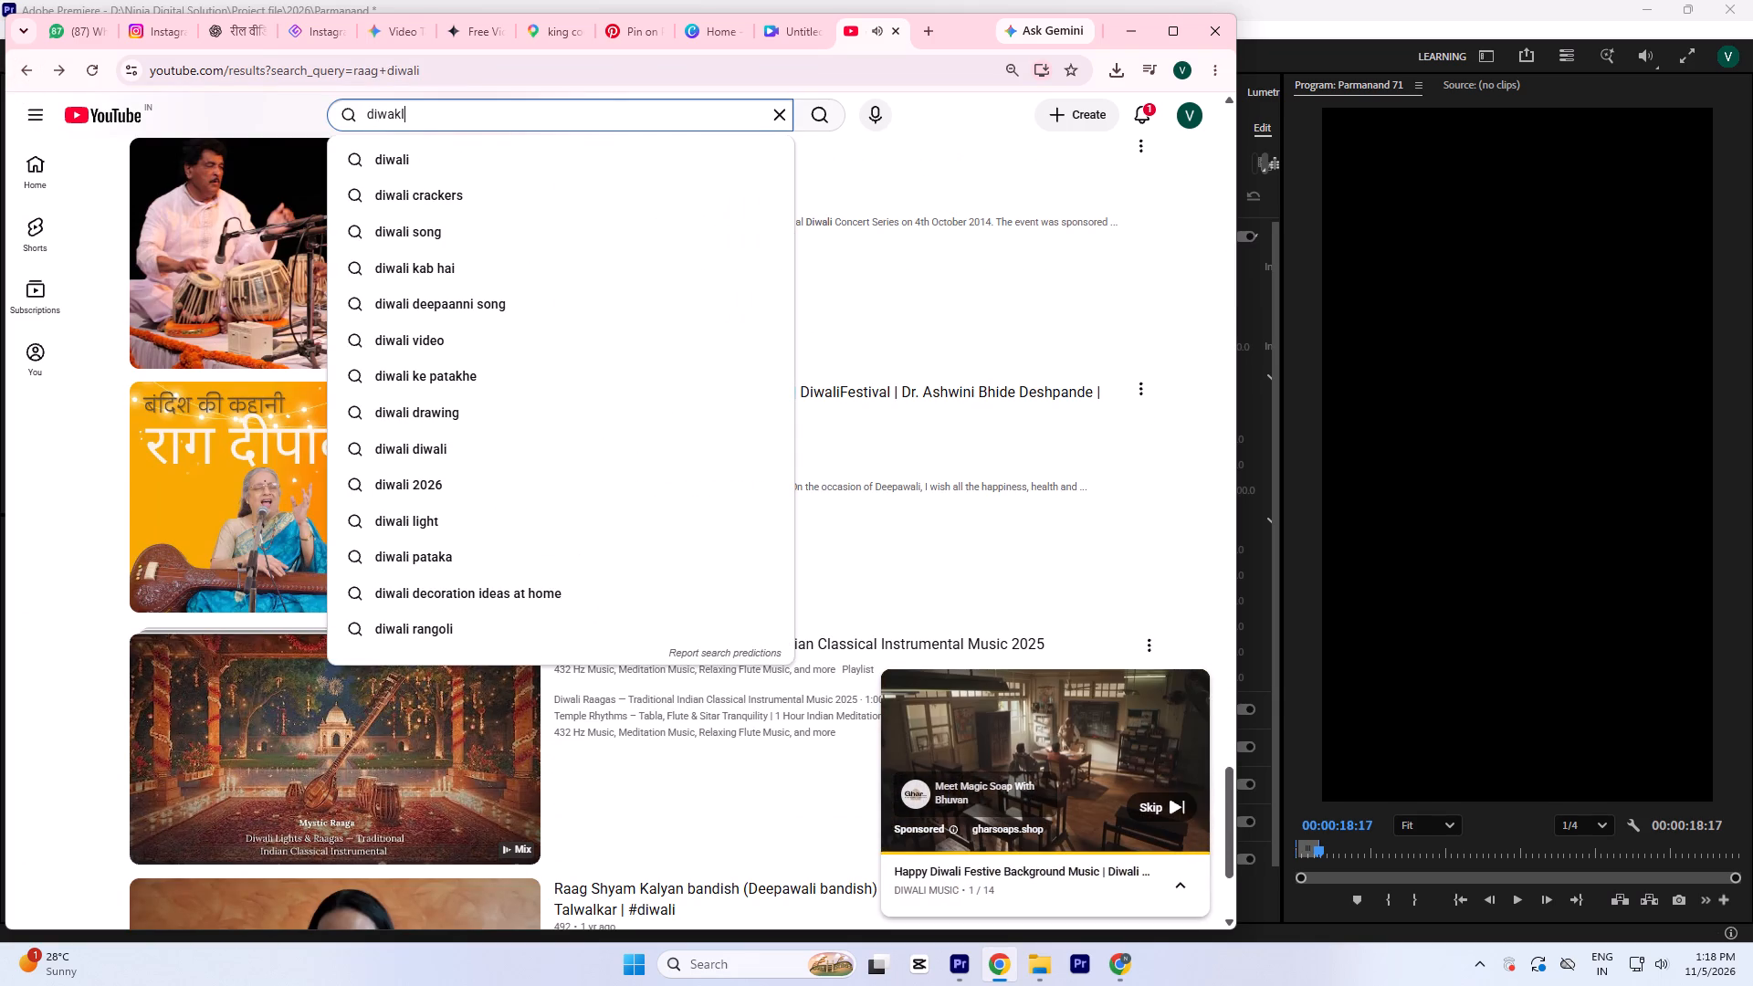
text(i instrumental)
key(Return)
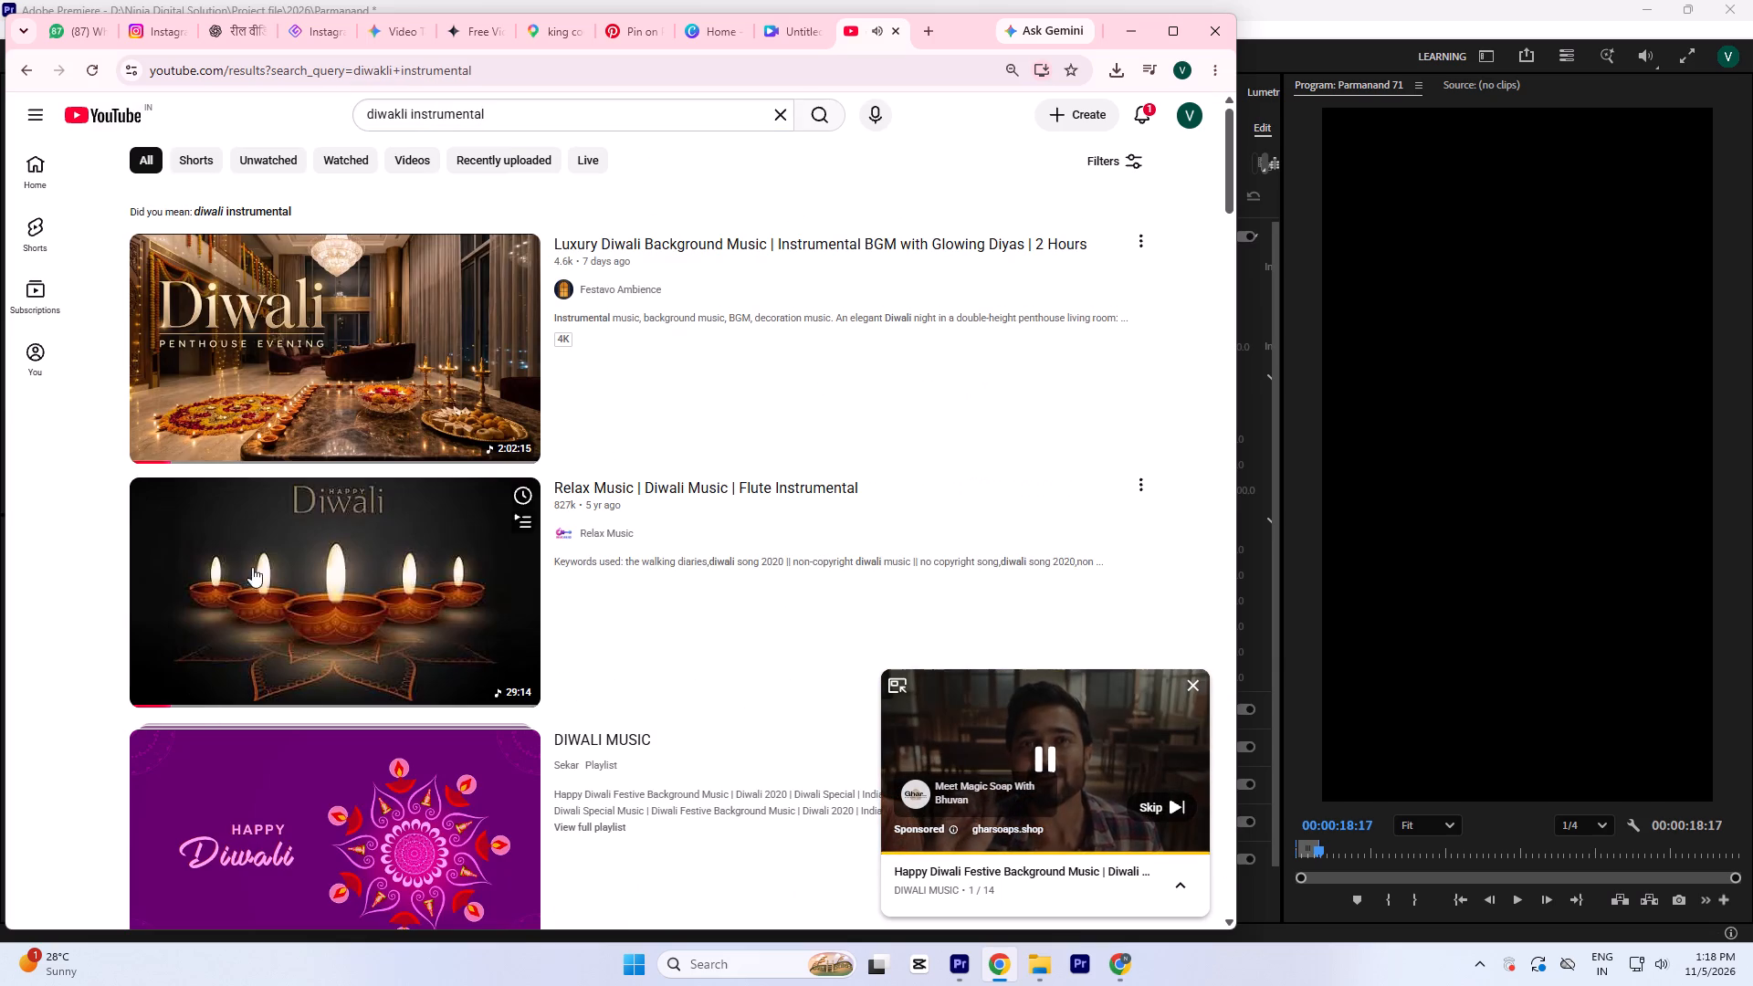
click(291, 616)
click(110, 575)
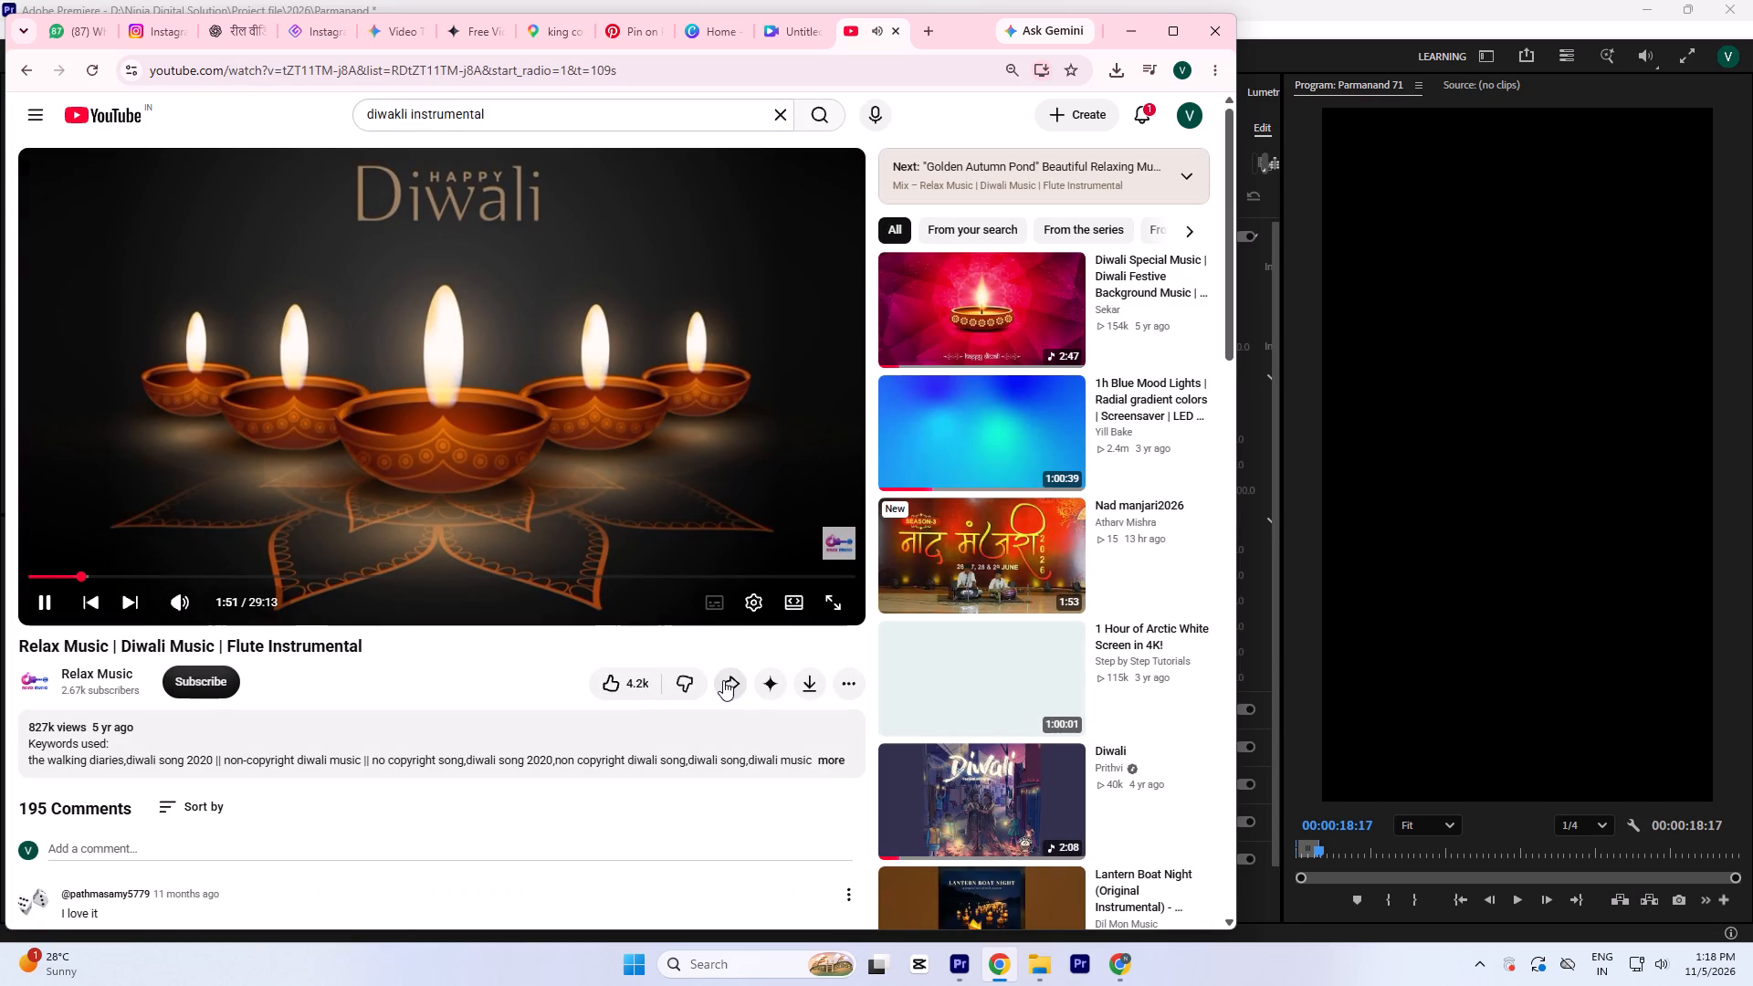
Copy the share link of the "Relax Music | Diwali Music | Flute Instrumental" video and close the sharing window.
click(723, 680)
click(765, 533)
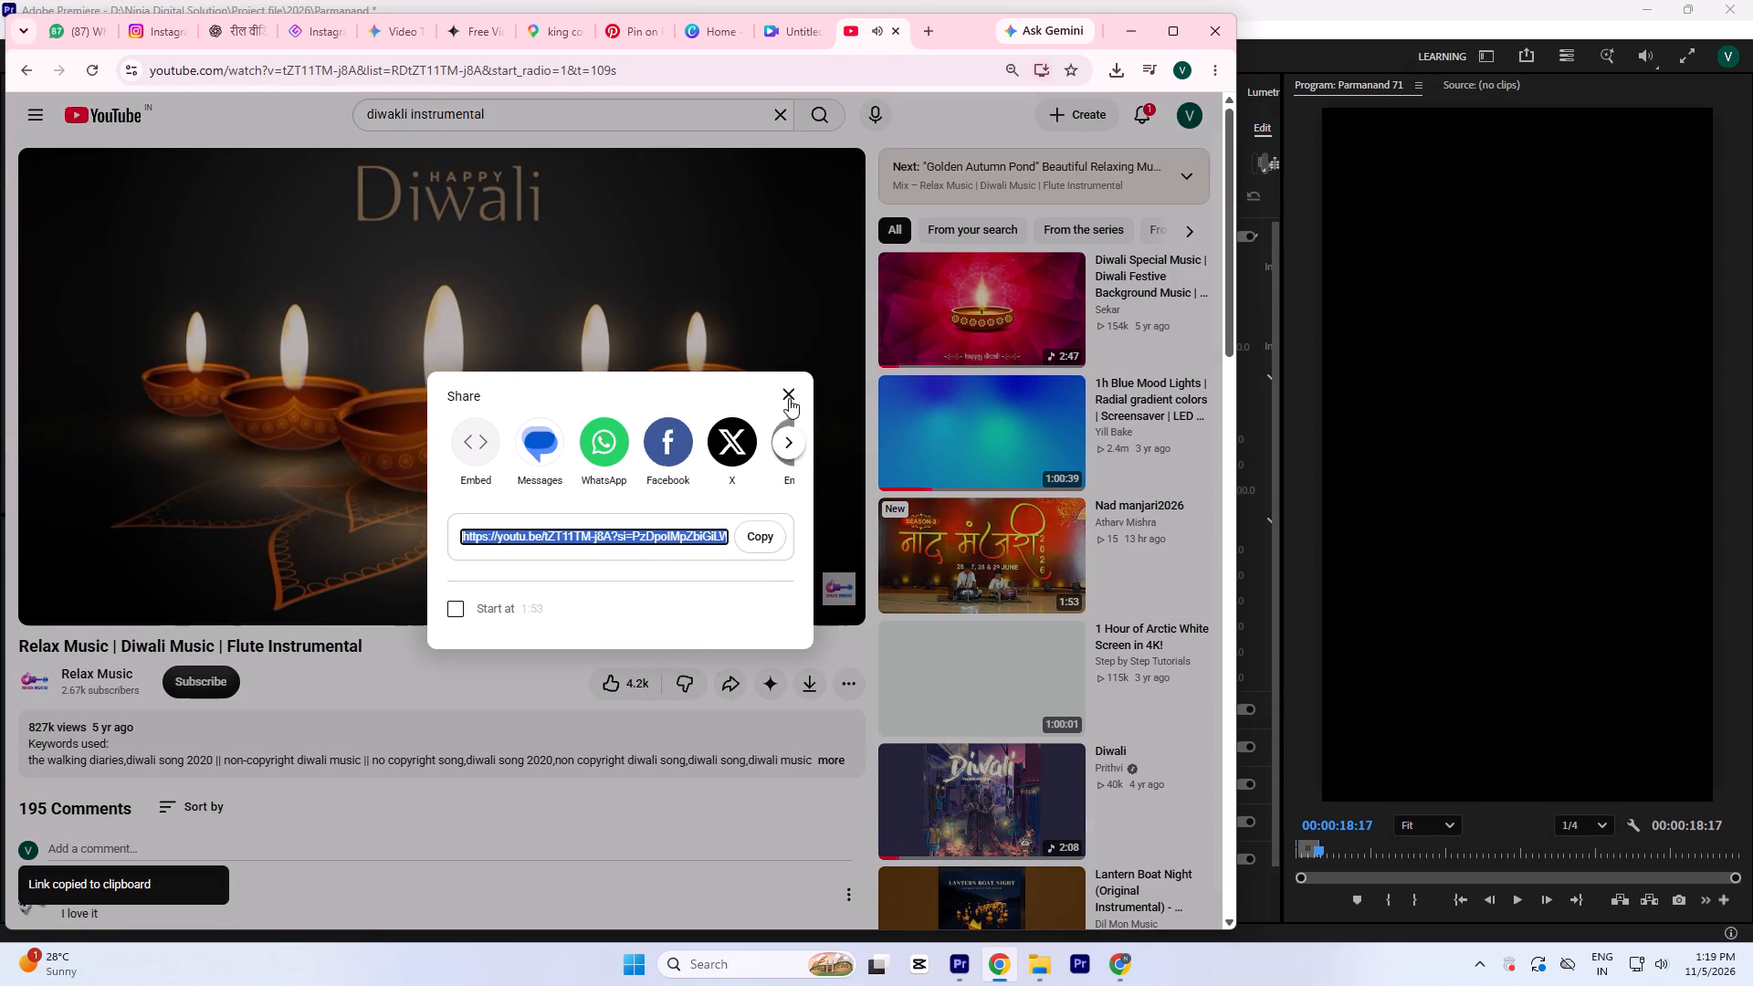
click(789, 398)
click(693, 395)
Open the YTMP3 converter in a new tab, paste the copied YouTube link and convert the video to MP3.
click(942, 28)
click(918, 28)
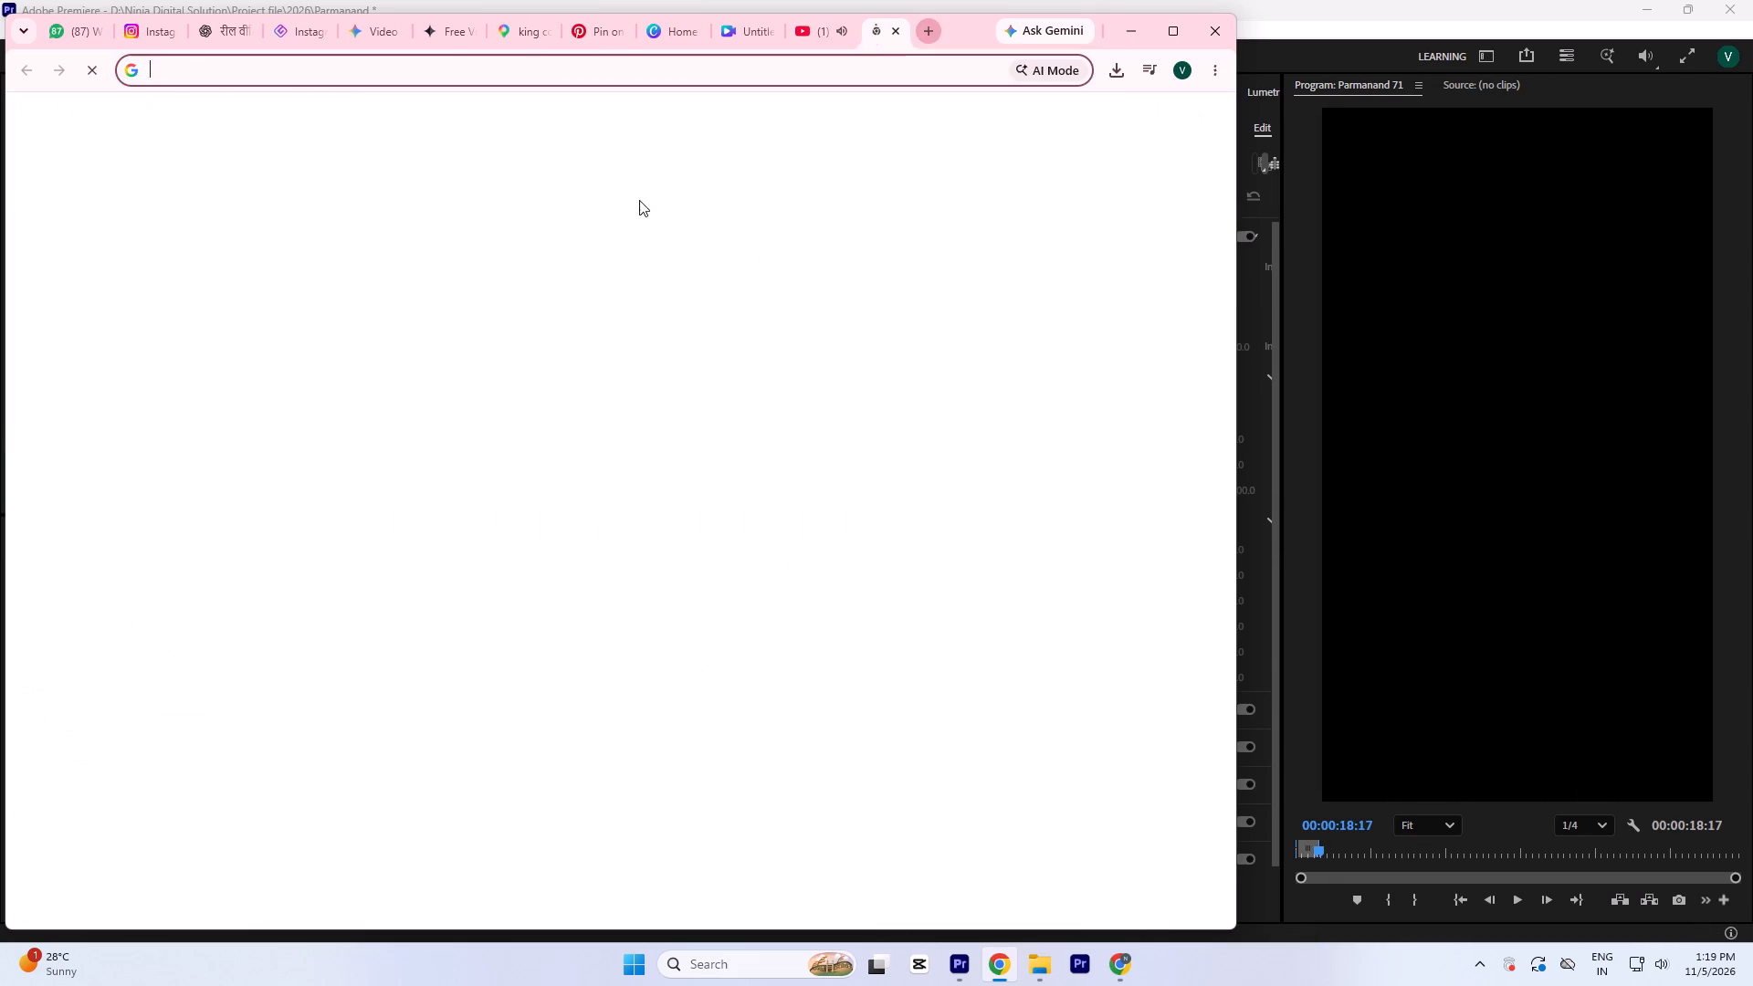
click(469, 353)
click(47, 611)
click(619, 564)
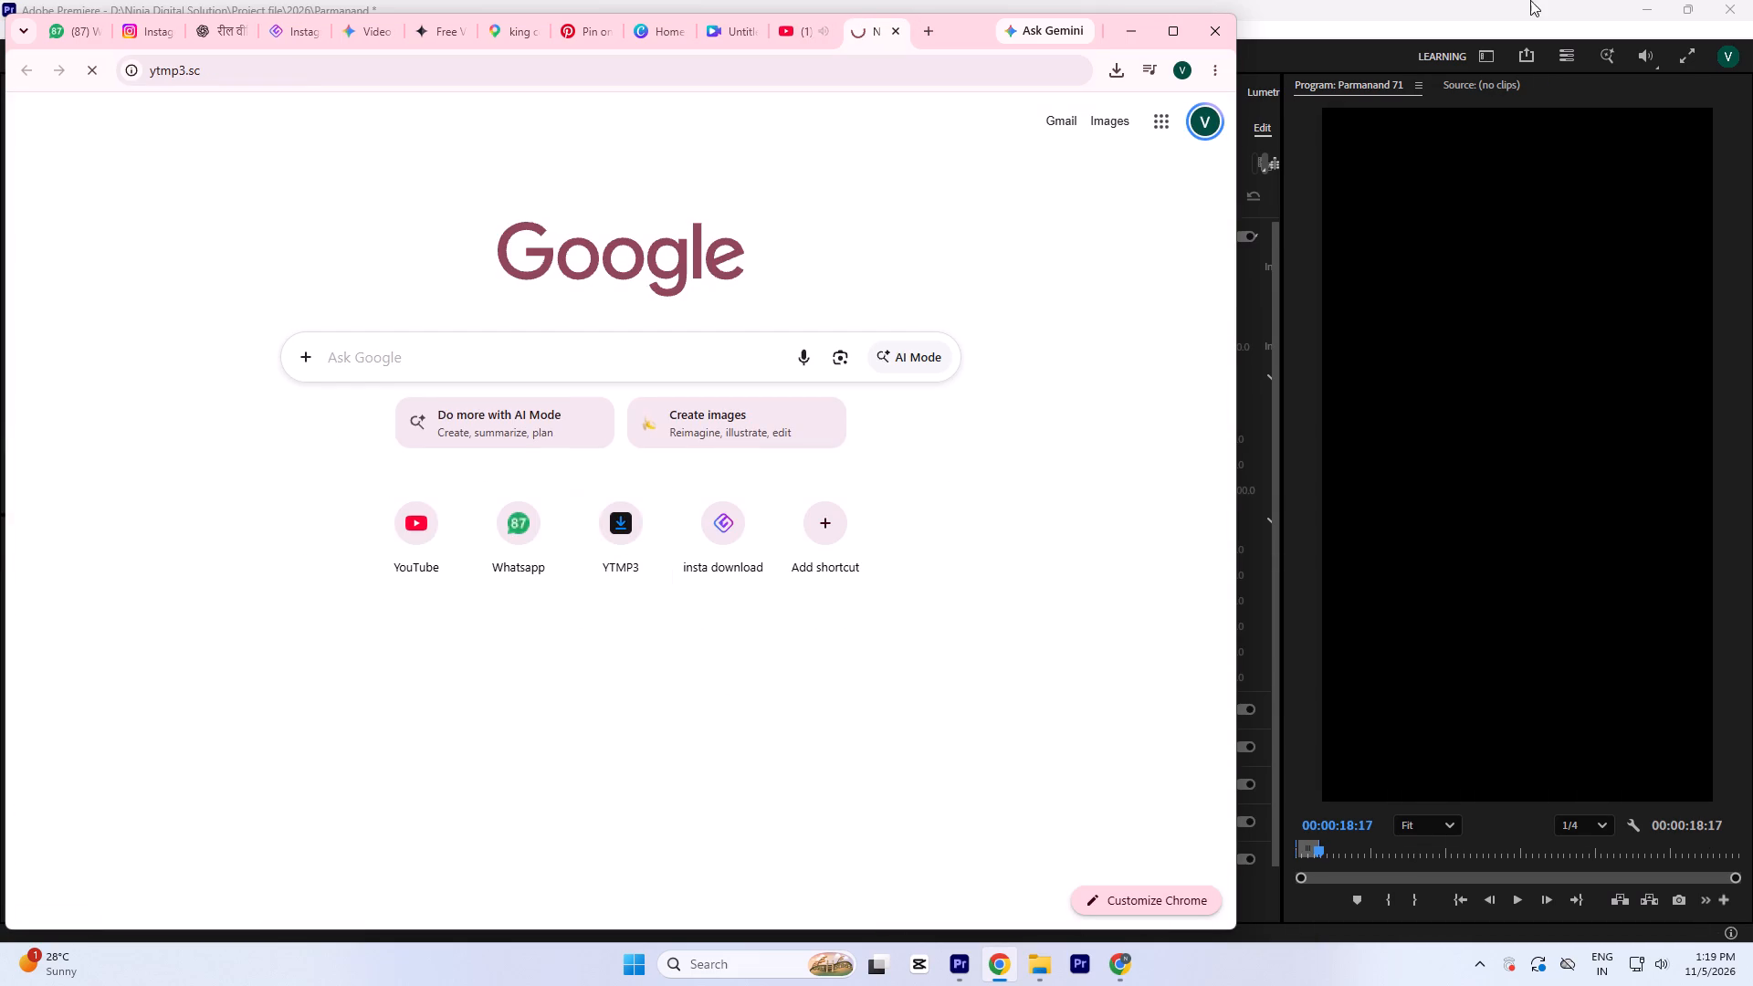
click(576, 273)
key(ctrl+v)
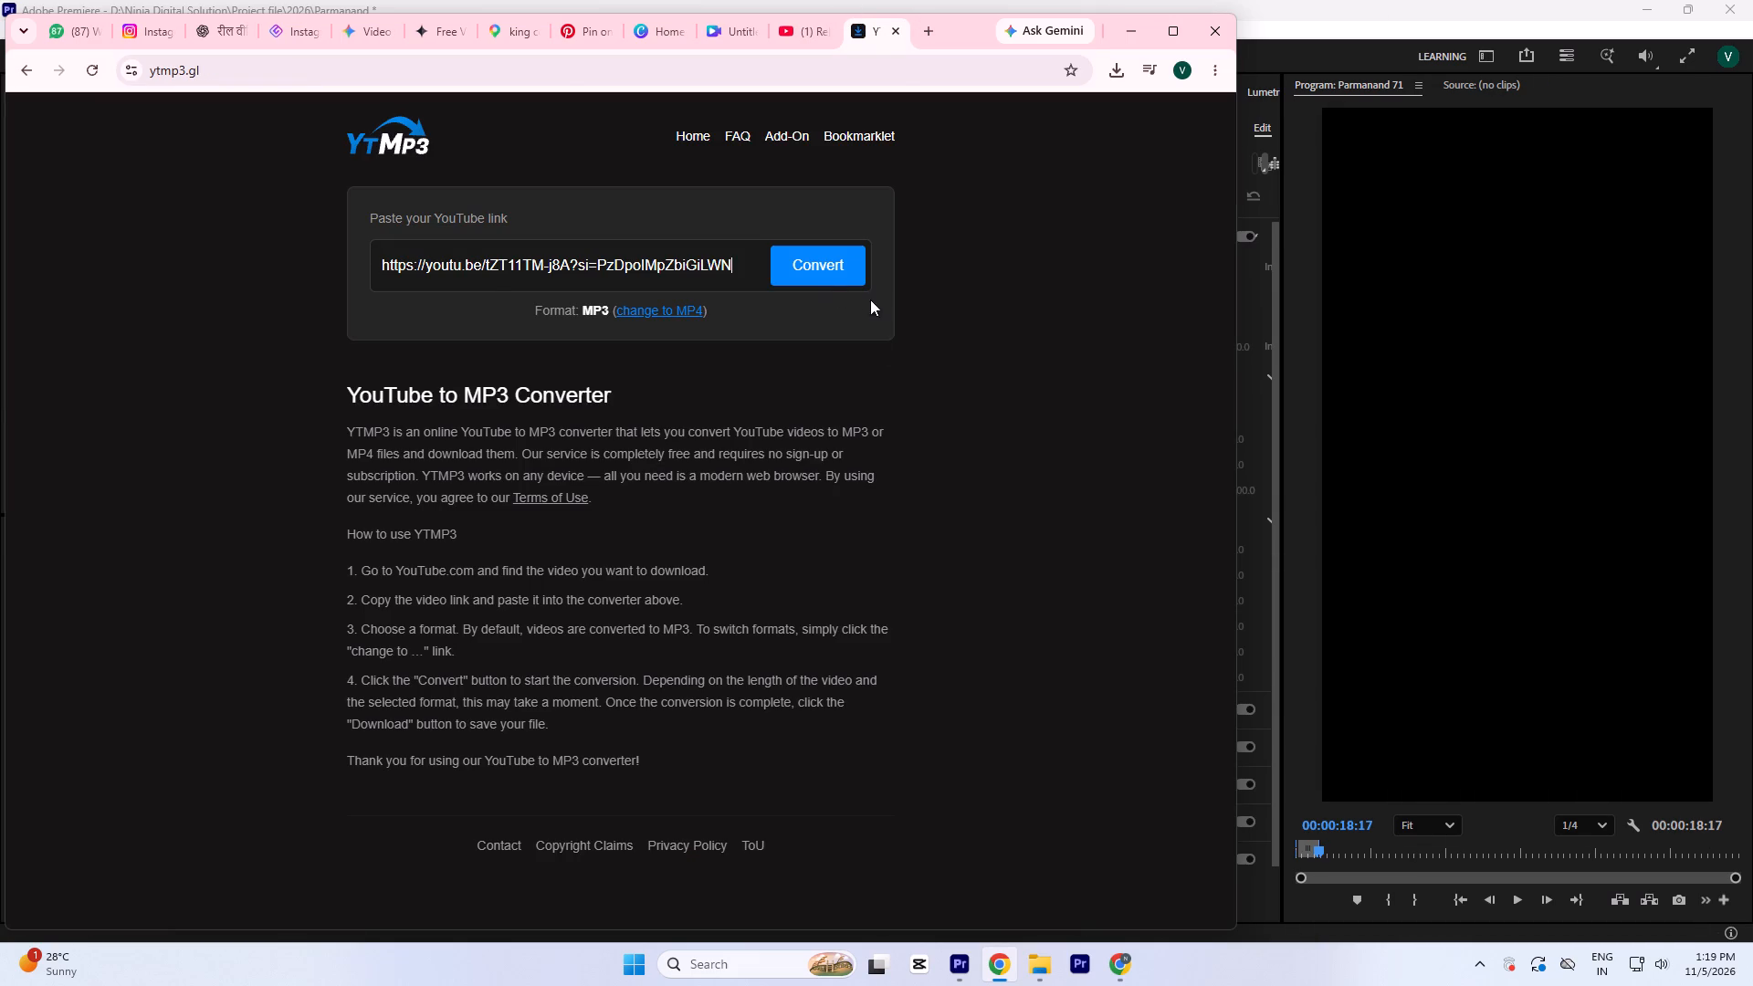
click(814, 265)
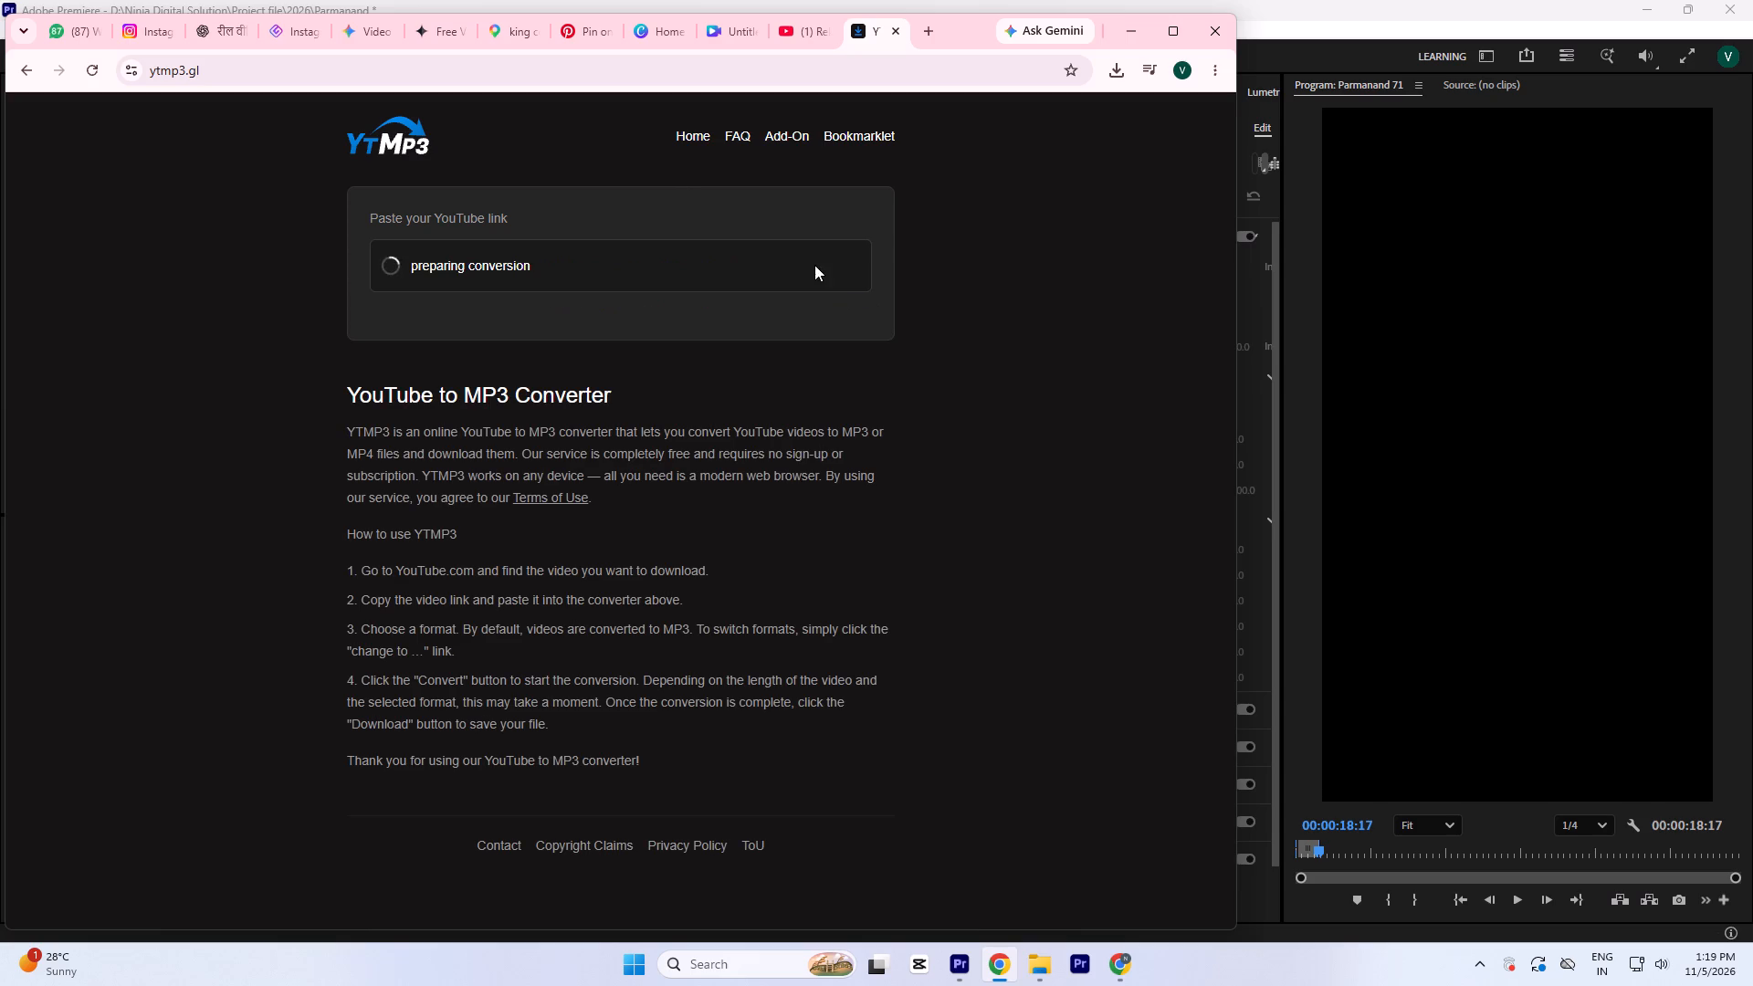
Switch to Premiere and move the playhead in the Parmanand 71 sequence to 00:00:11:01.
click(950, 954)
click(379, 584)
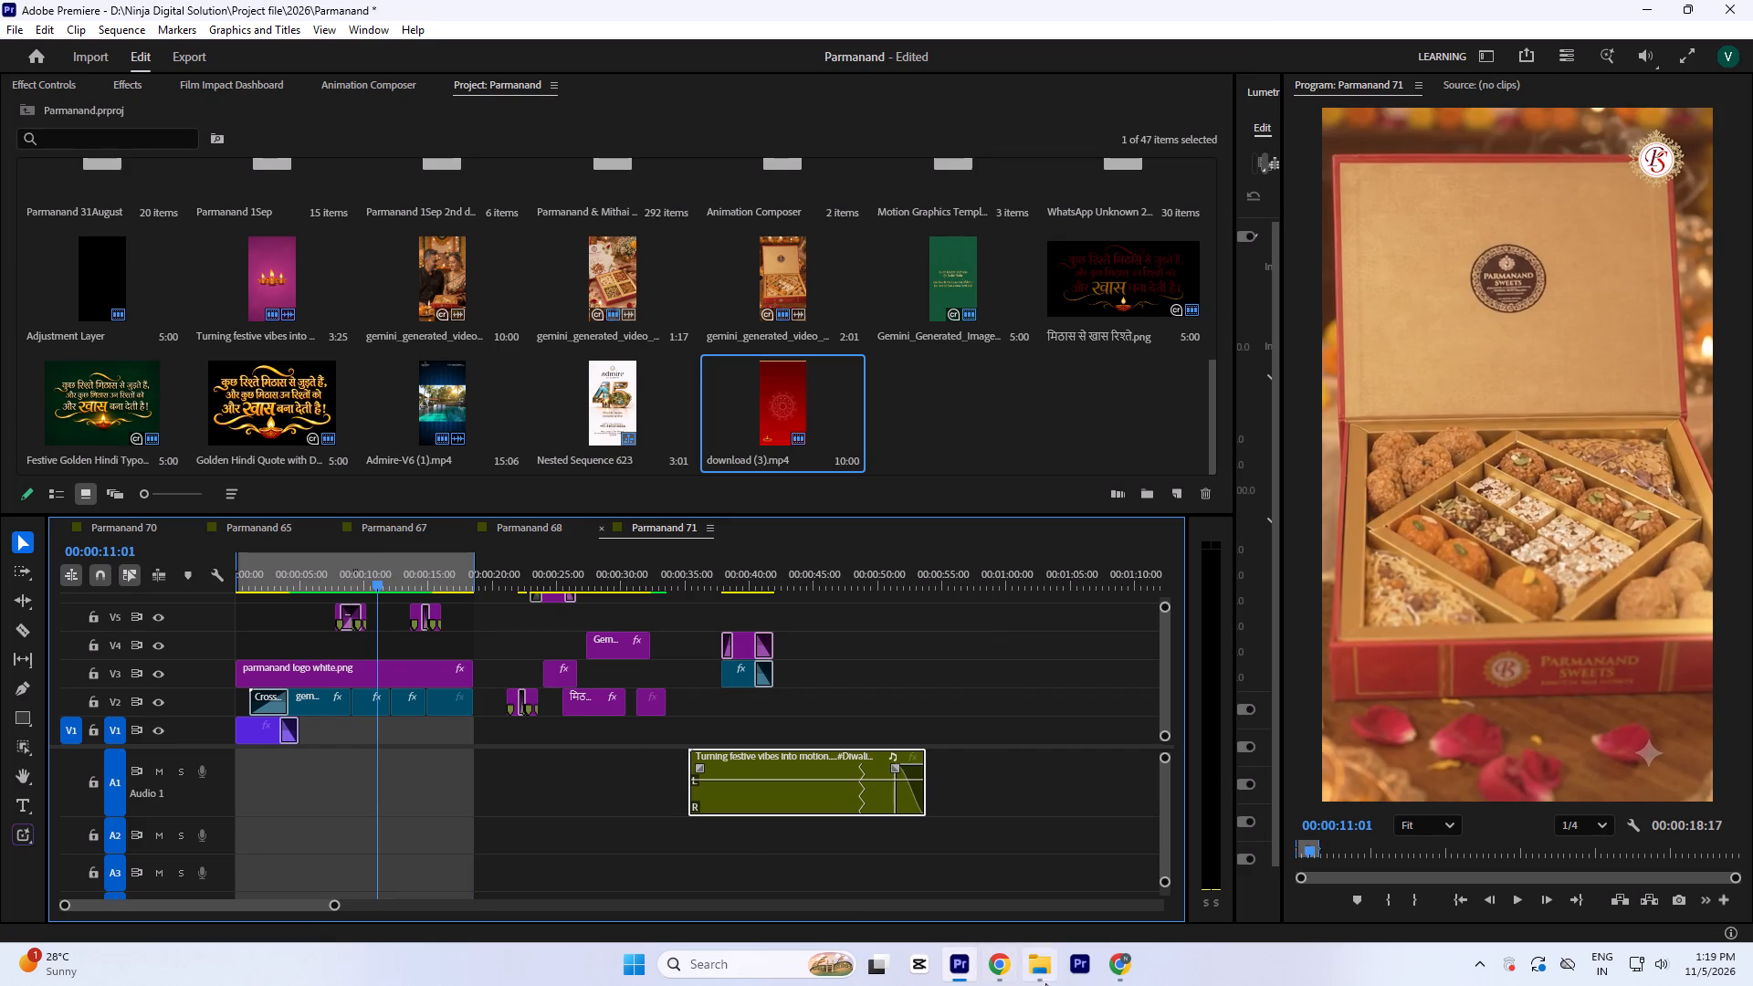
Switch to the File Explorer window with the "jash" search results and close it.
click(1002, 973)
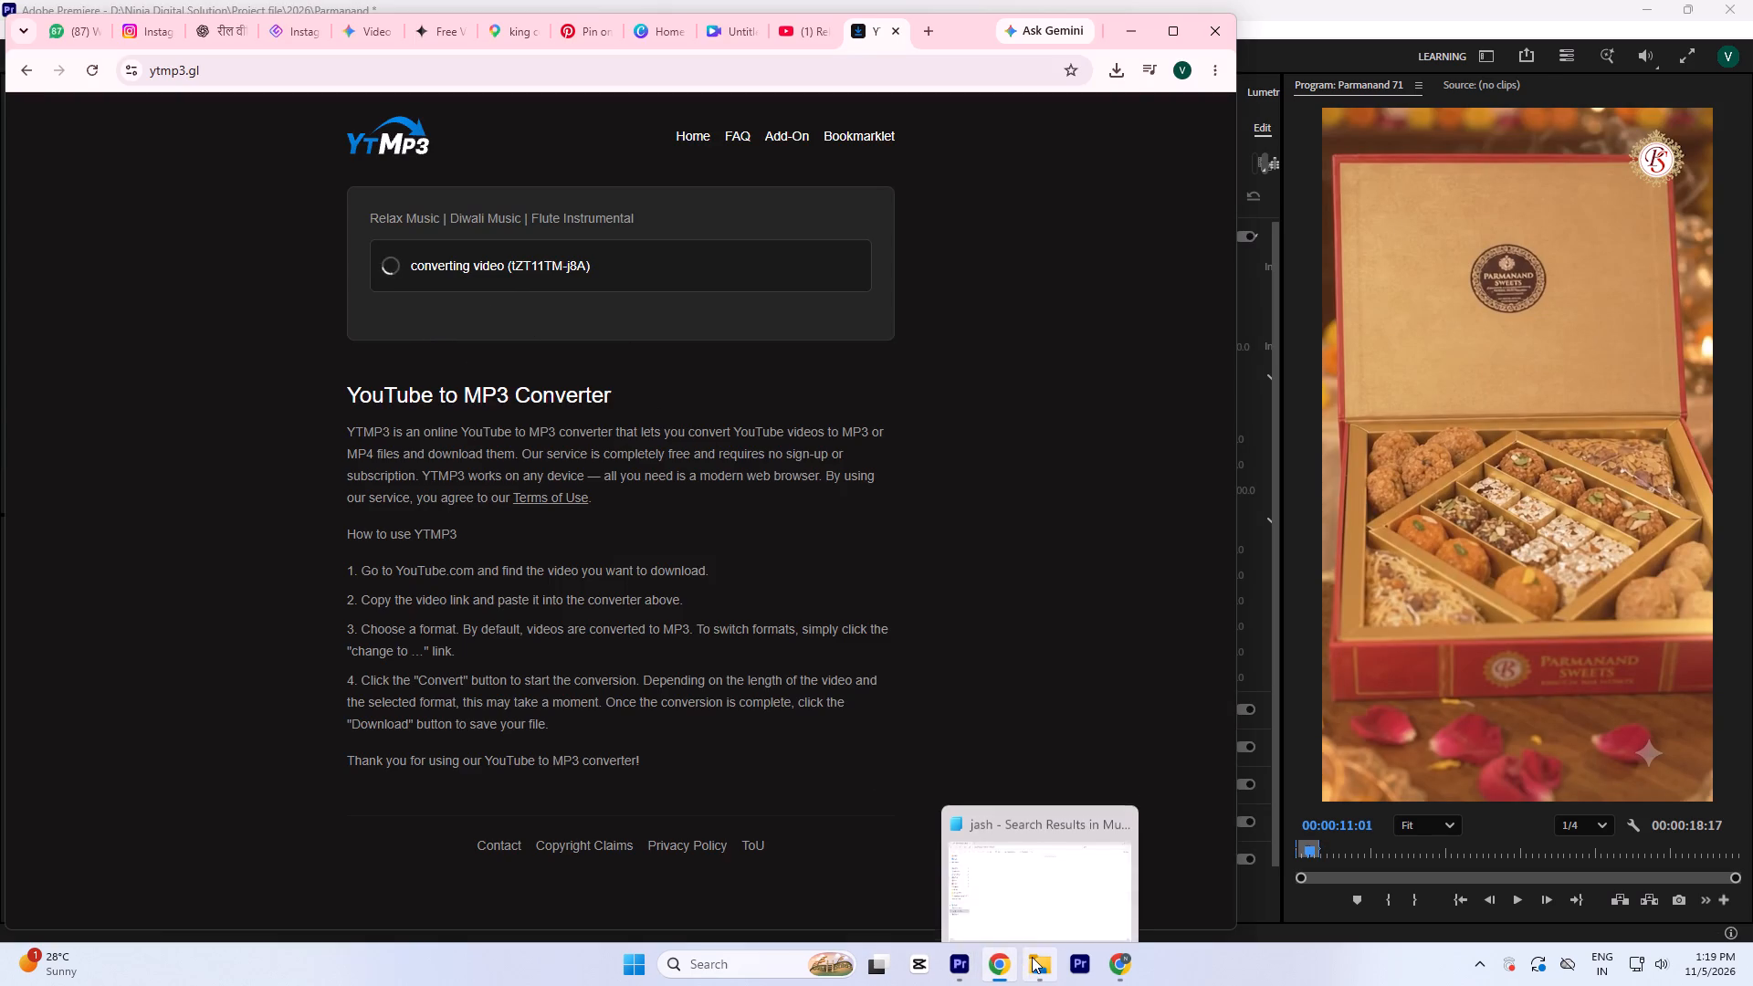
click(1043, 868)
click(1741, 1)
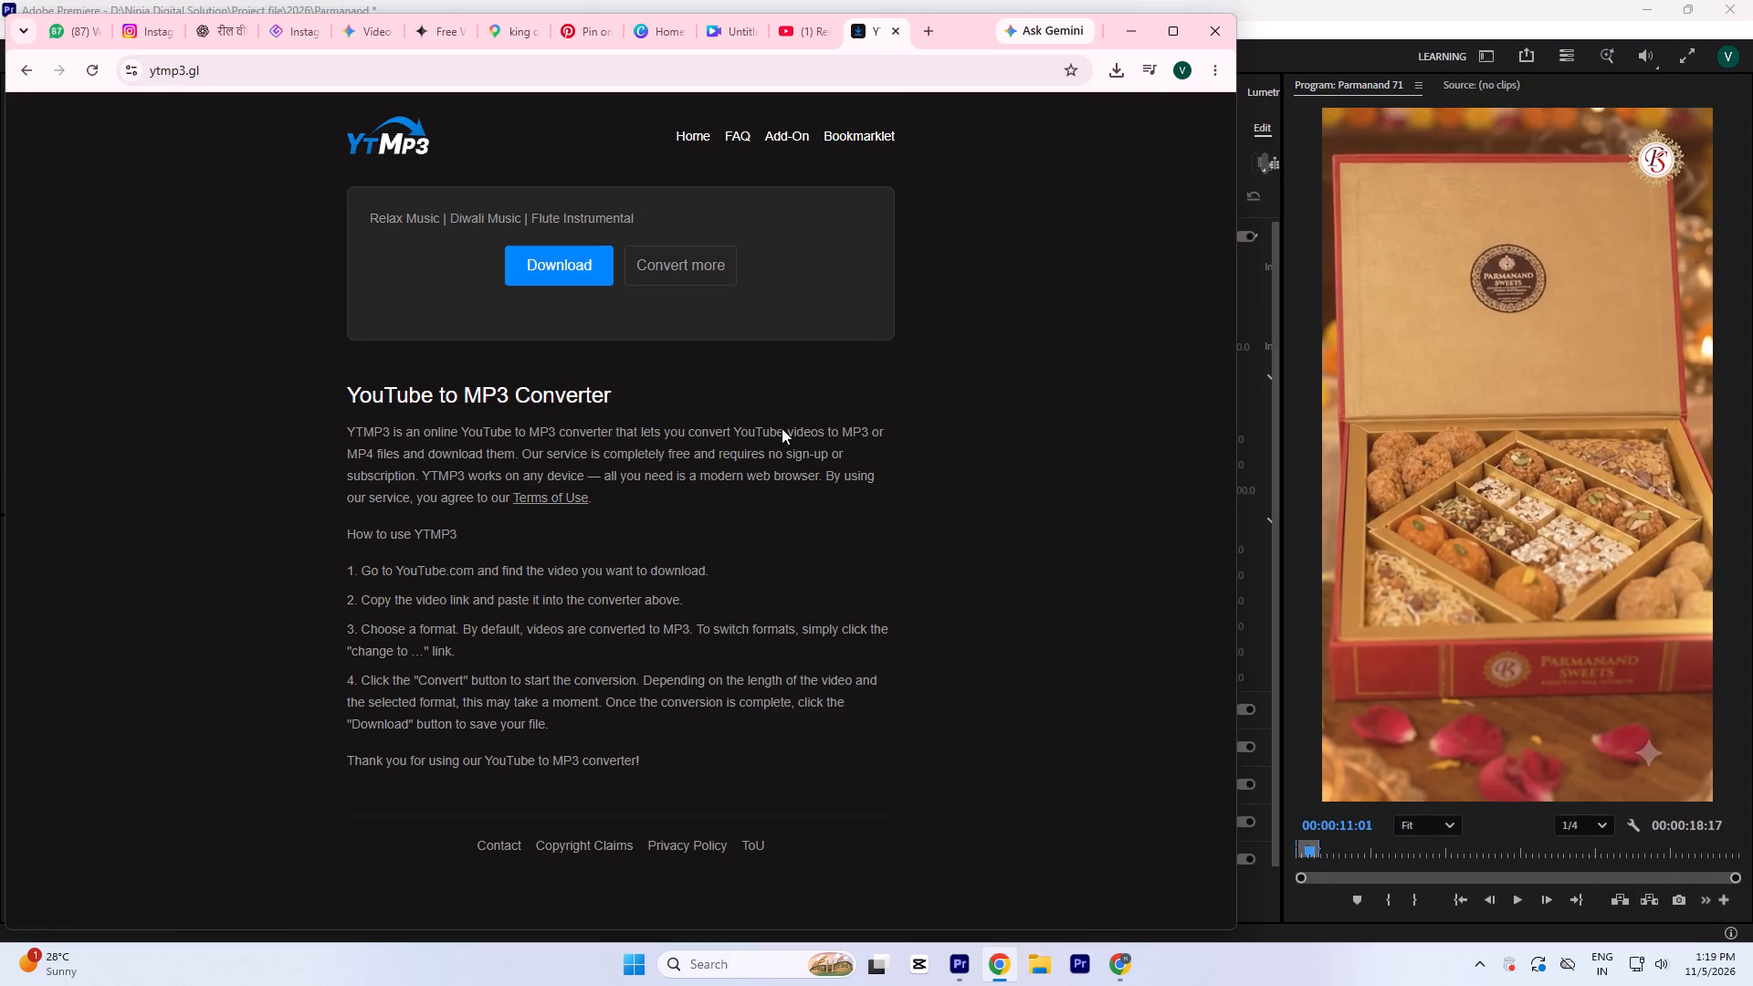
Download the converted "Relax Music | Diwali Music | Flute Instrumental" MP3 from YTMP3 in Chrome.
click(584, 258)
click(898, 35)
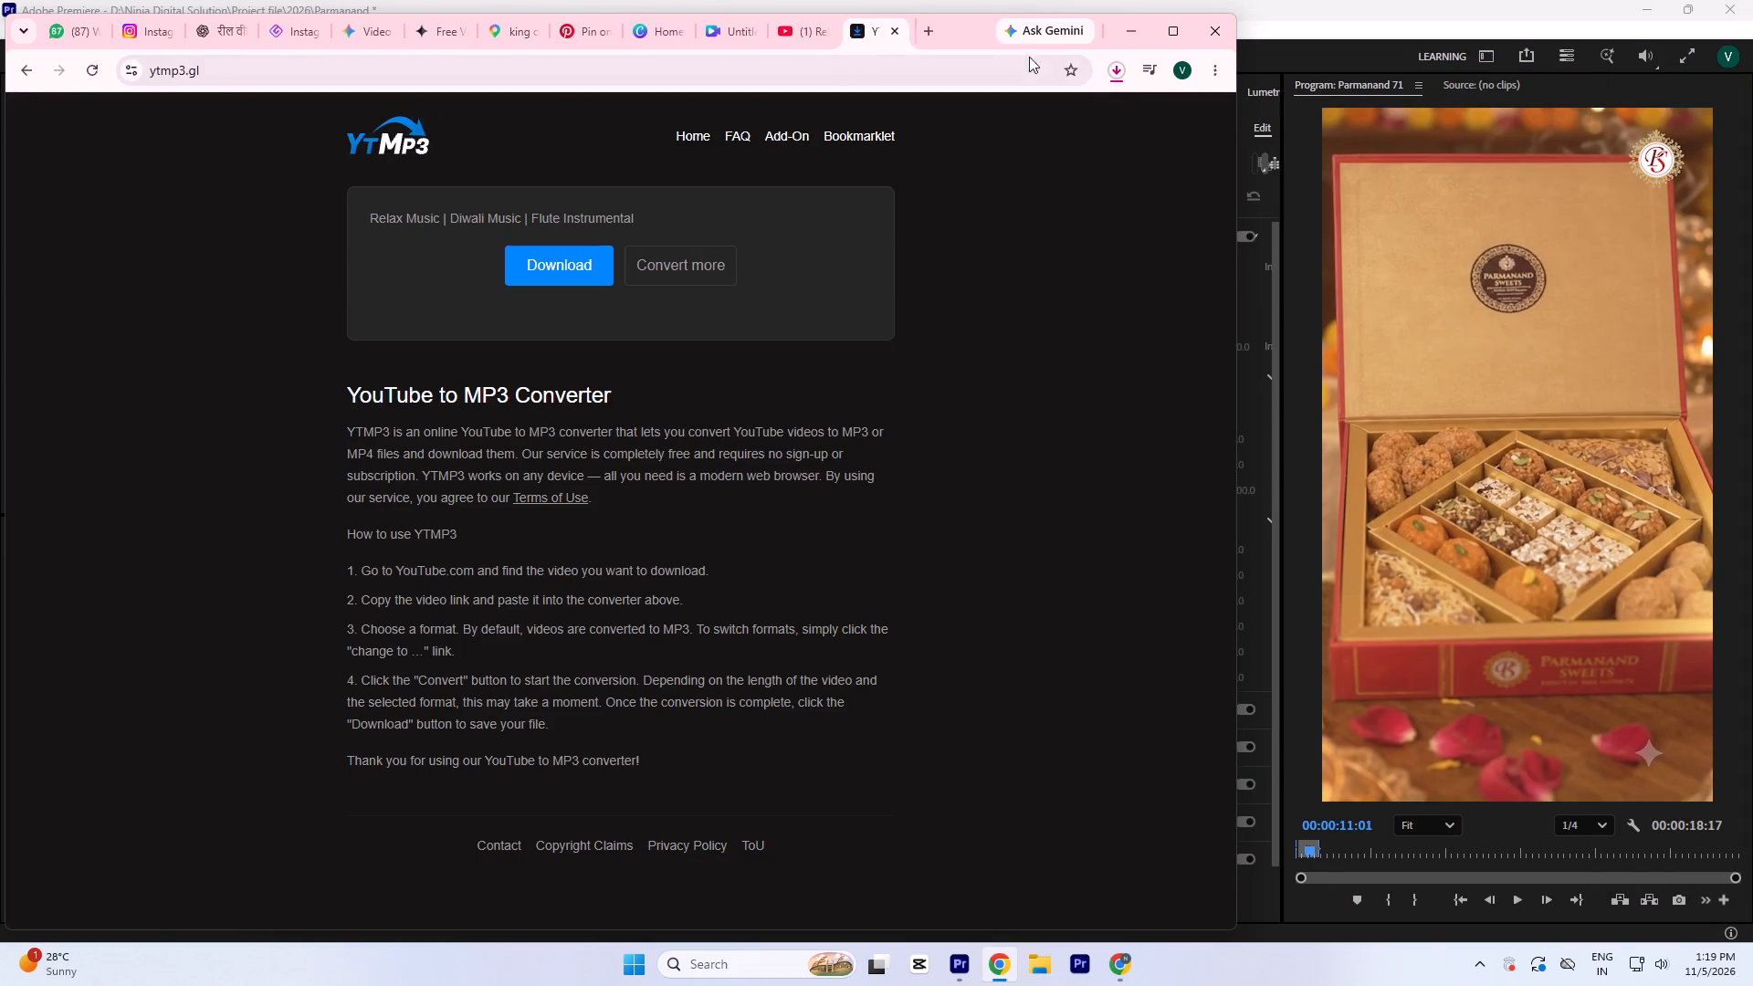
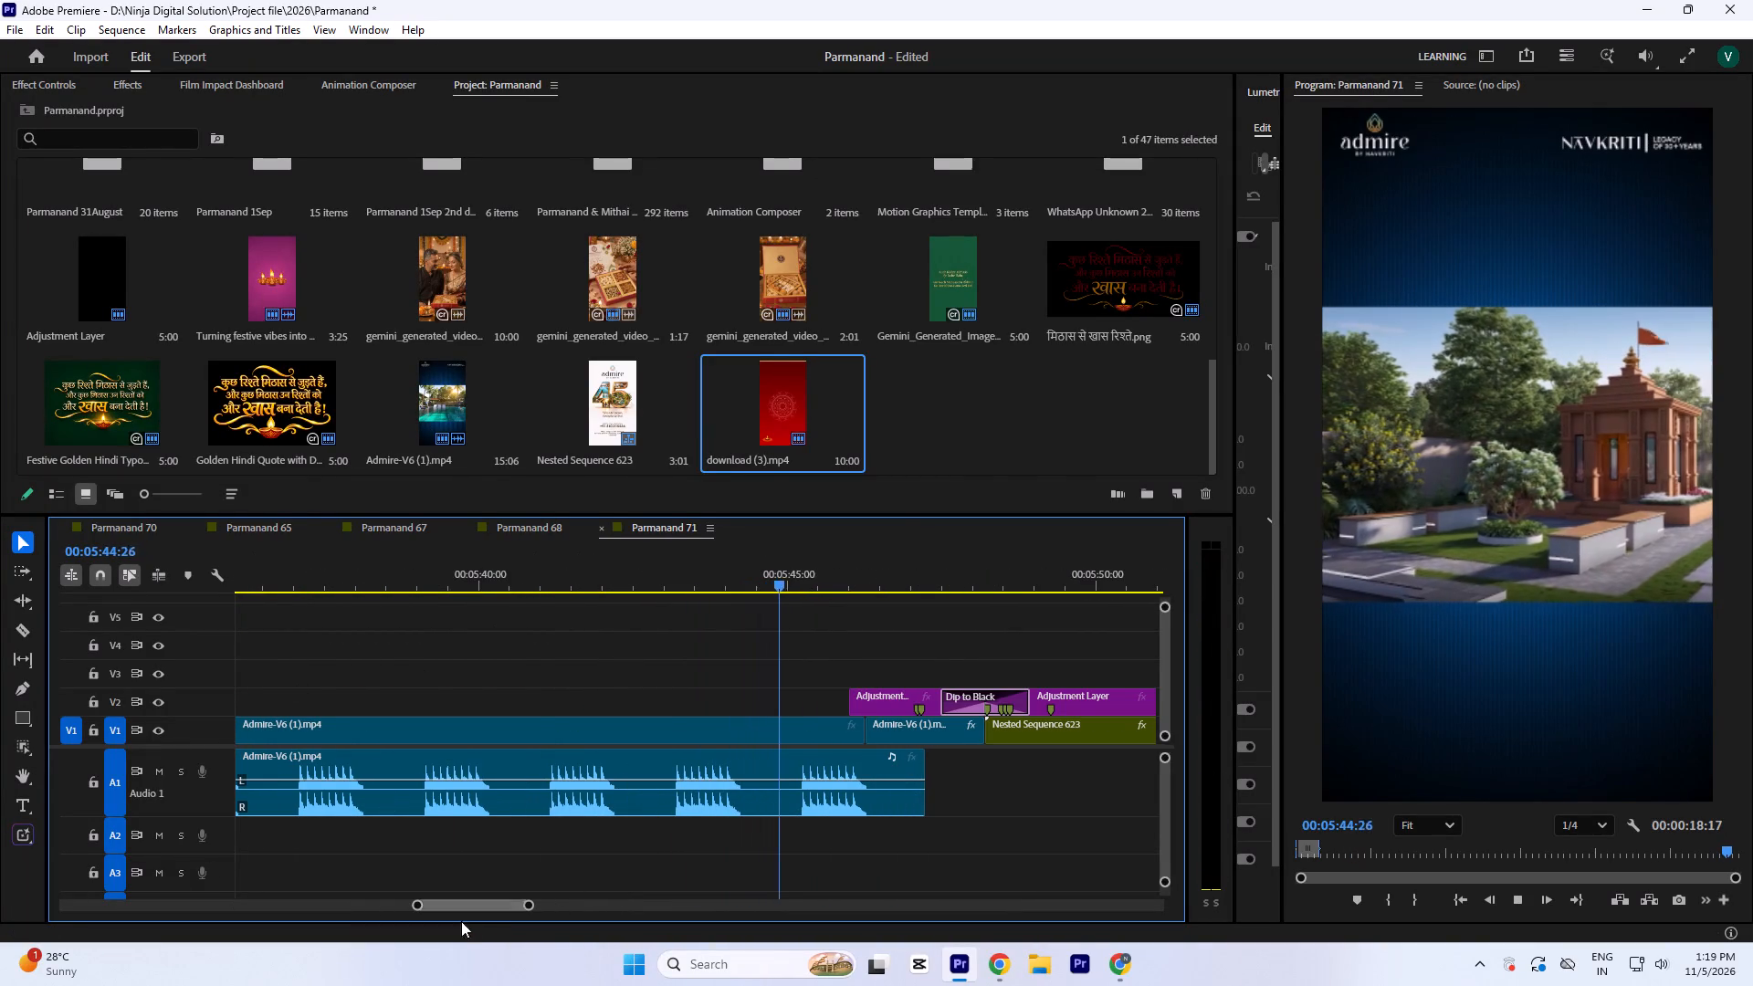
Play the Admire clip's ending and transition into the end card, and place the playhead at 00:05:45:29.
key(space)
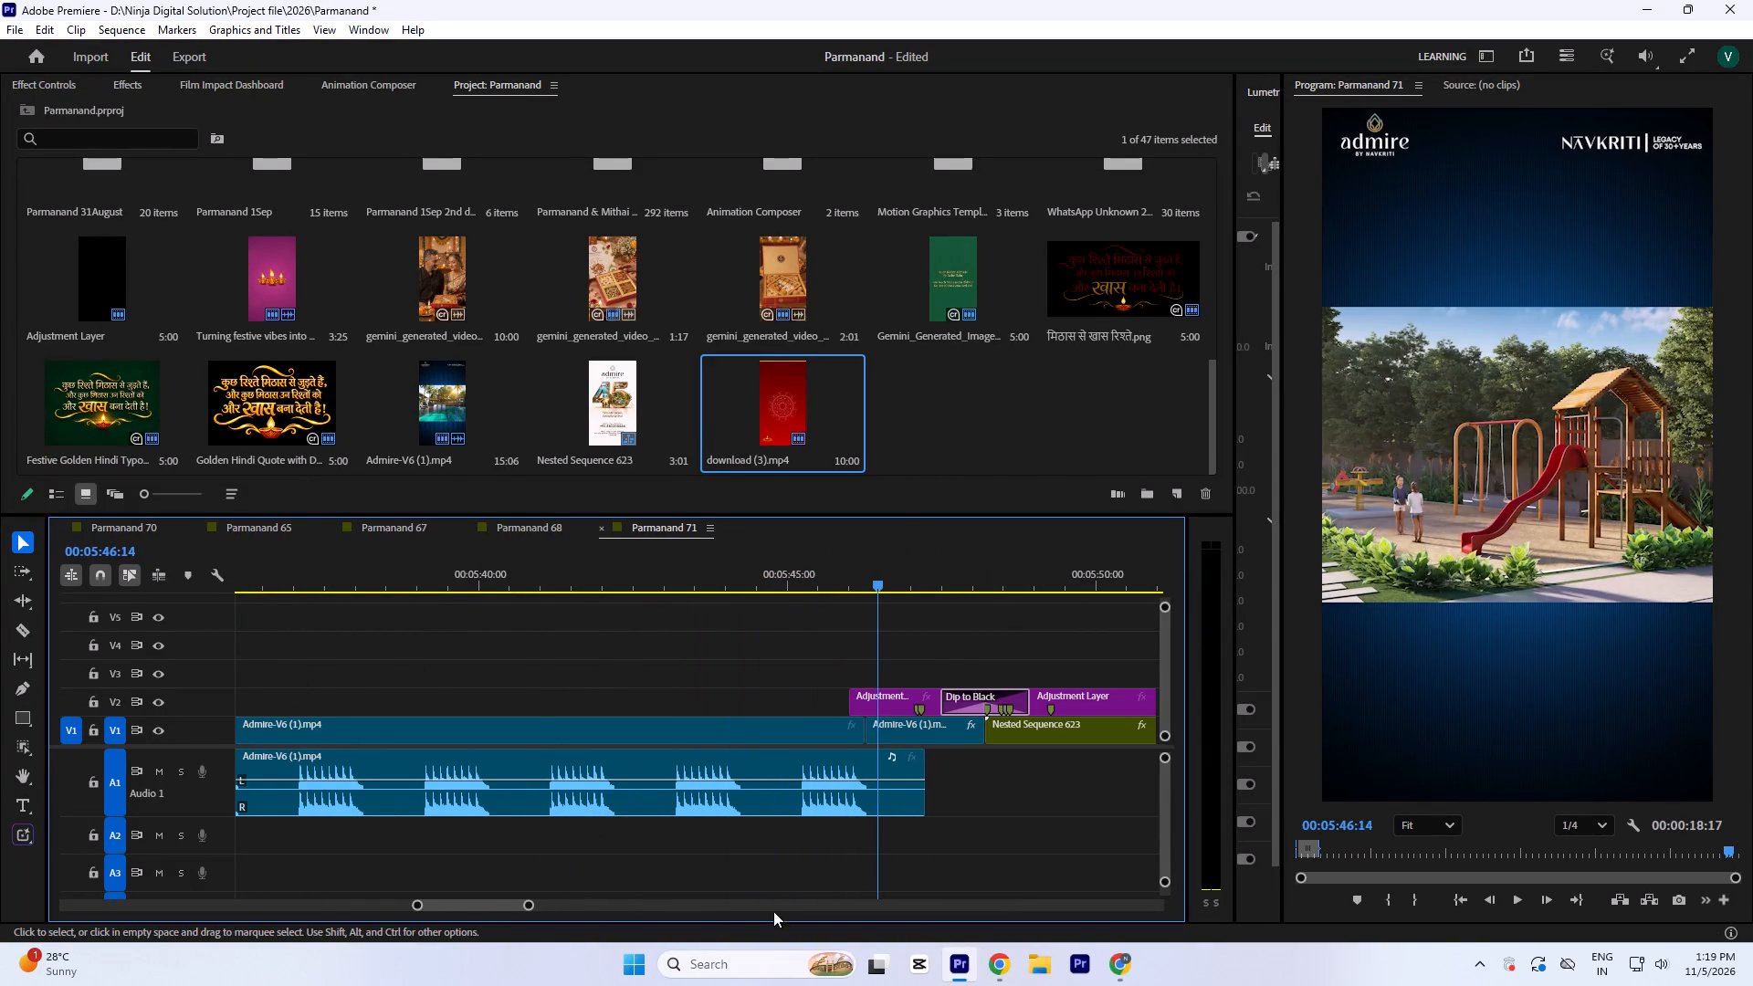
key(space)
key(minus)
key(space)
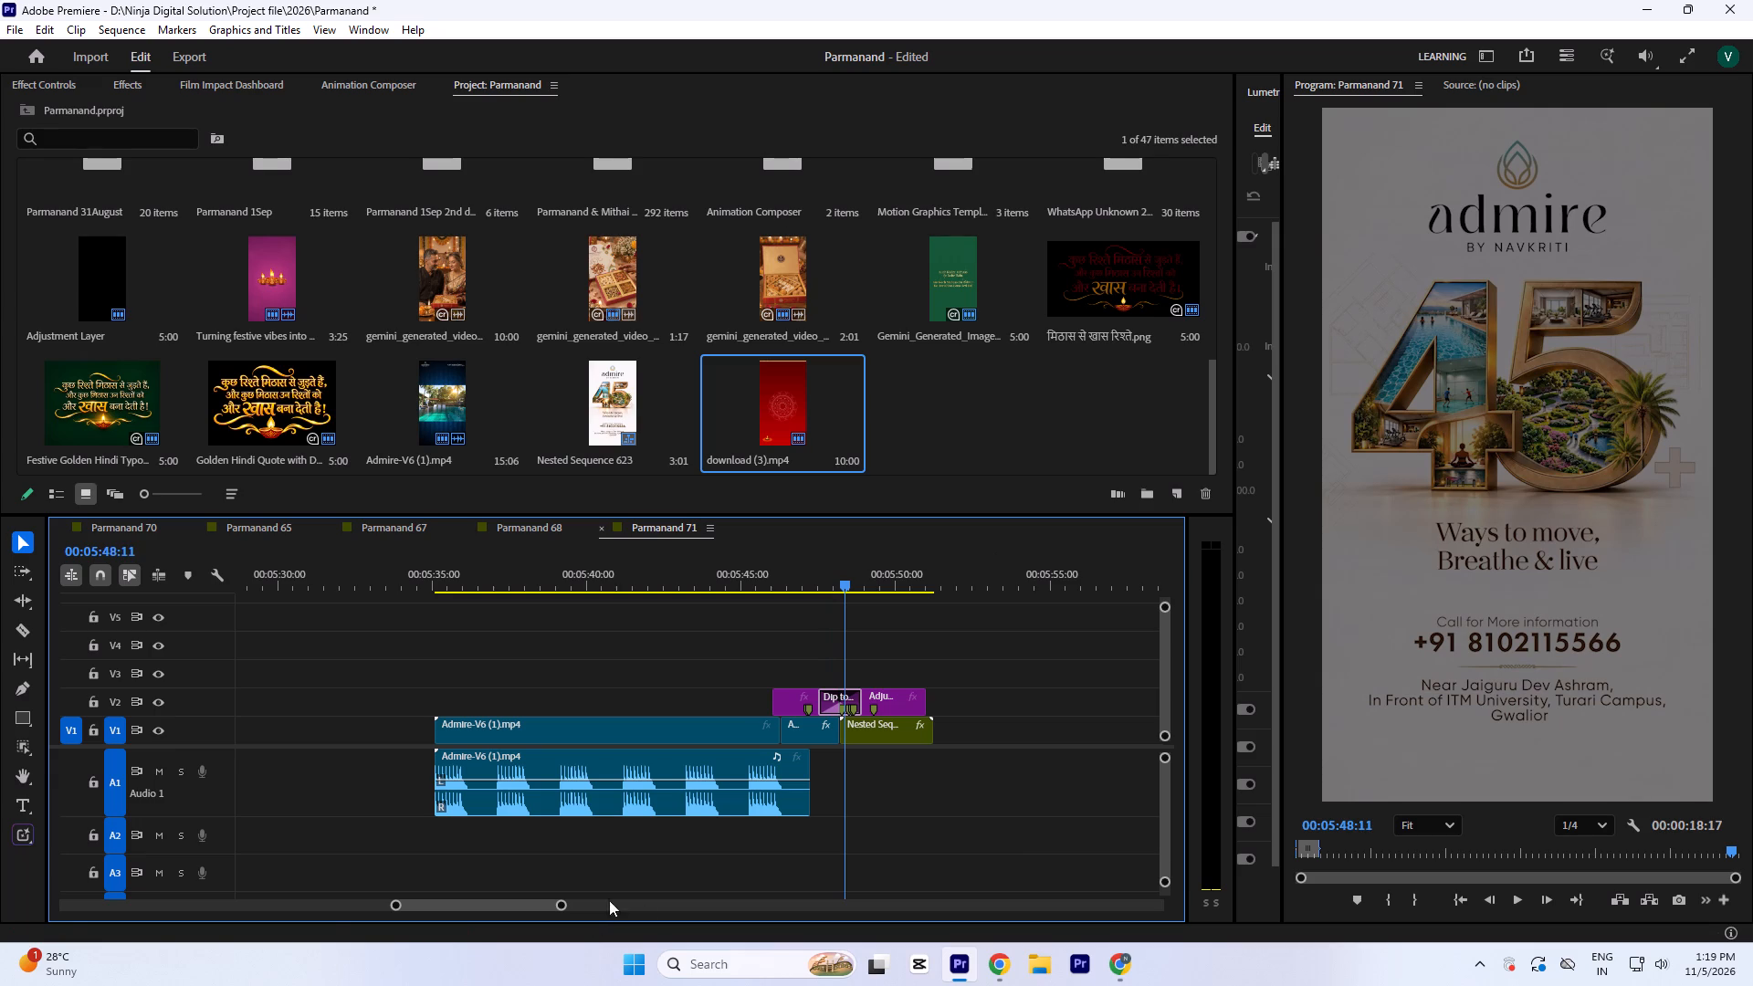
drag(762, 574, 772, 594)
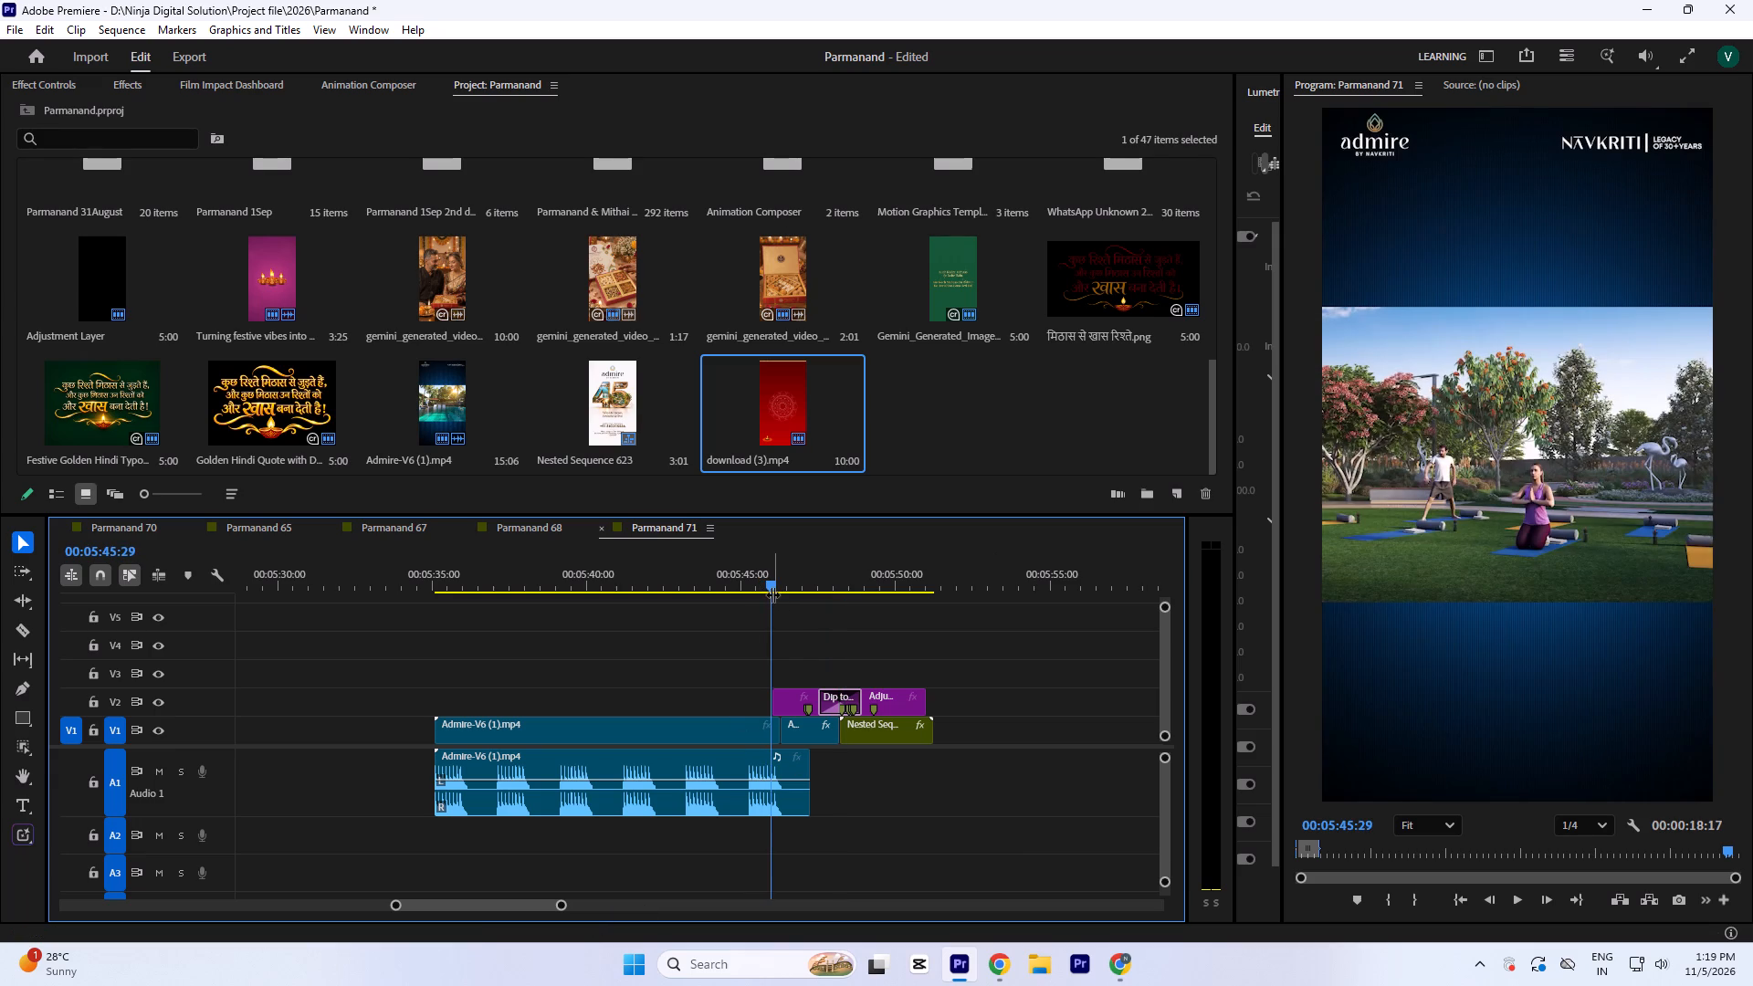
text(--===)
Save the project.
key(ctrl+s)
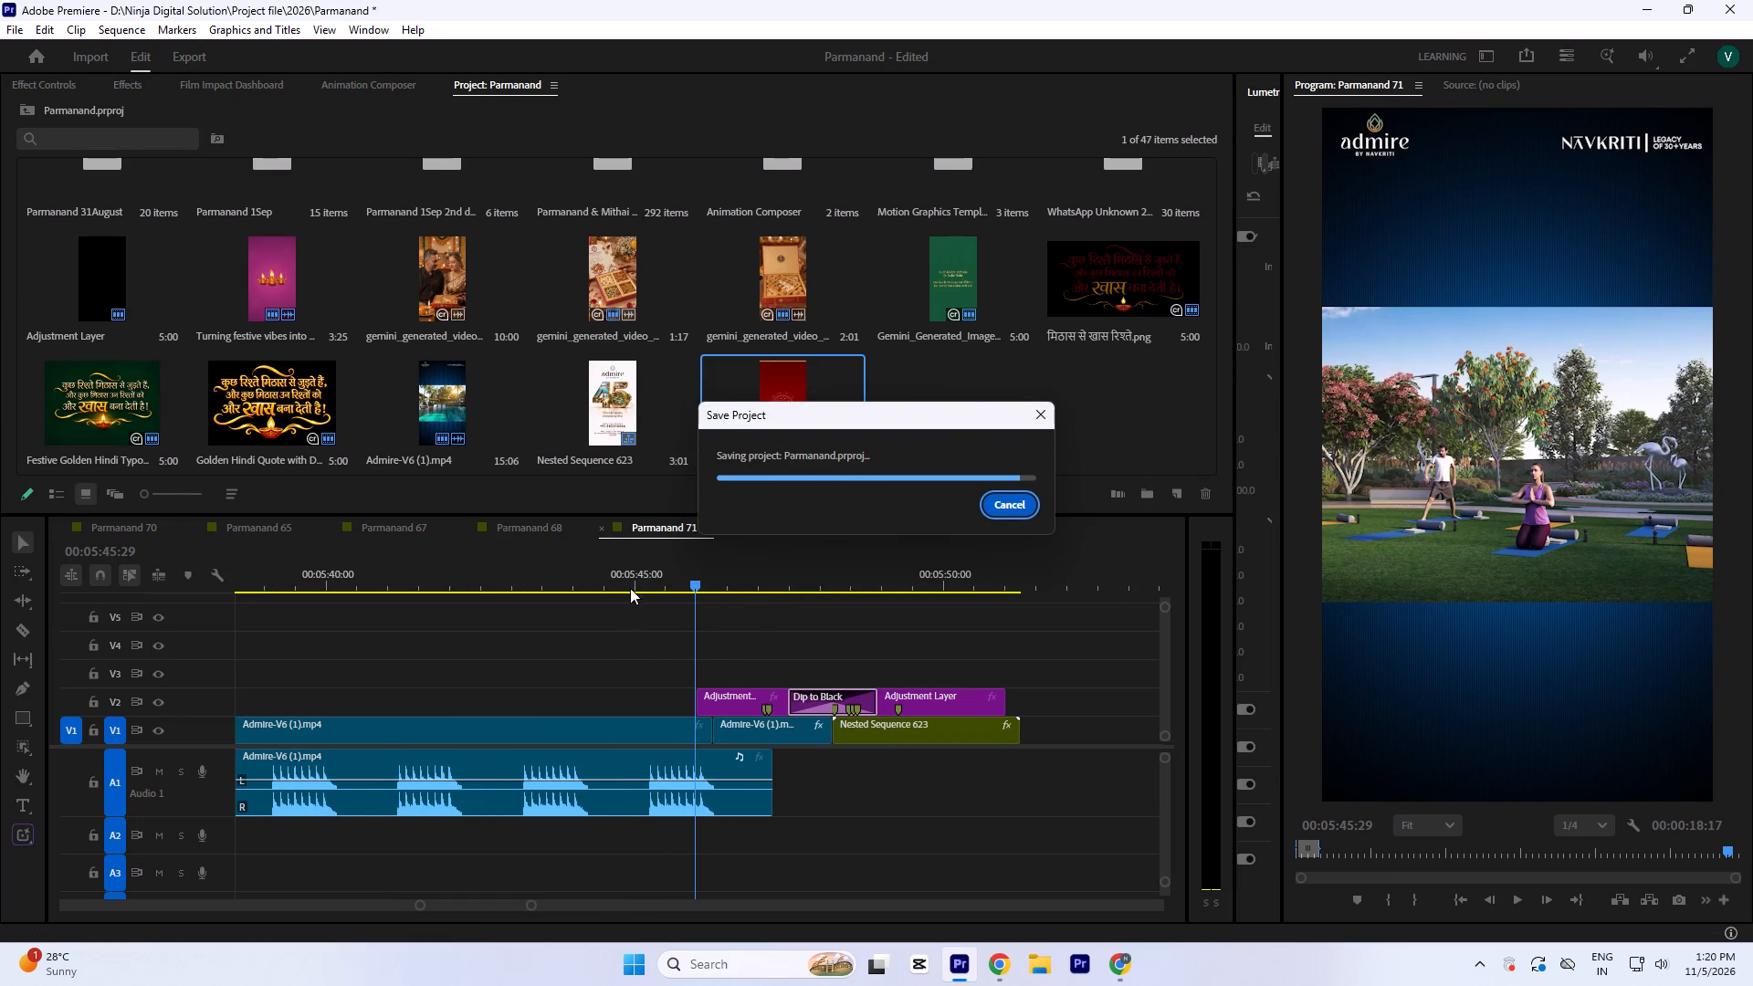
click(703, 574)
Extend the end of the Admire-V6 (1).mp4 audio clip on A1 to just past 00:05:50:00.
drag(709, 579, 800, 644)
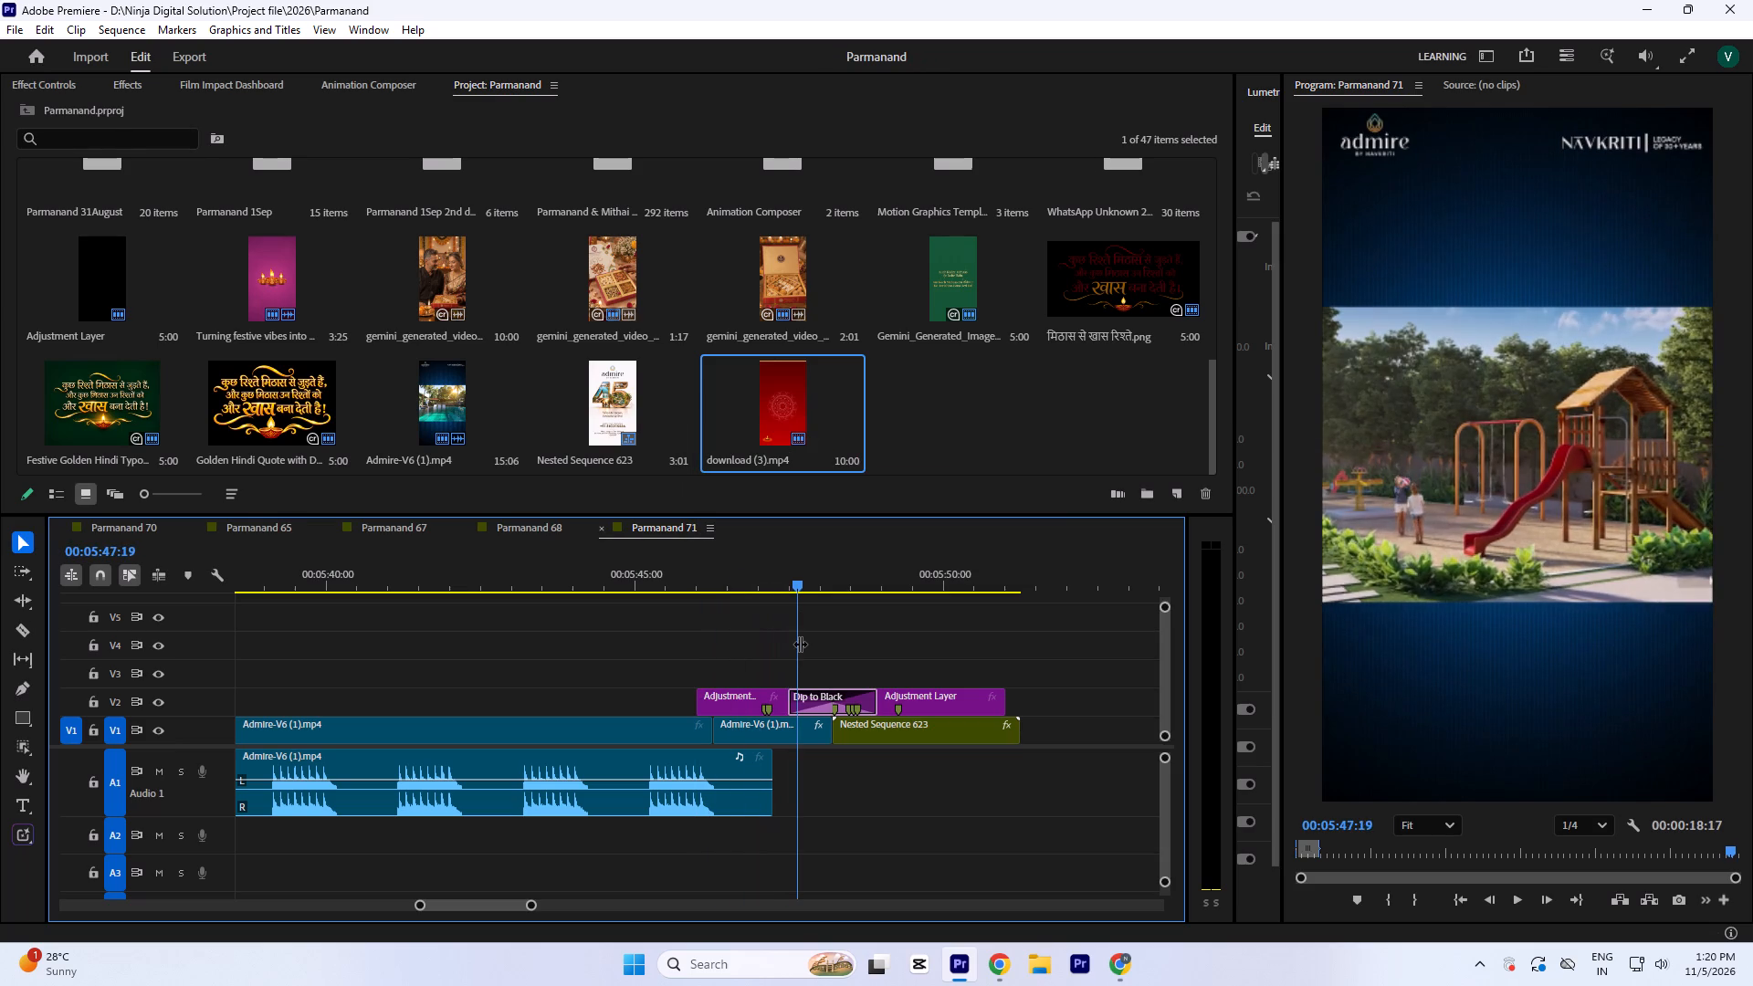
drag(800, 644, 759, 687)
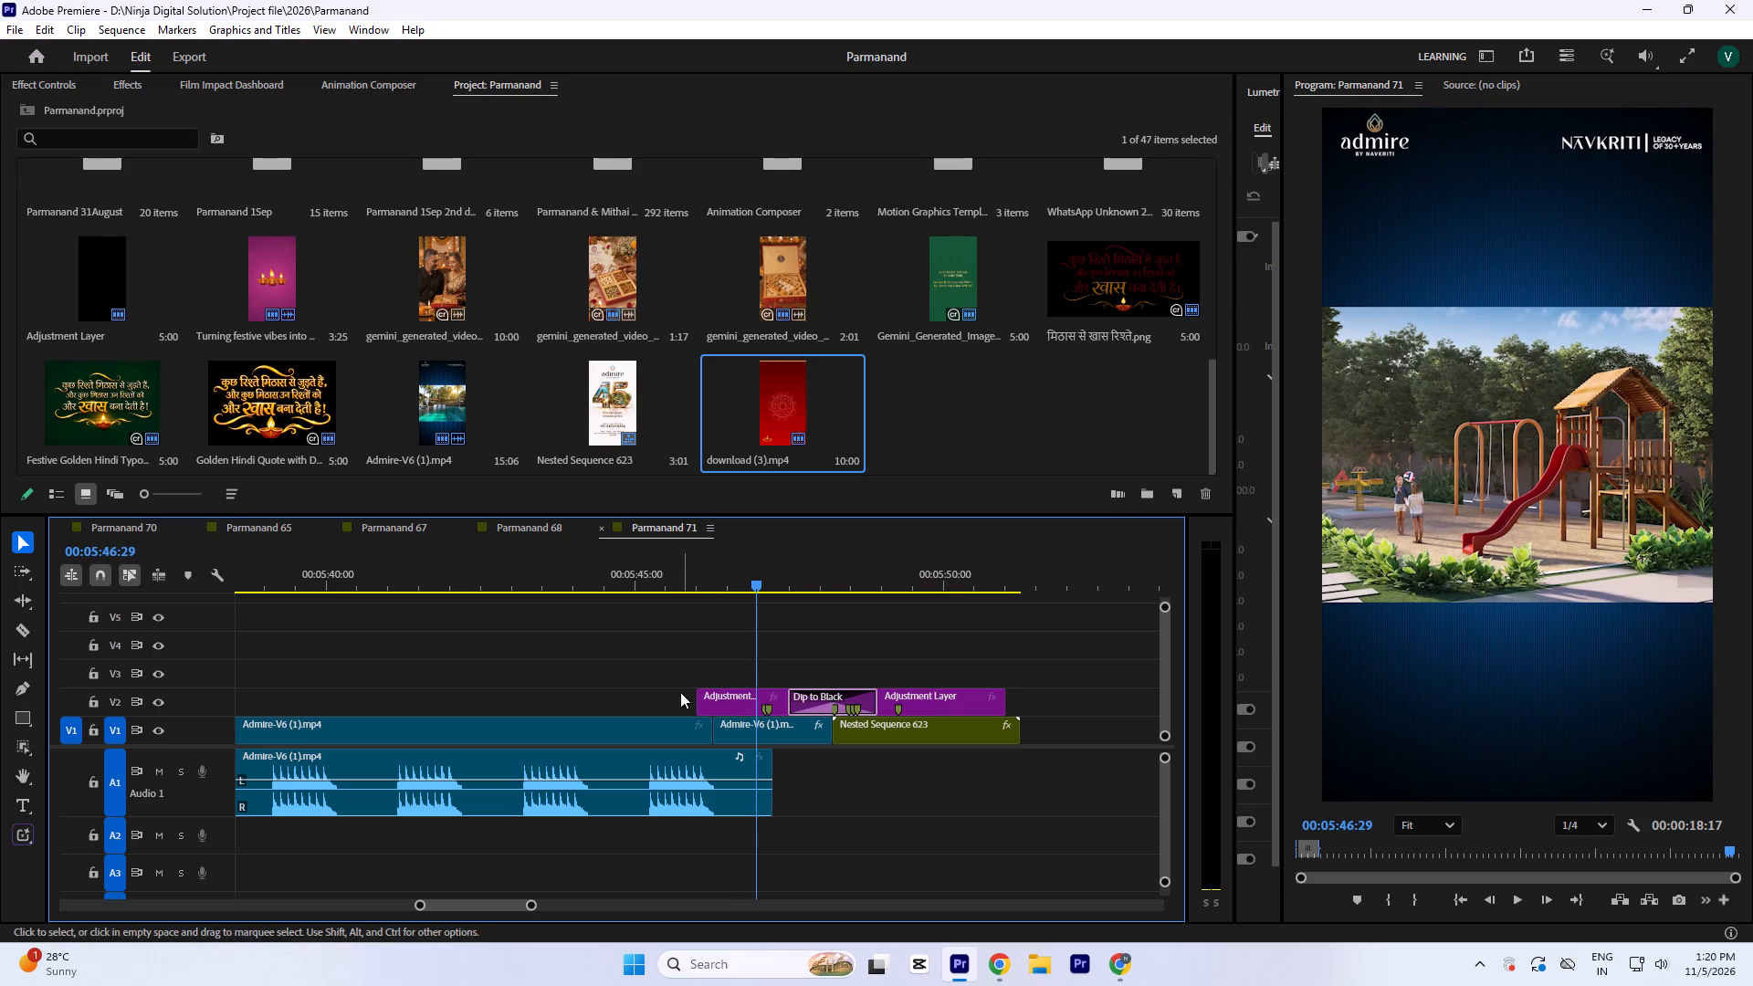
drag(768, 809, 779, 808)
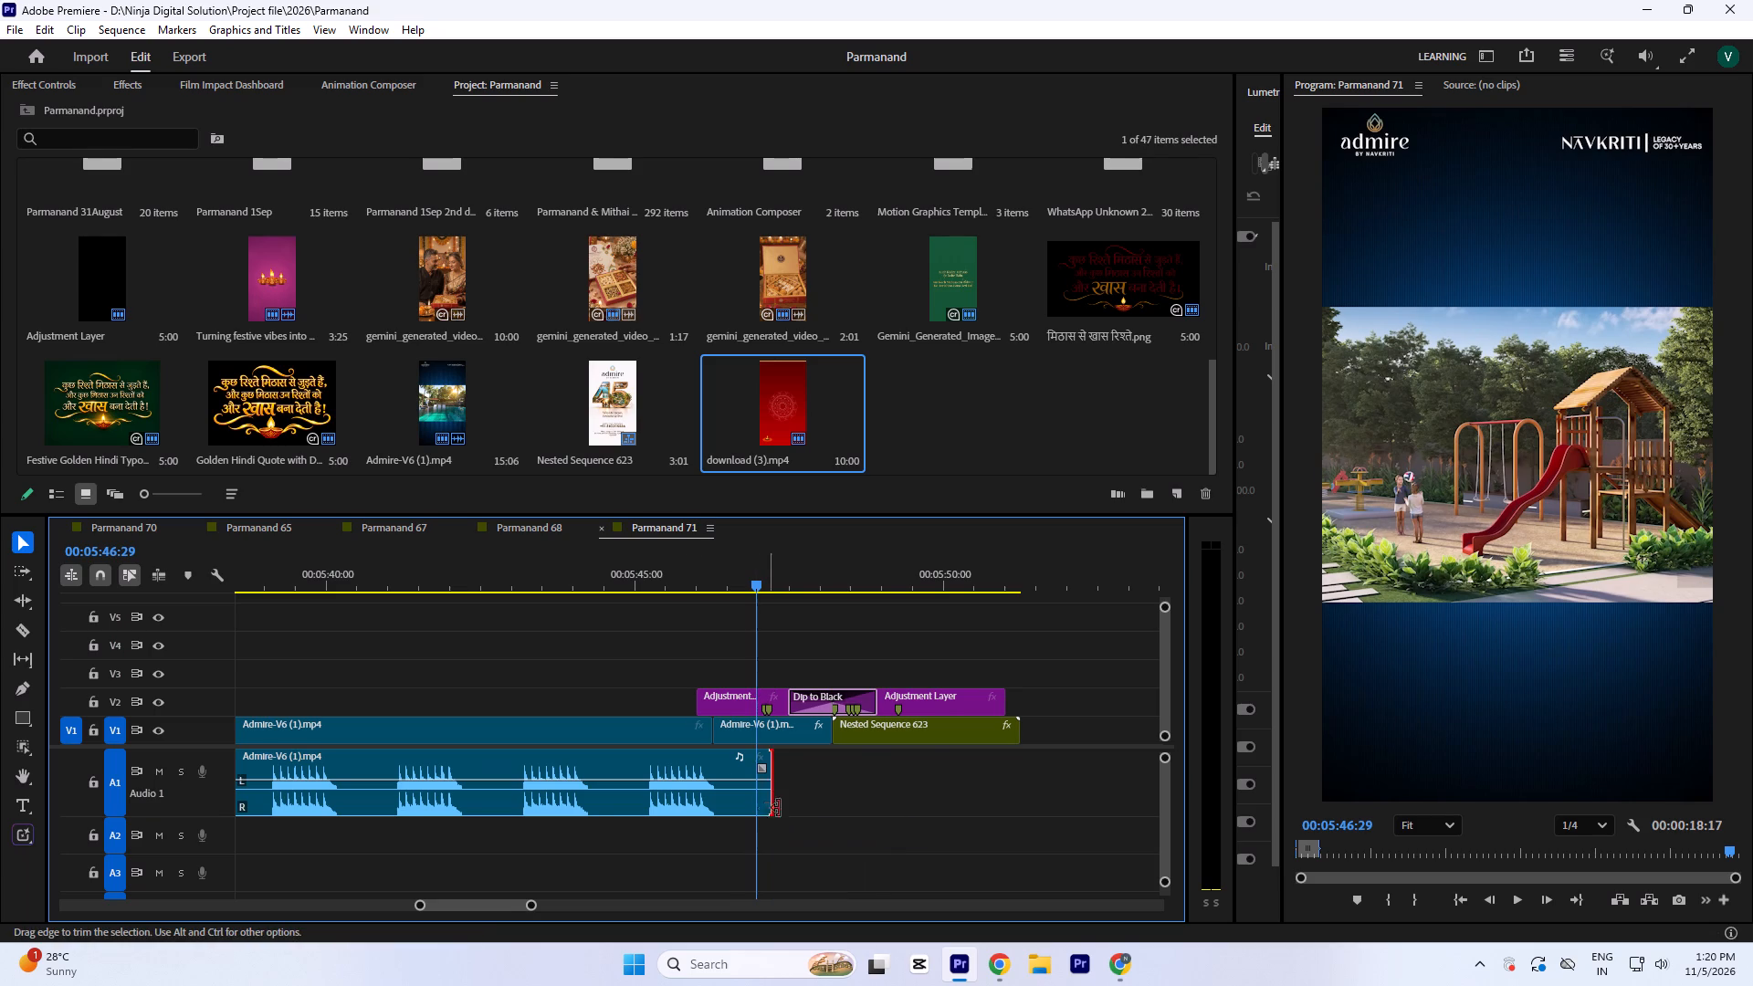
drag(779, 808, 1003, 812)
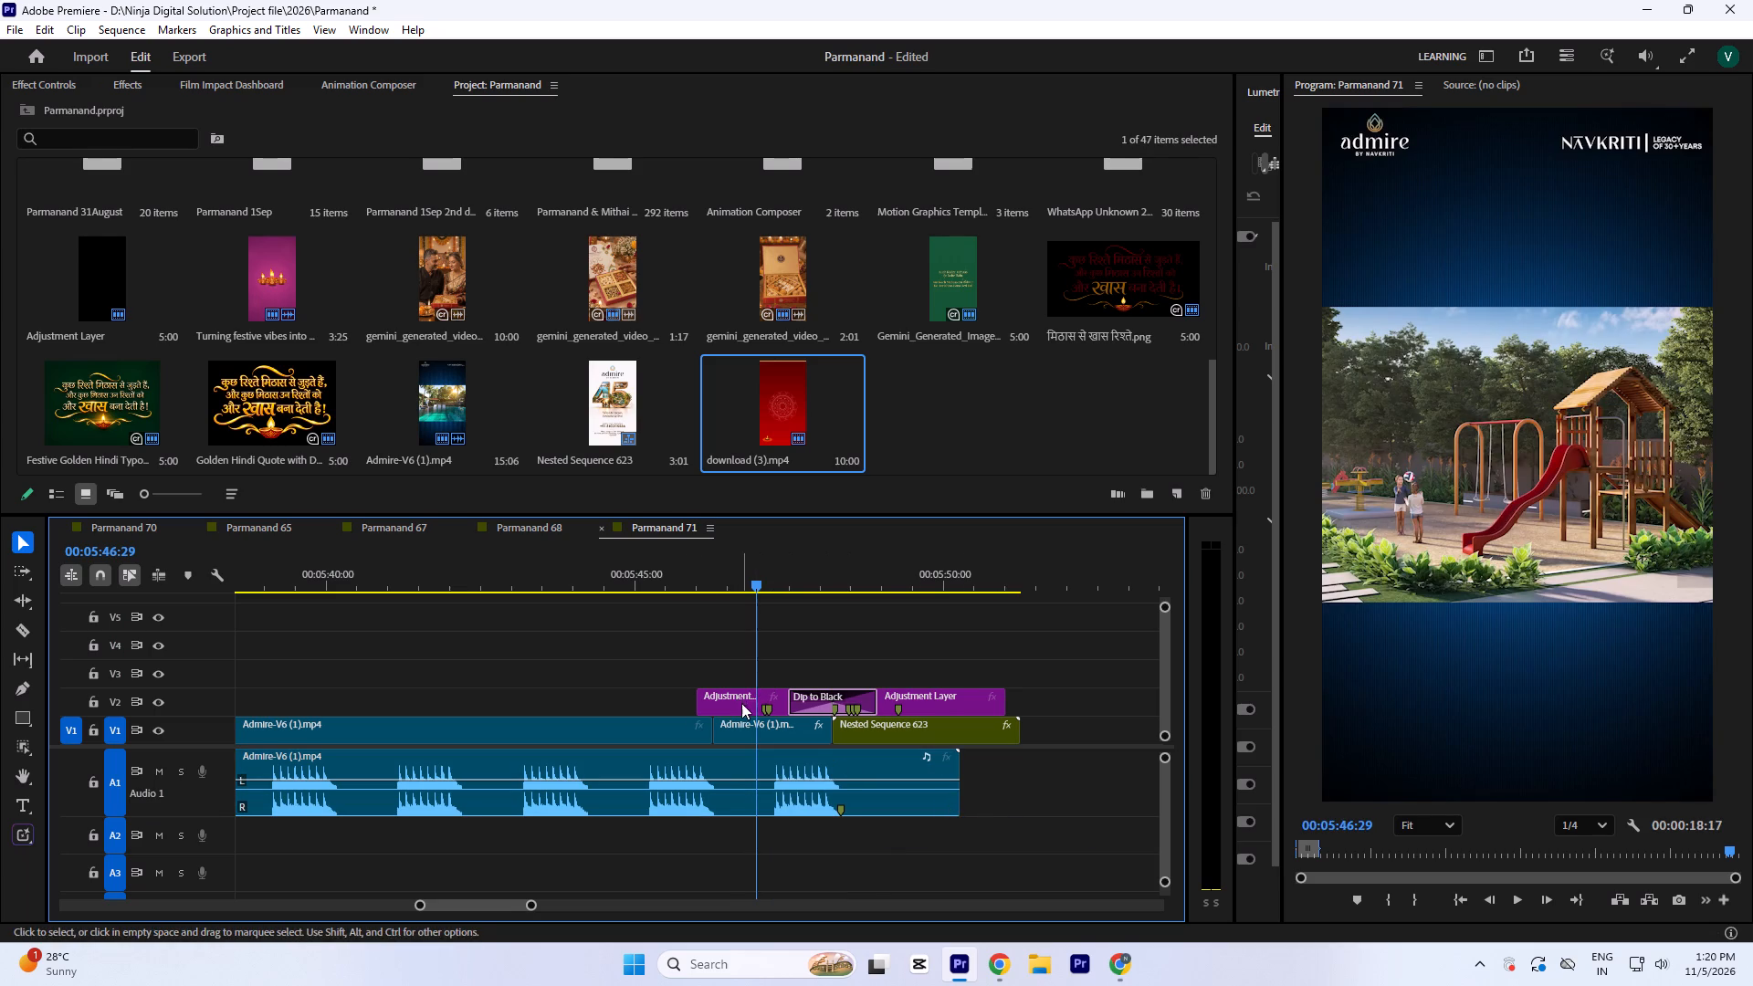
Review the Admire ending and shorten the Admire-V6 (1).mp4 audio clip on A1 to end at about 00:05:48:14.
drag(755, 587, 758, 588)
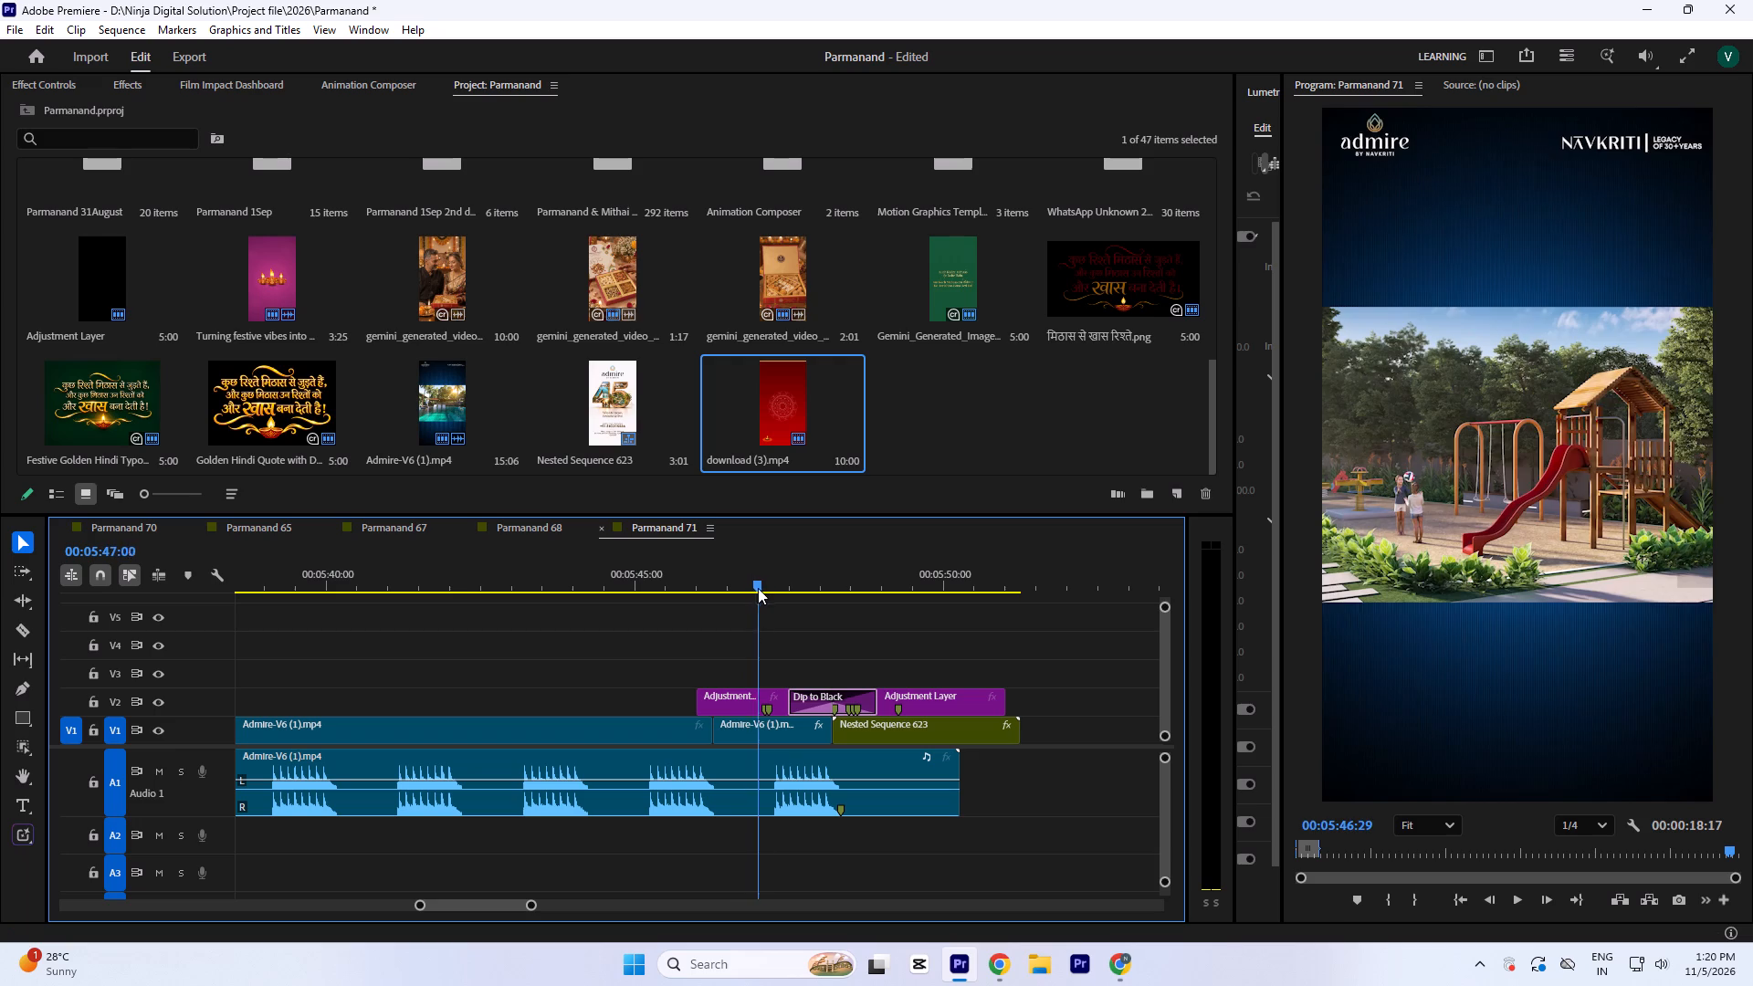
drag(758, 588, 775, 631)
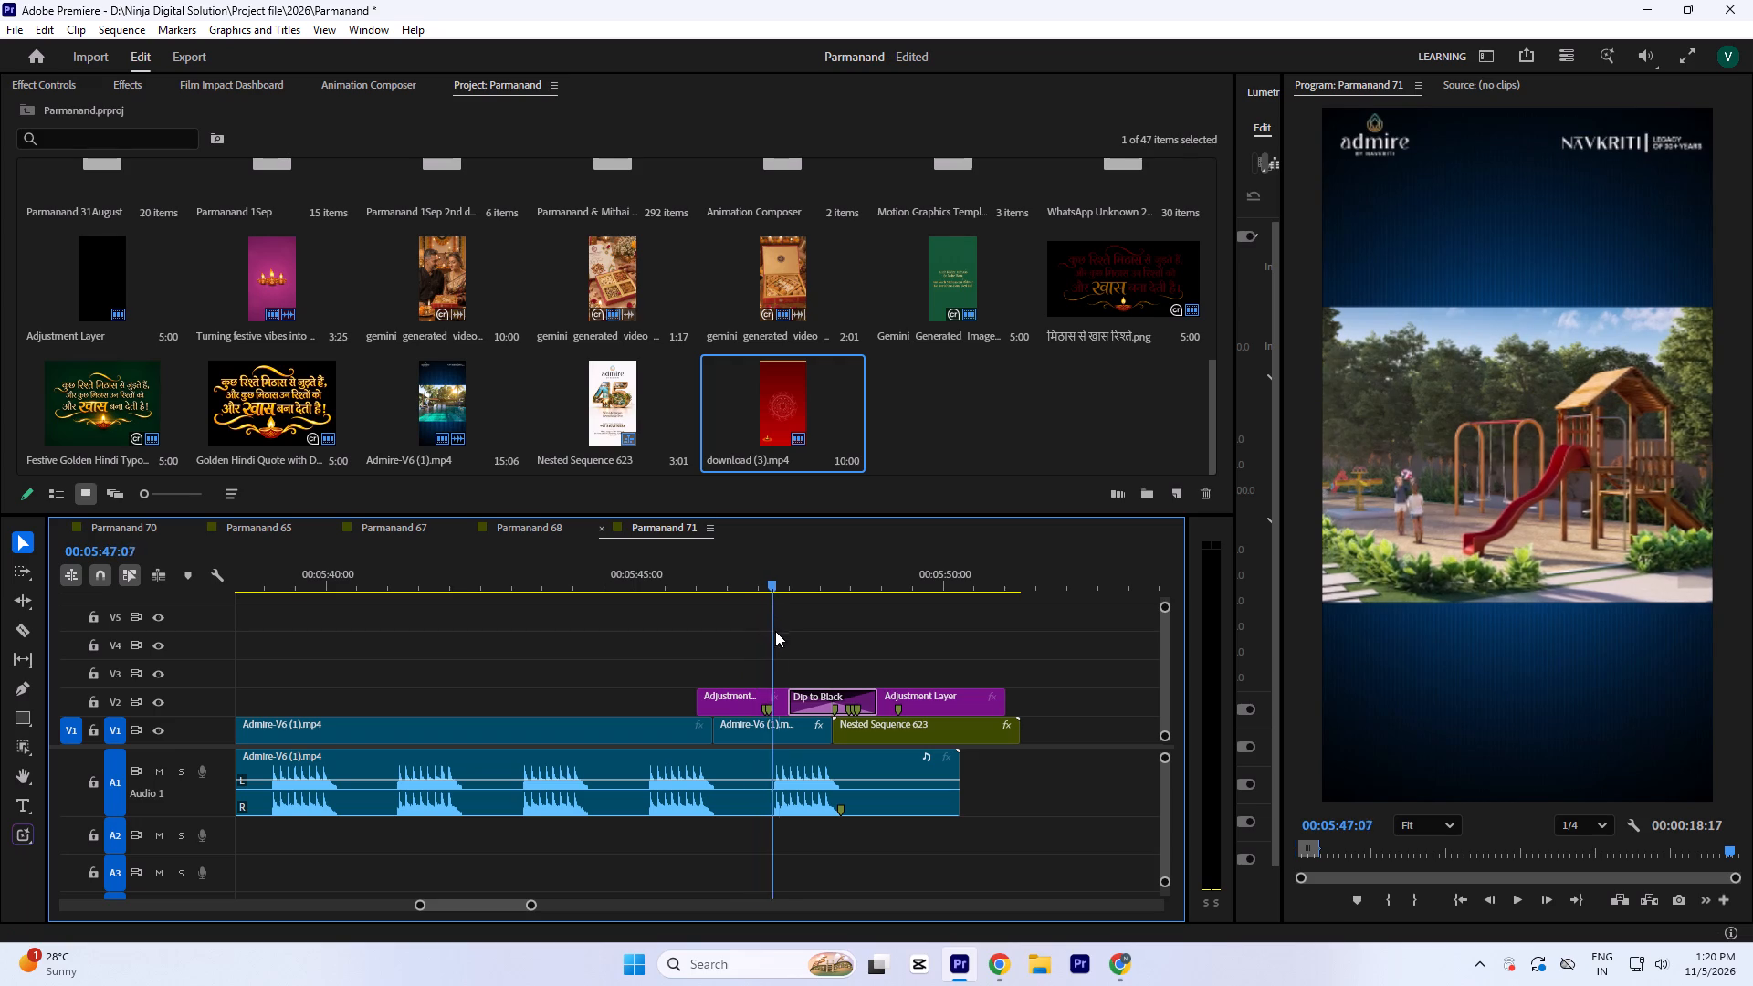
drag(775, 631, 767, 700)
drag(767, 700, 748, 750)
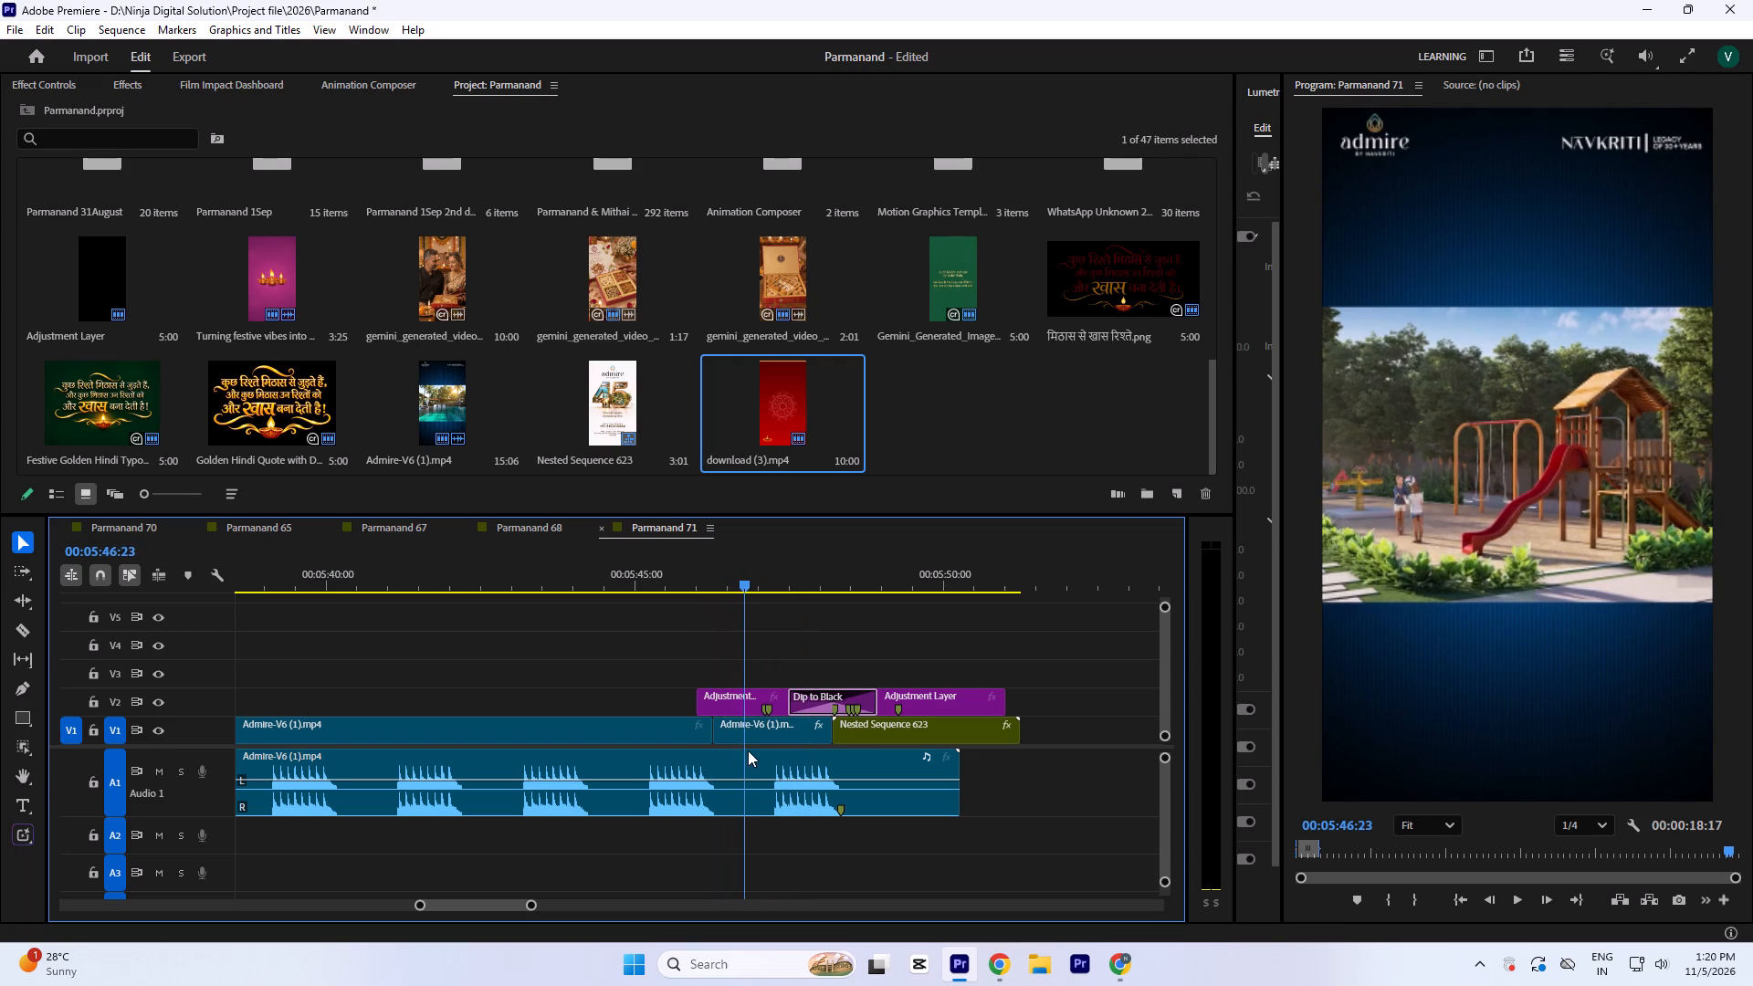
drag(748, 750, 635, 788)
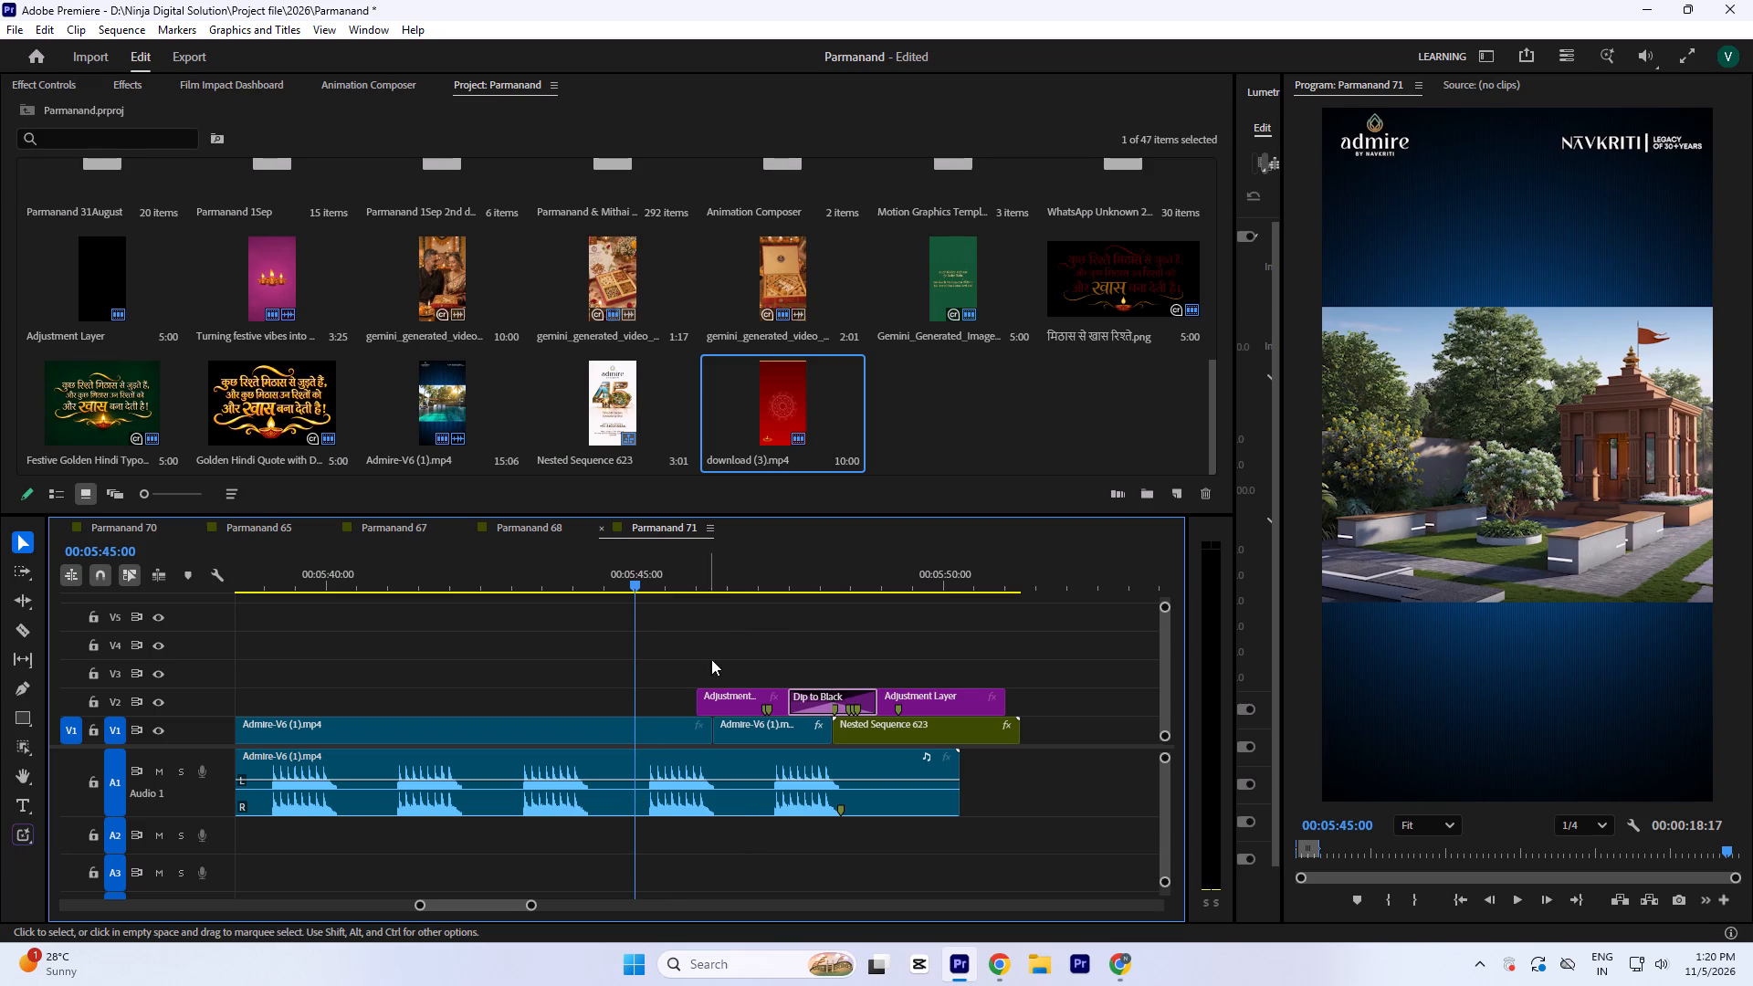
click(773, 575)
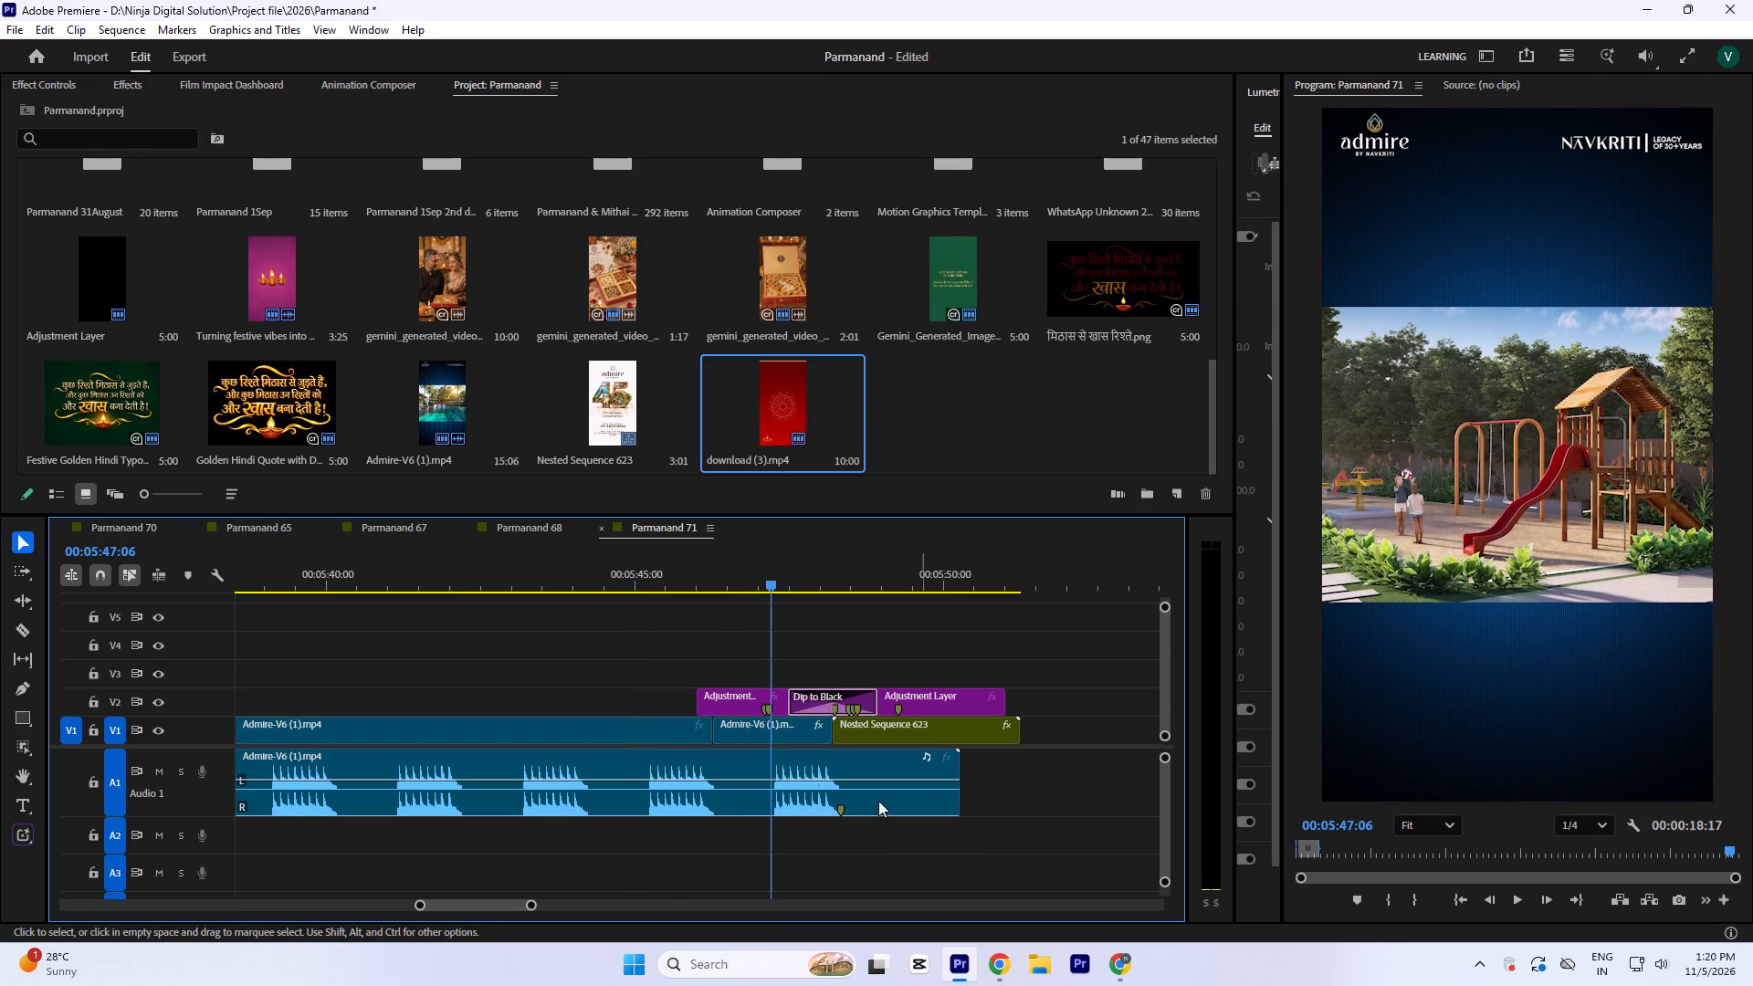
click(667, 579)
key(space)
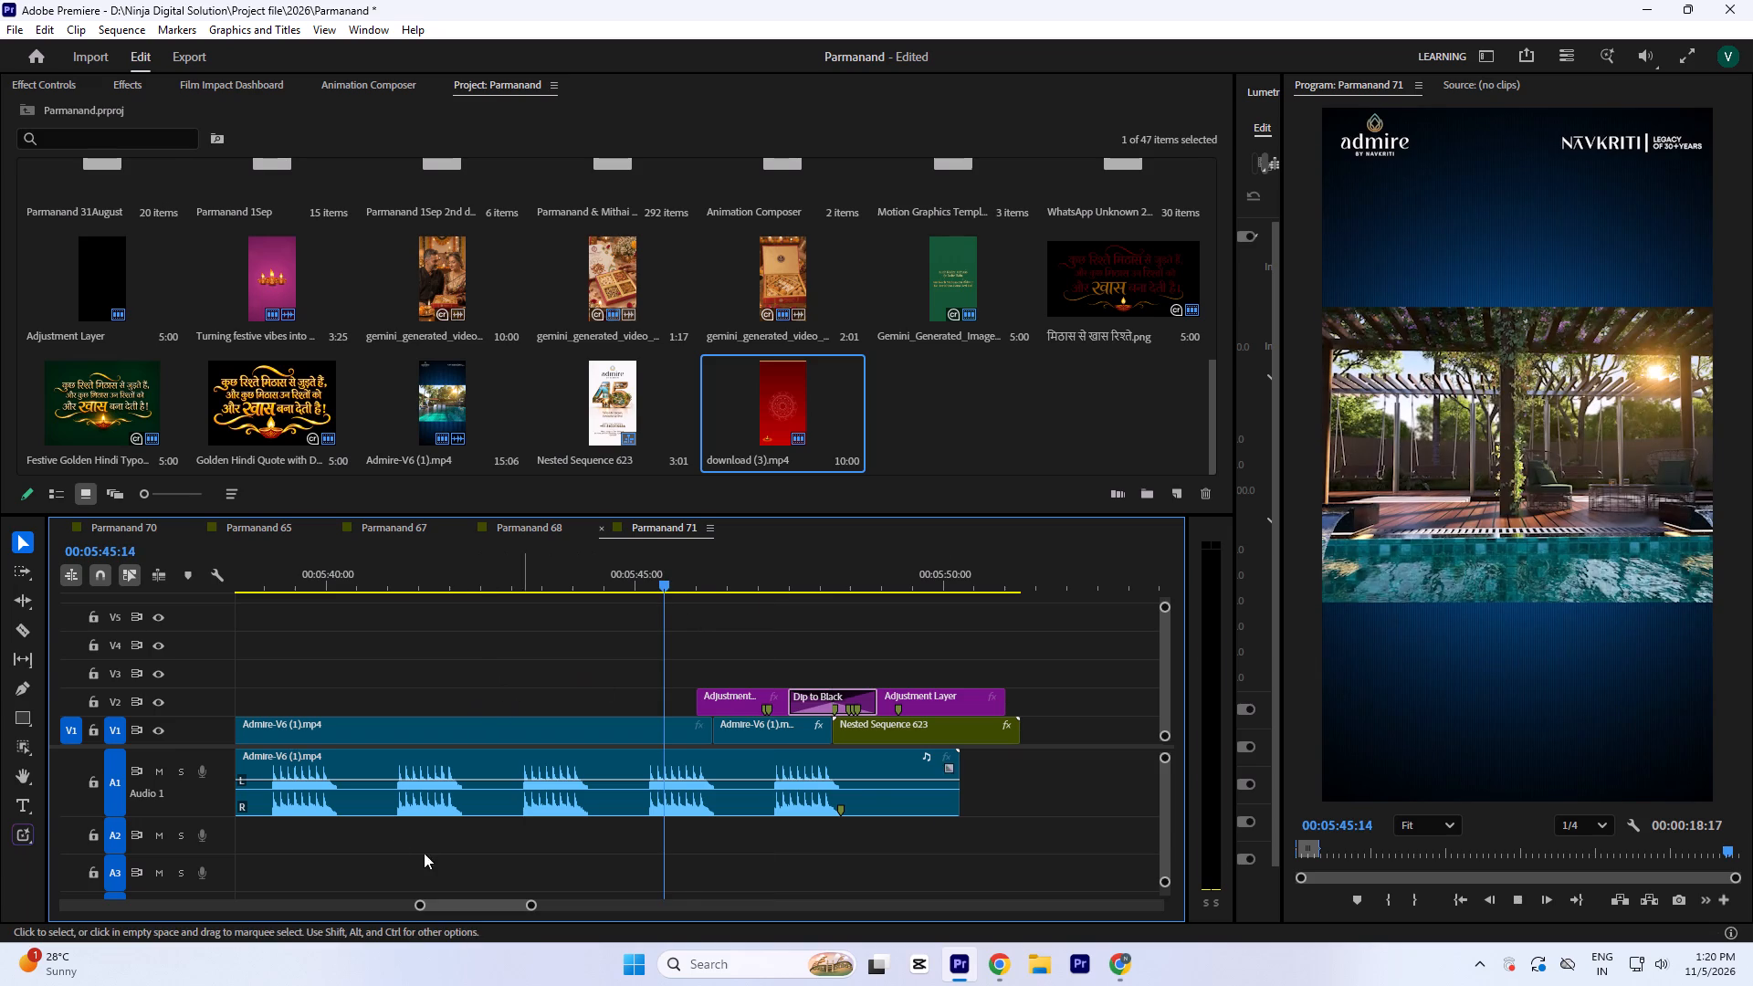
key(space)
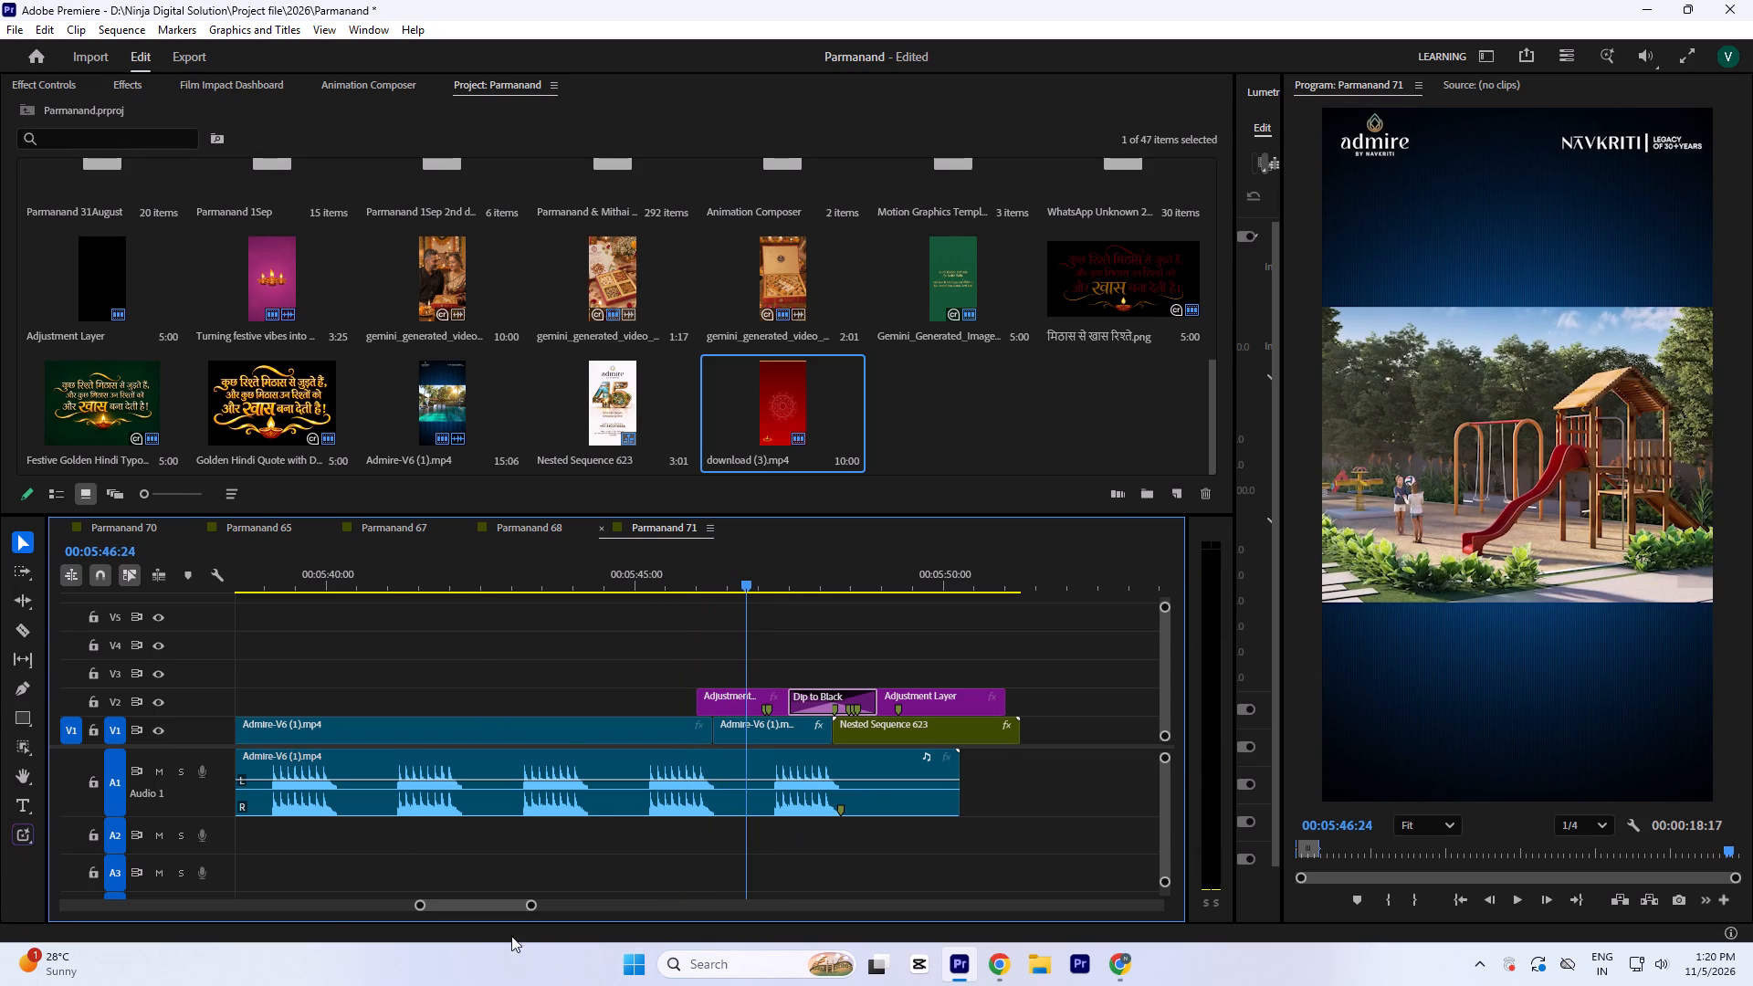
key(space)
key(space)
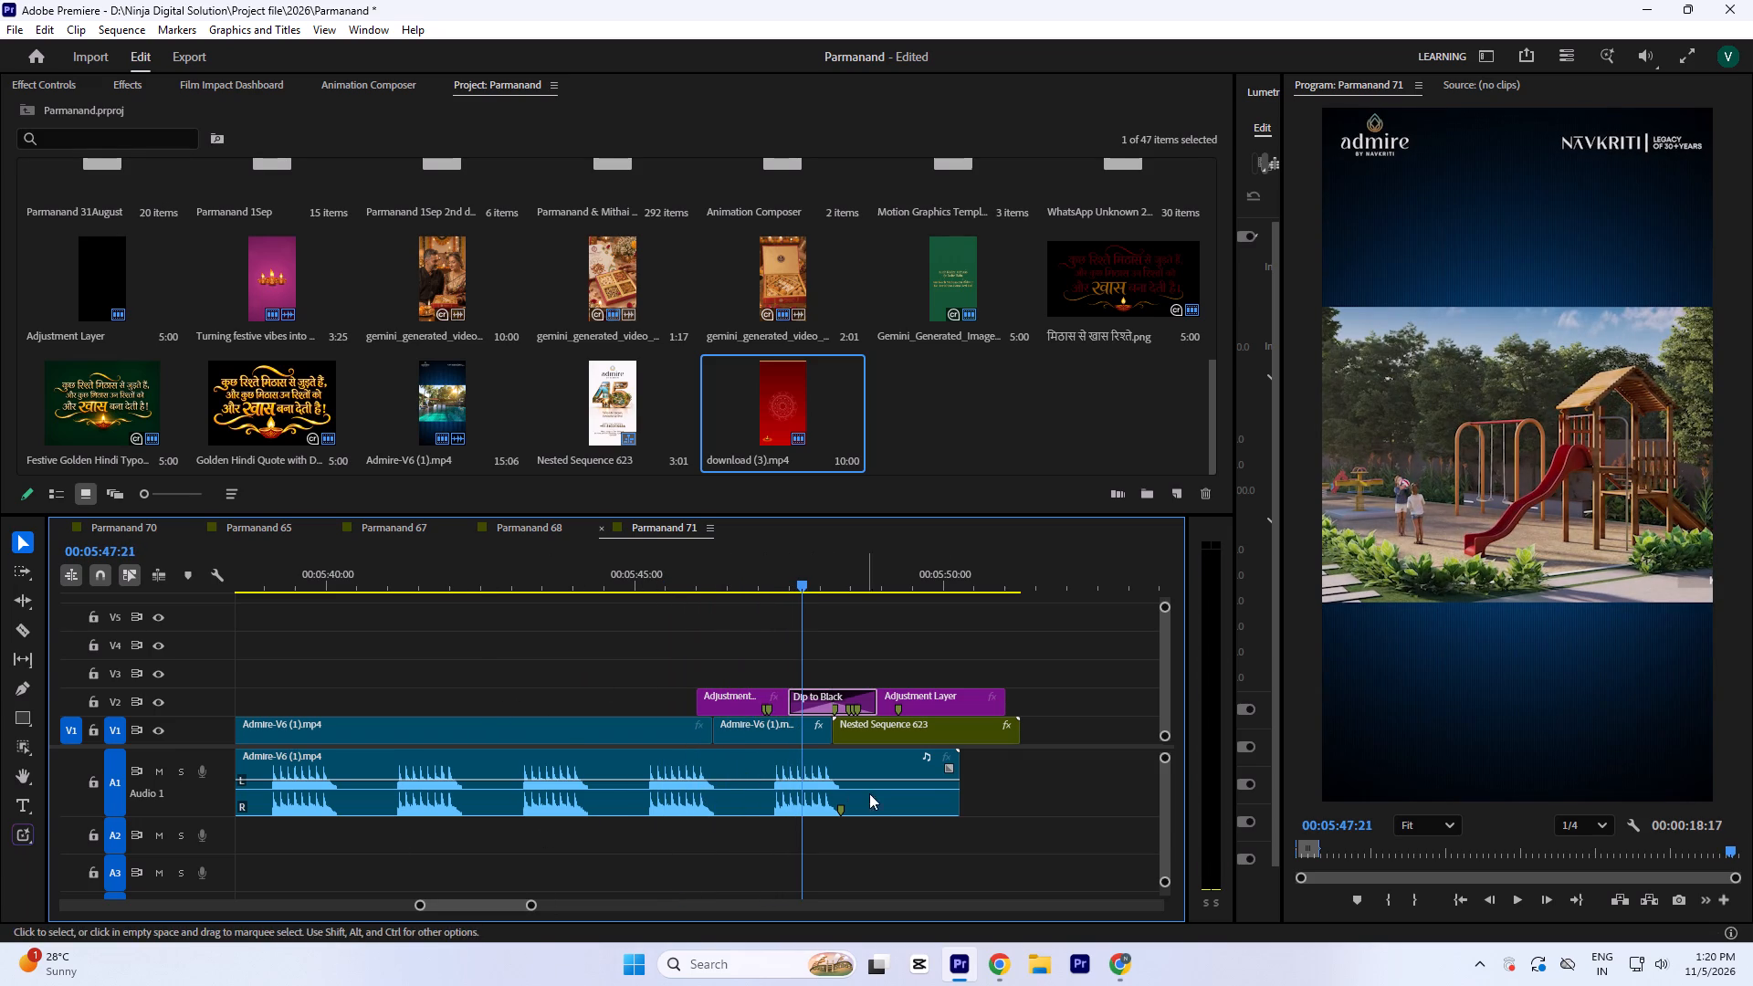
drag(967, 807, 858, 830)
Find the cut point by playback and trim the end of the Admire-V6 (1).mp4 audio clip on A1 to 00:05:47:08.
click(641, 565)
key(space)
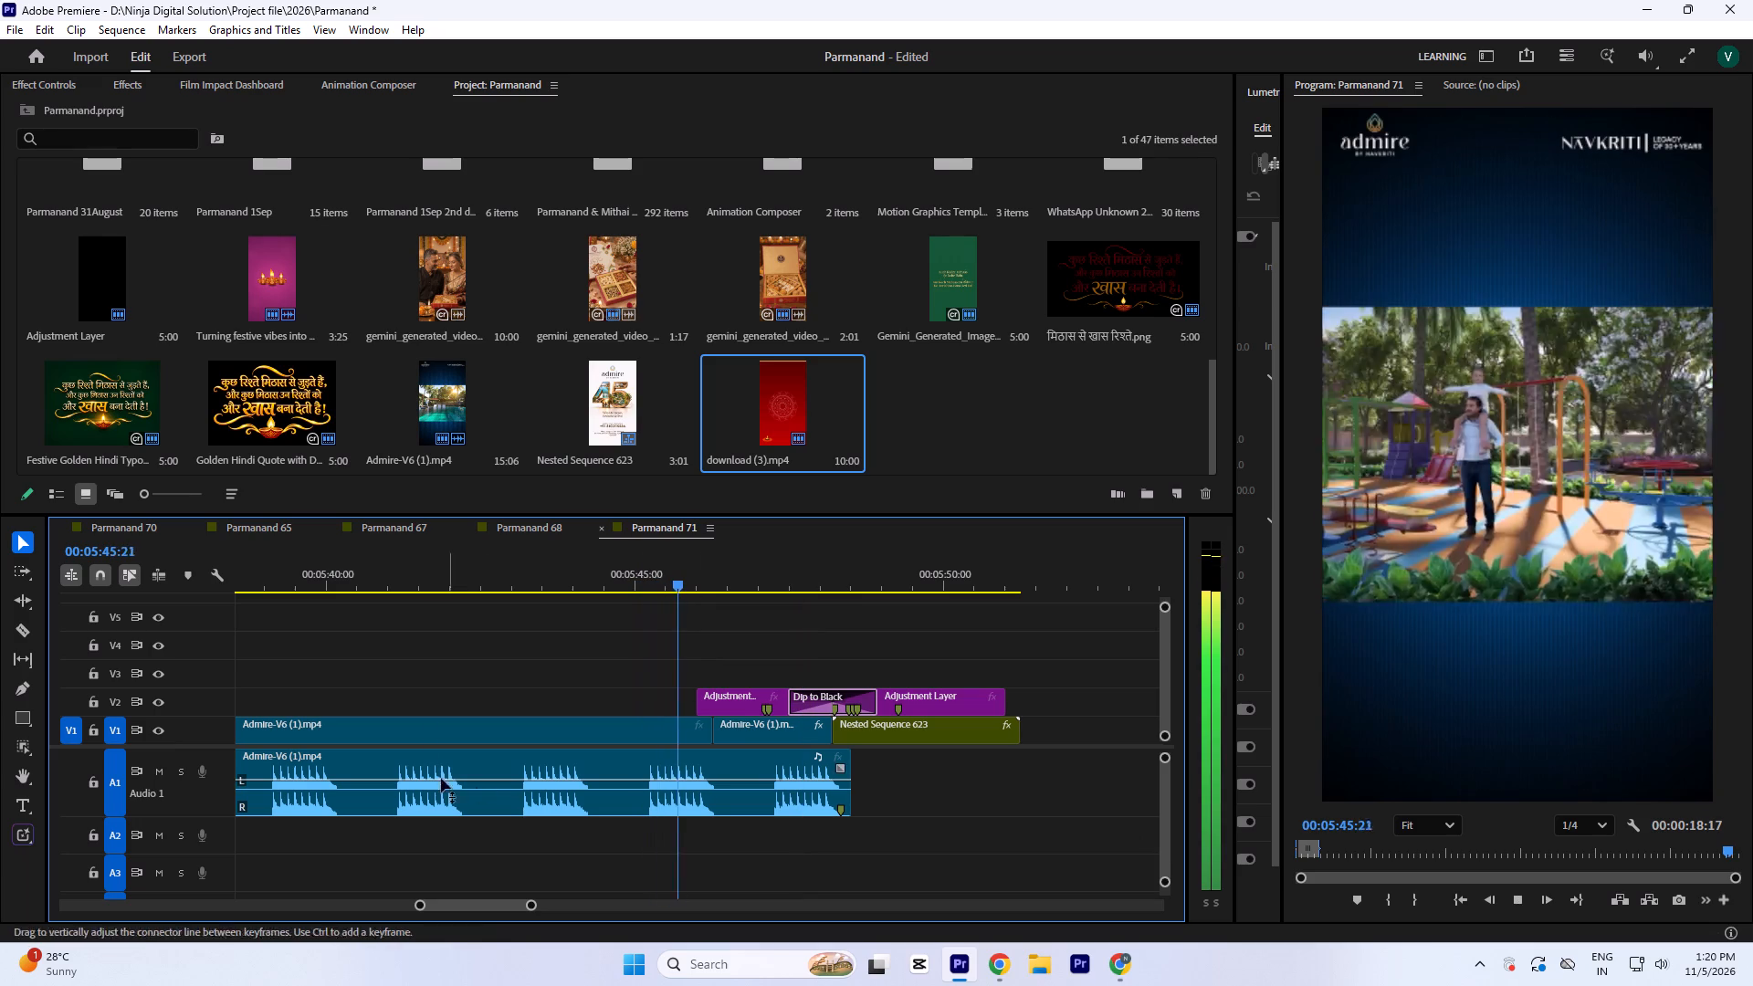
key(space)
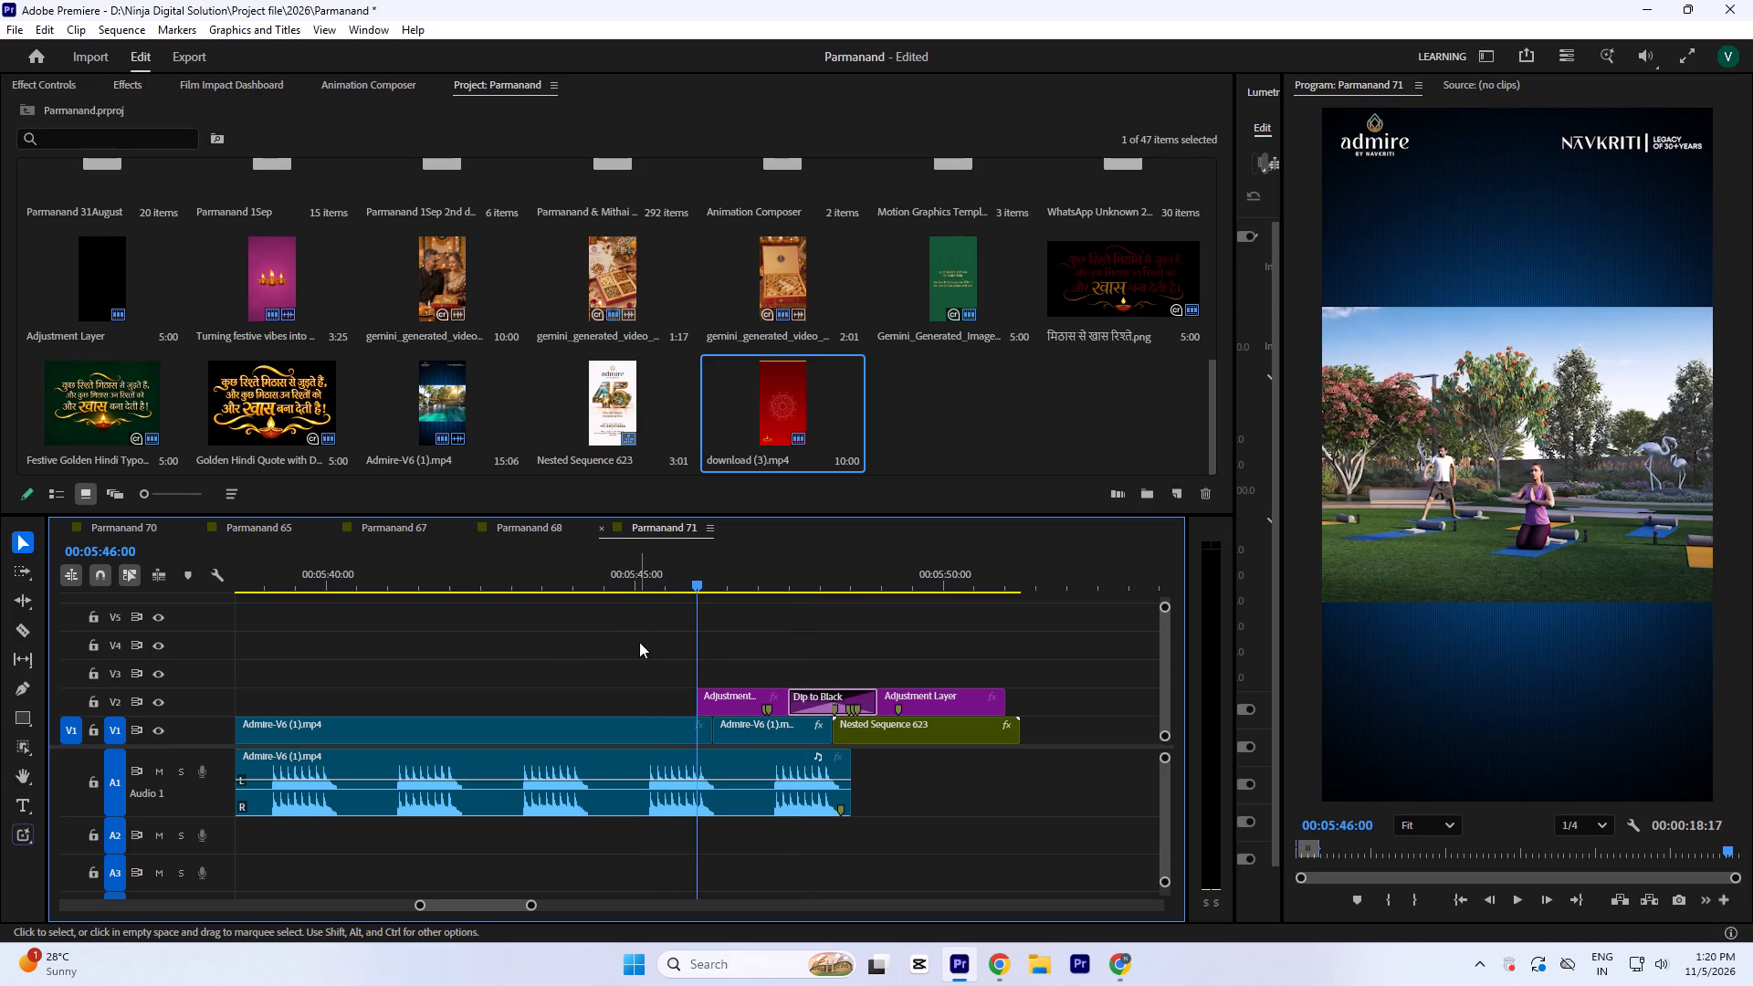
key(space)
key(space)
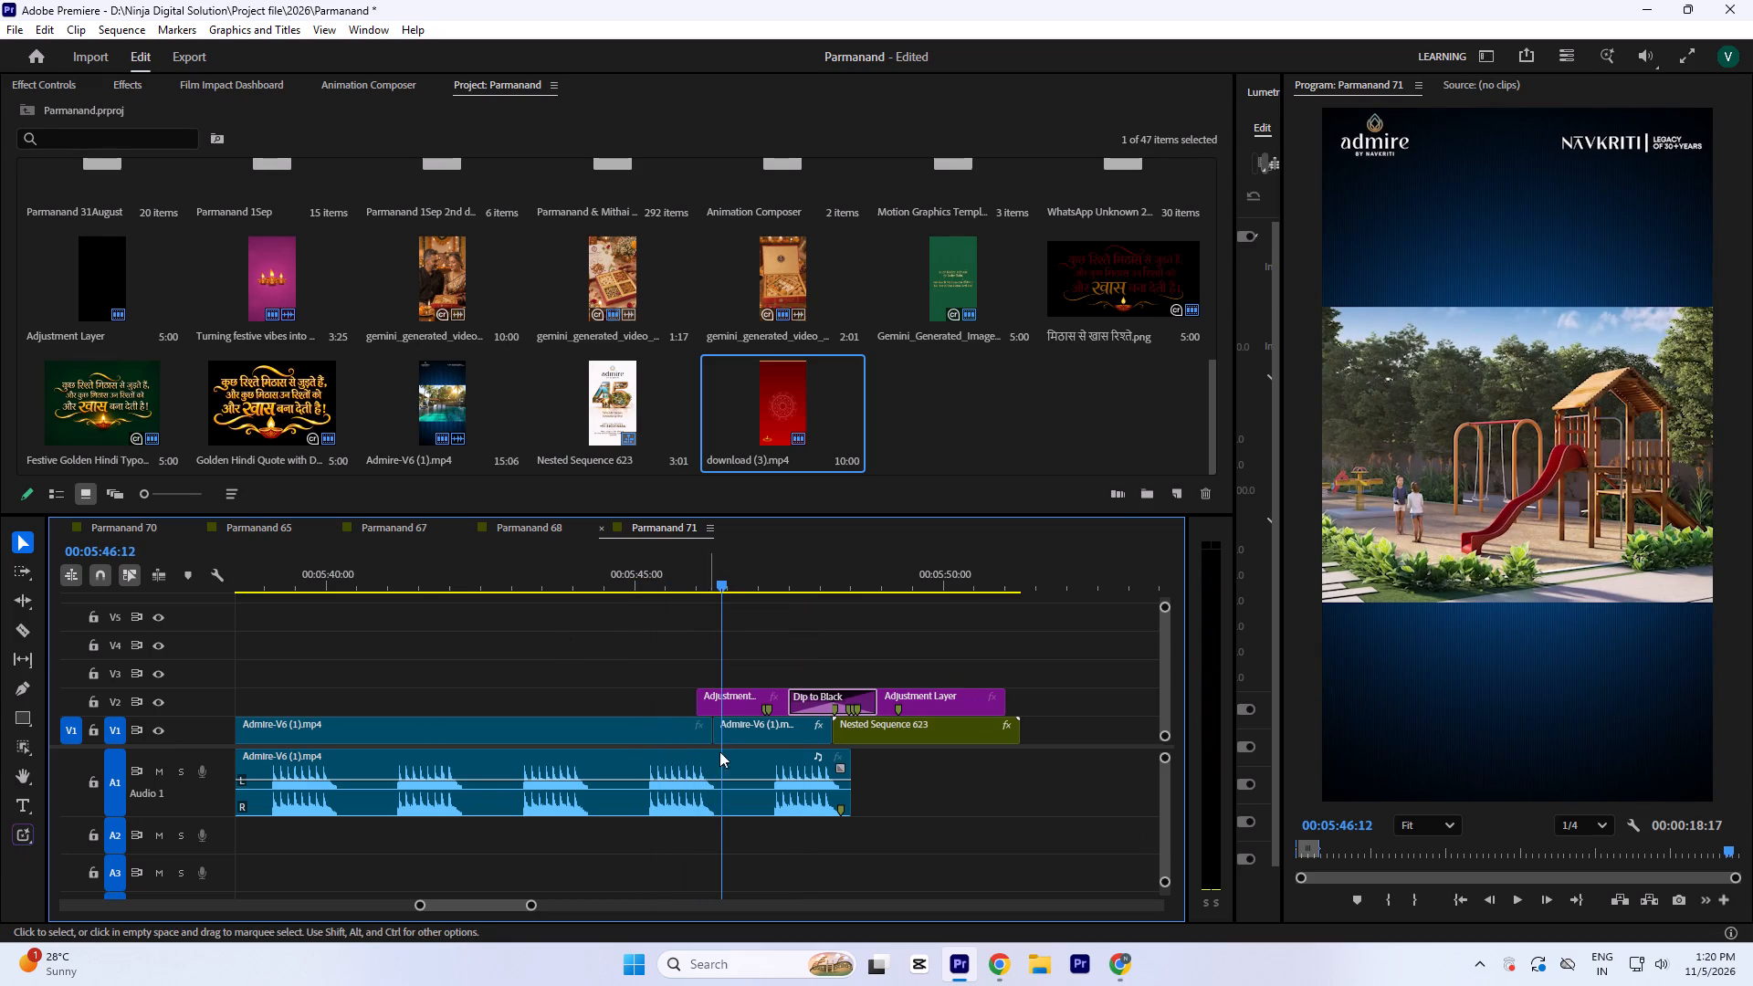
key(space)
key(space)
key(space)
key(space)
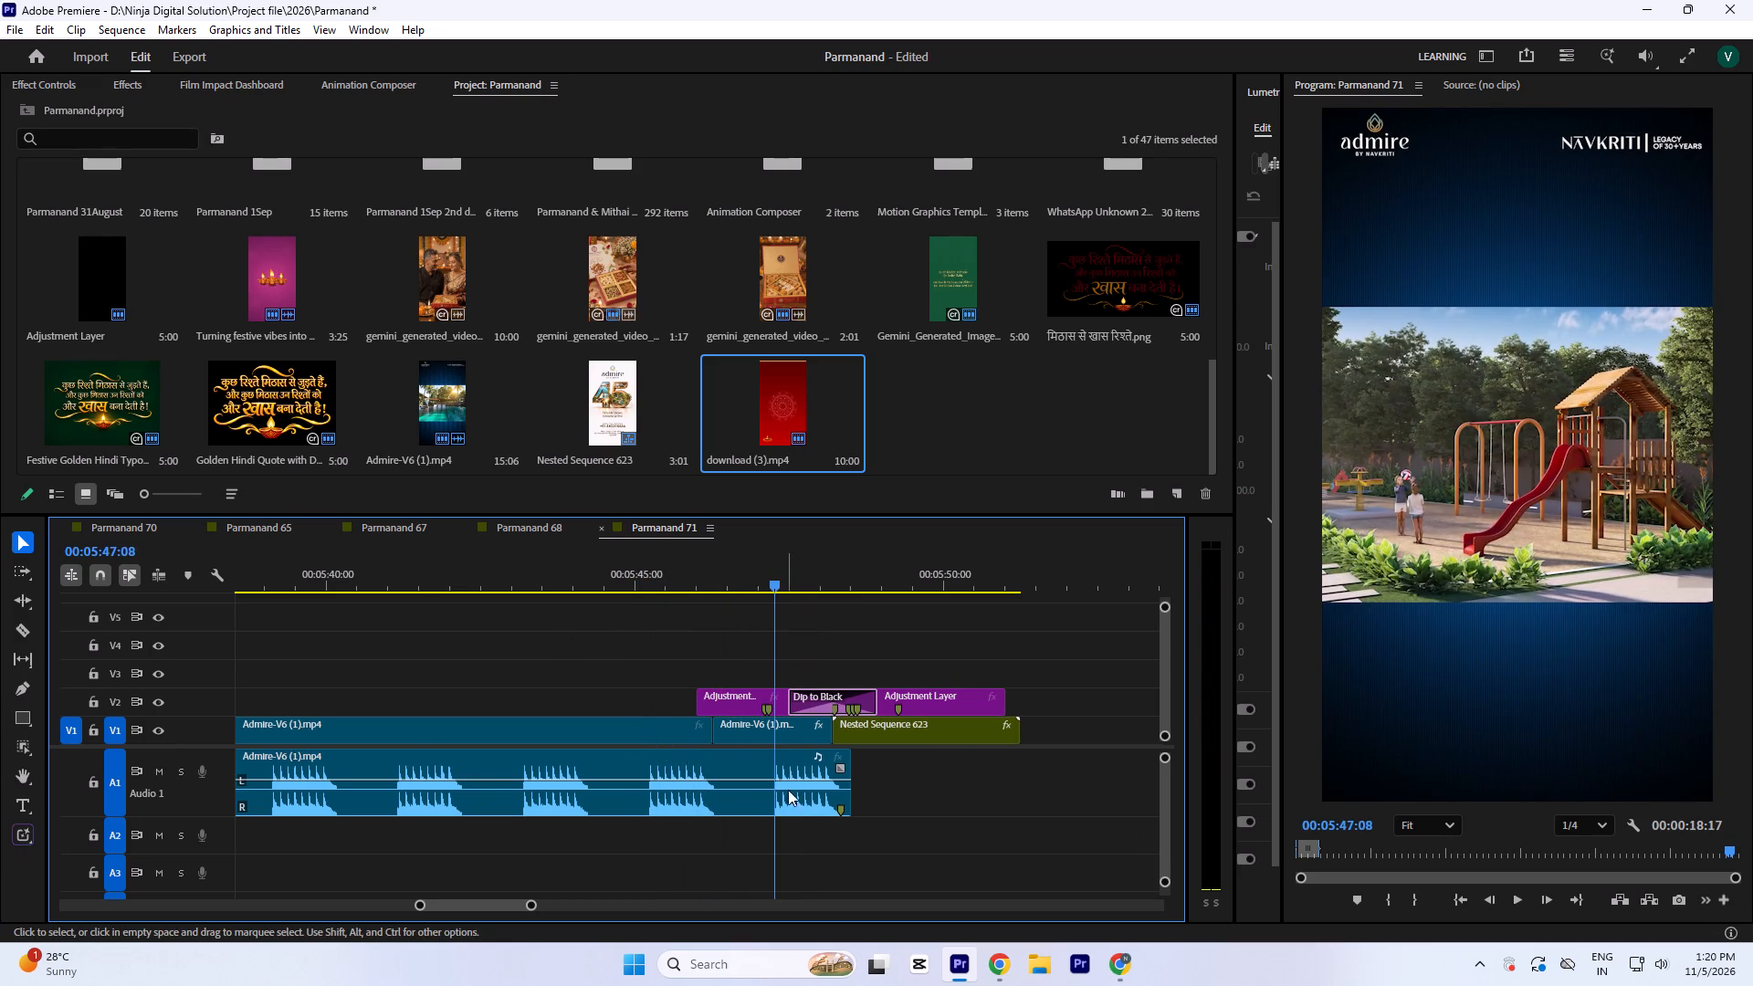
drag(851, 809, 774, 825)
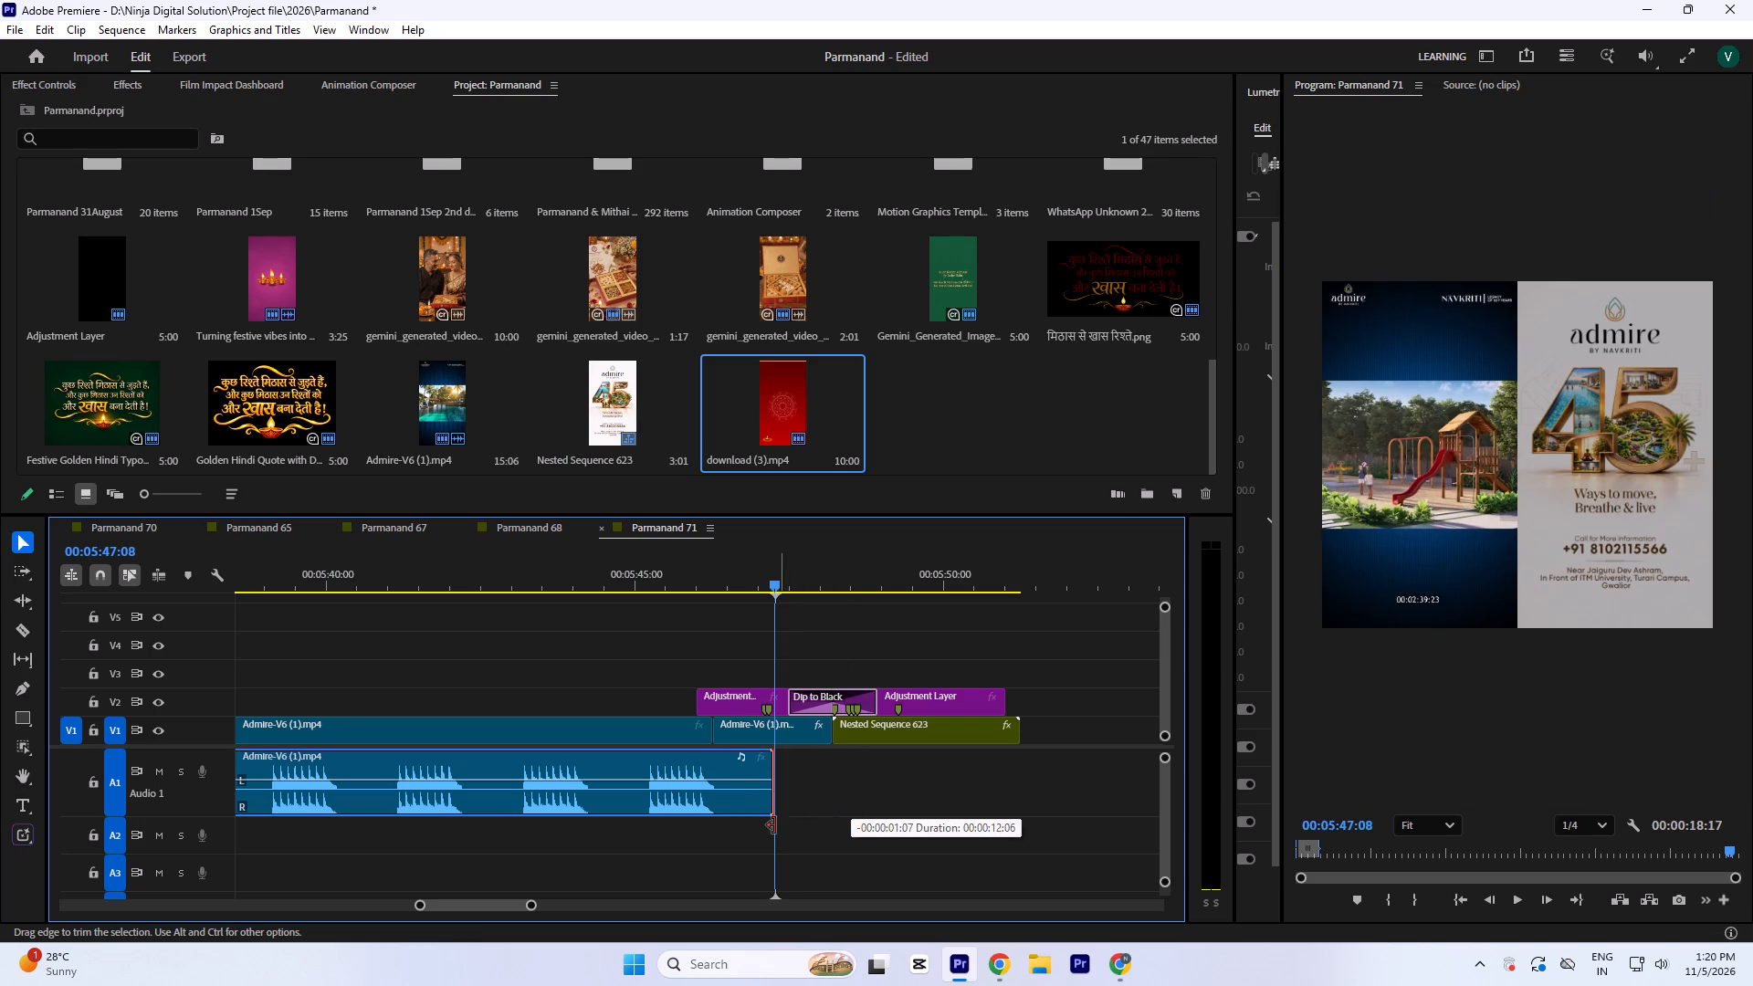
drag(774, 825, 776, 826)
Play the ending in short bursts to check the trimmed audio against the playground shot and the dip to black.
click(652, 567)
key(space)
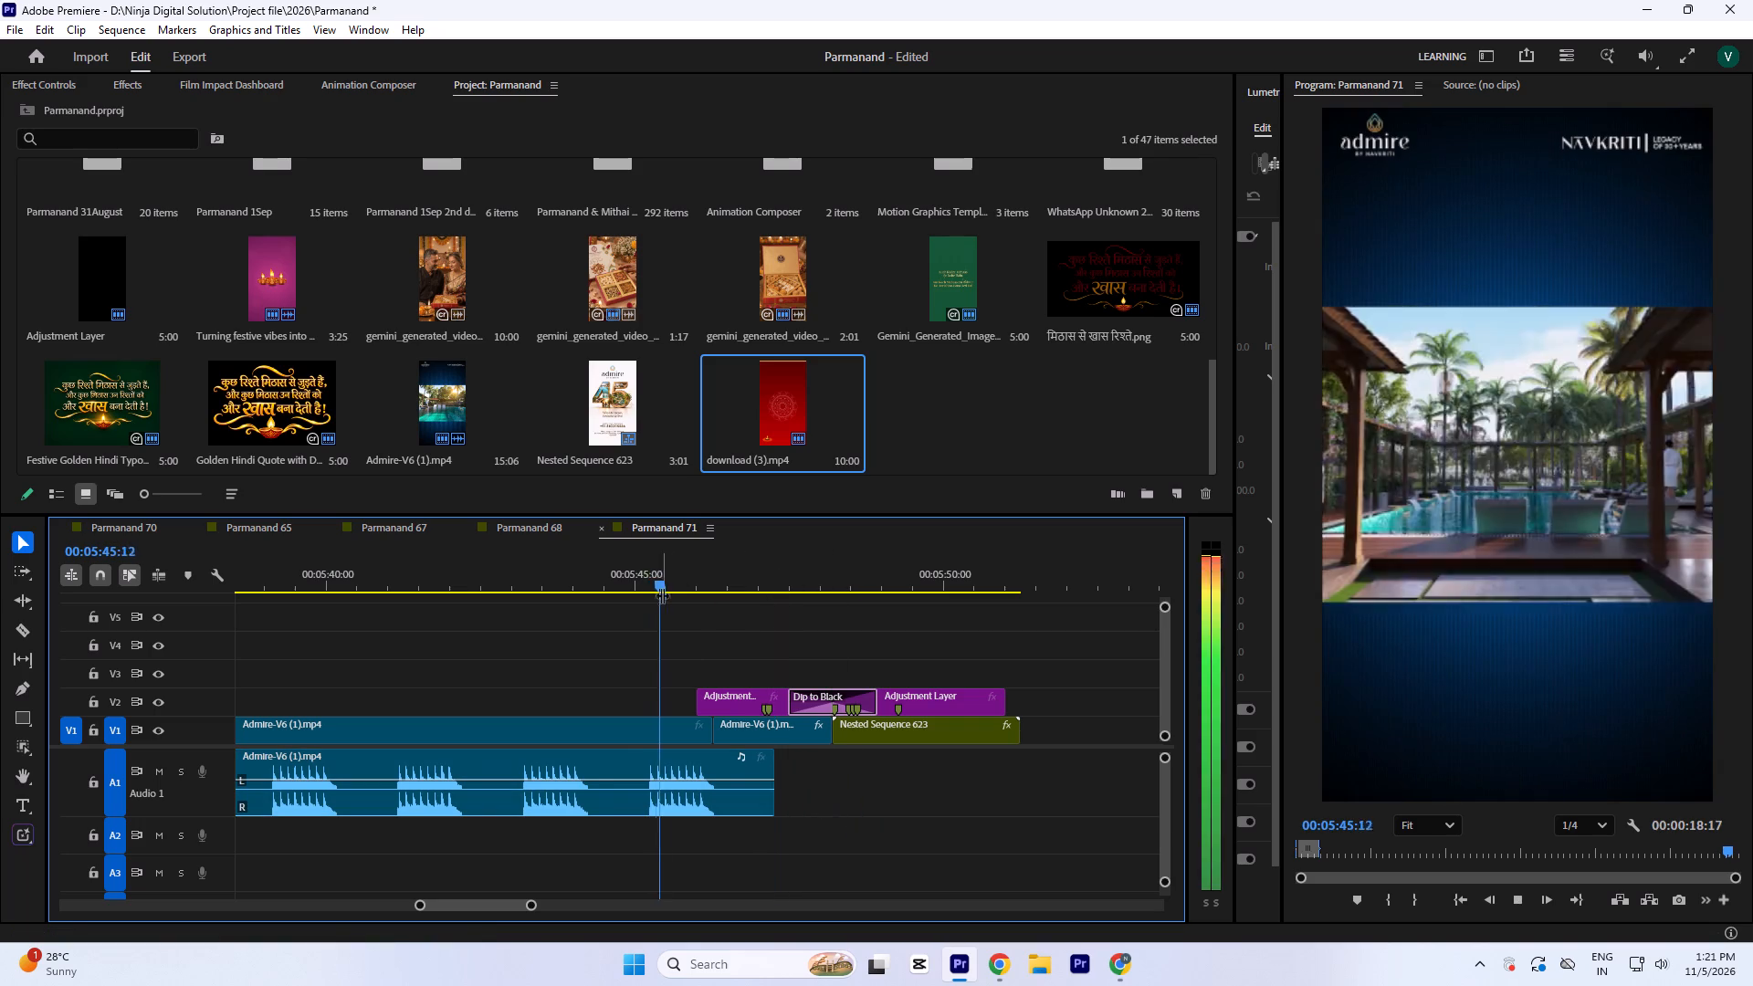
key(space)
key(space)
key(space)
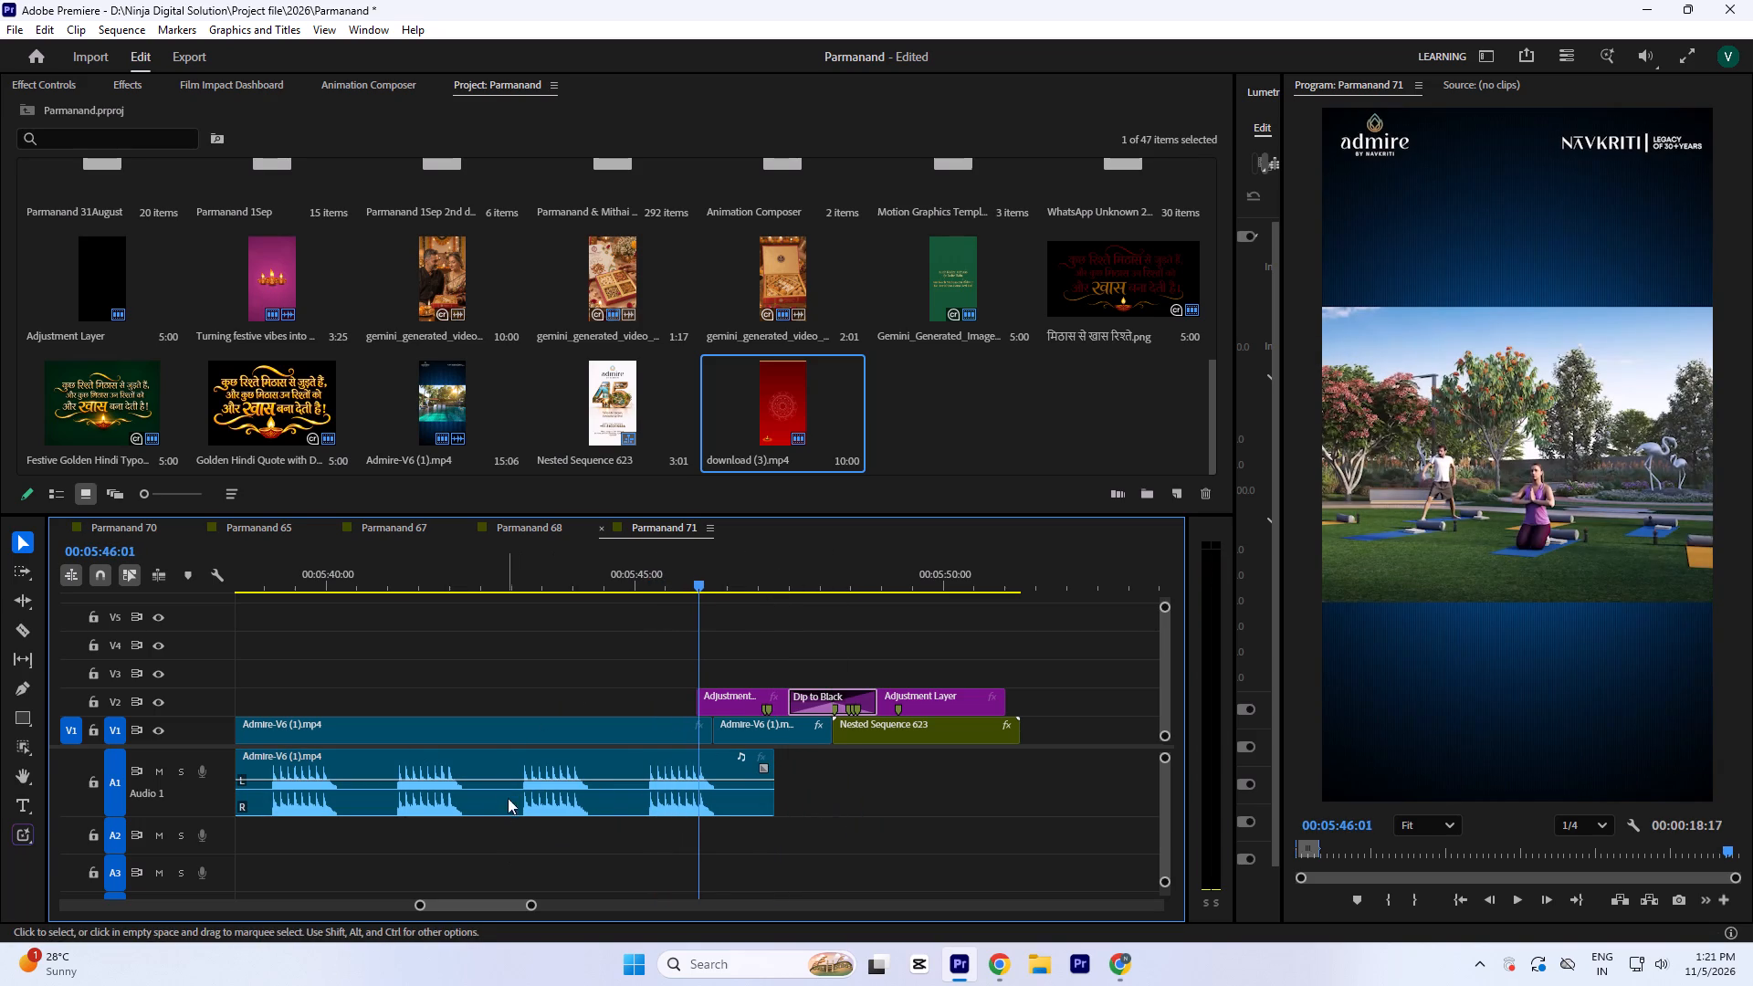
key(space)
key(space)
key(space)
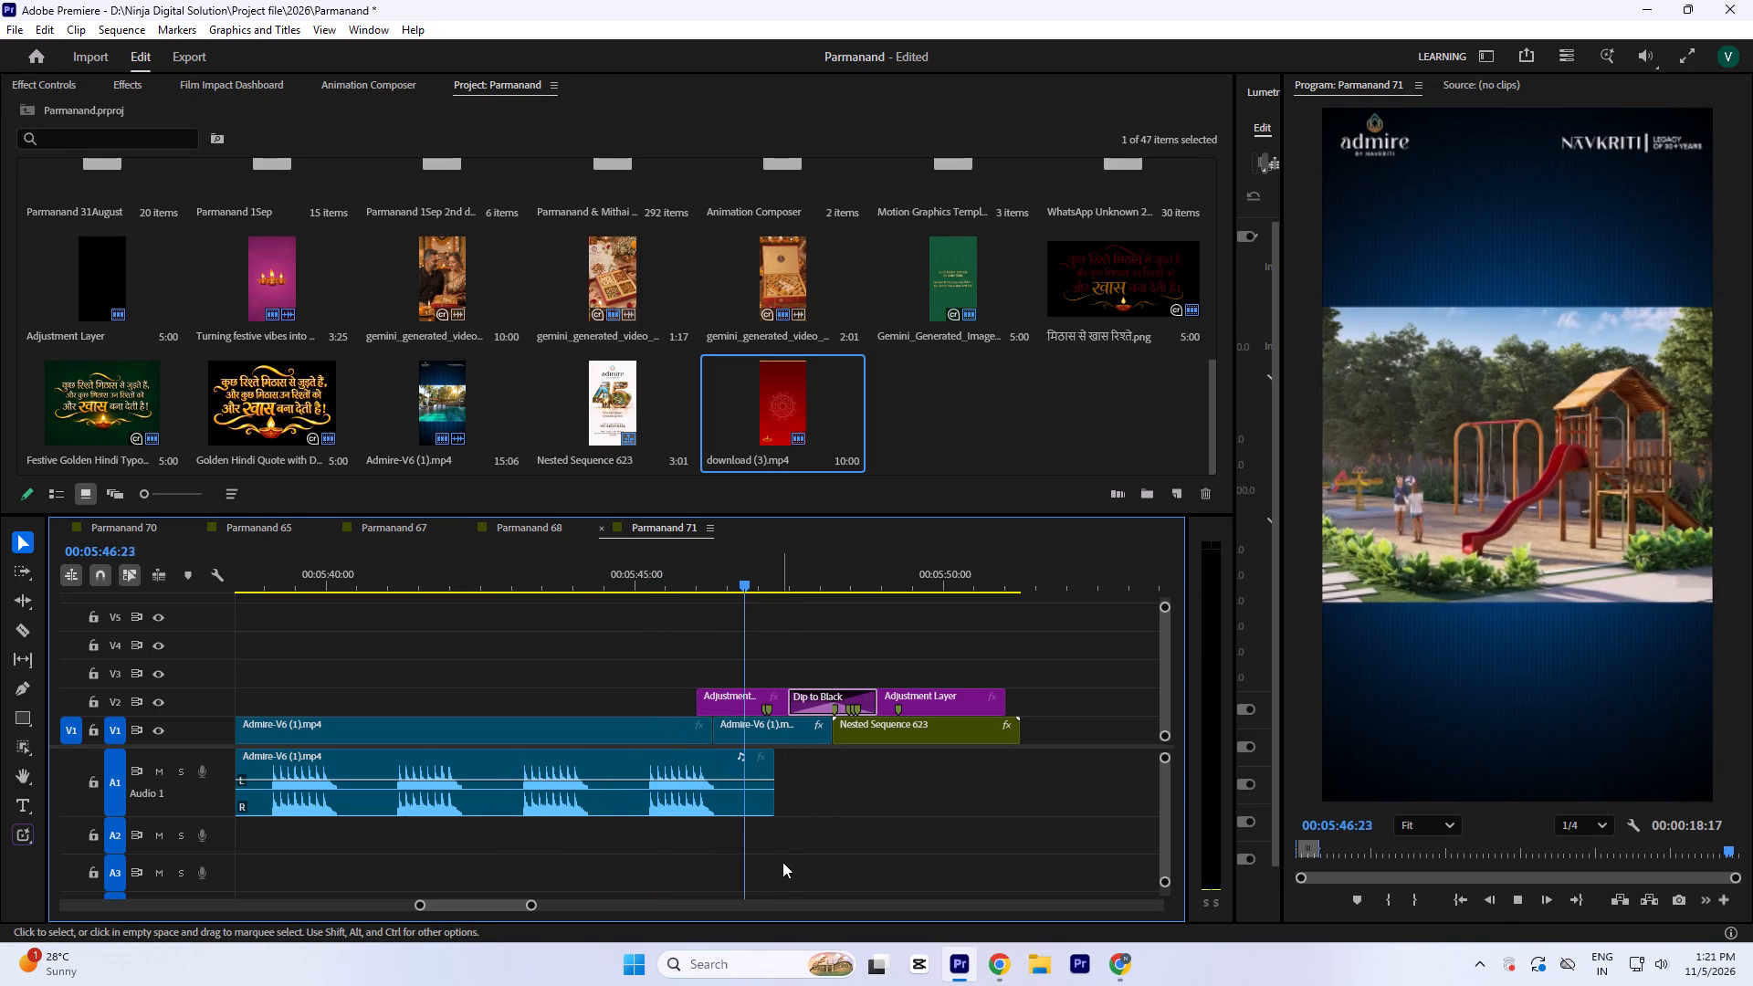
key(space)
key(space)
key(space)
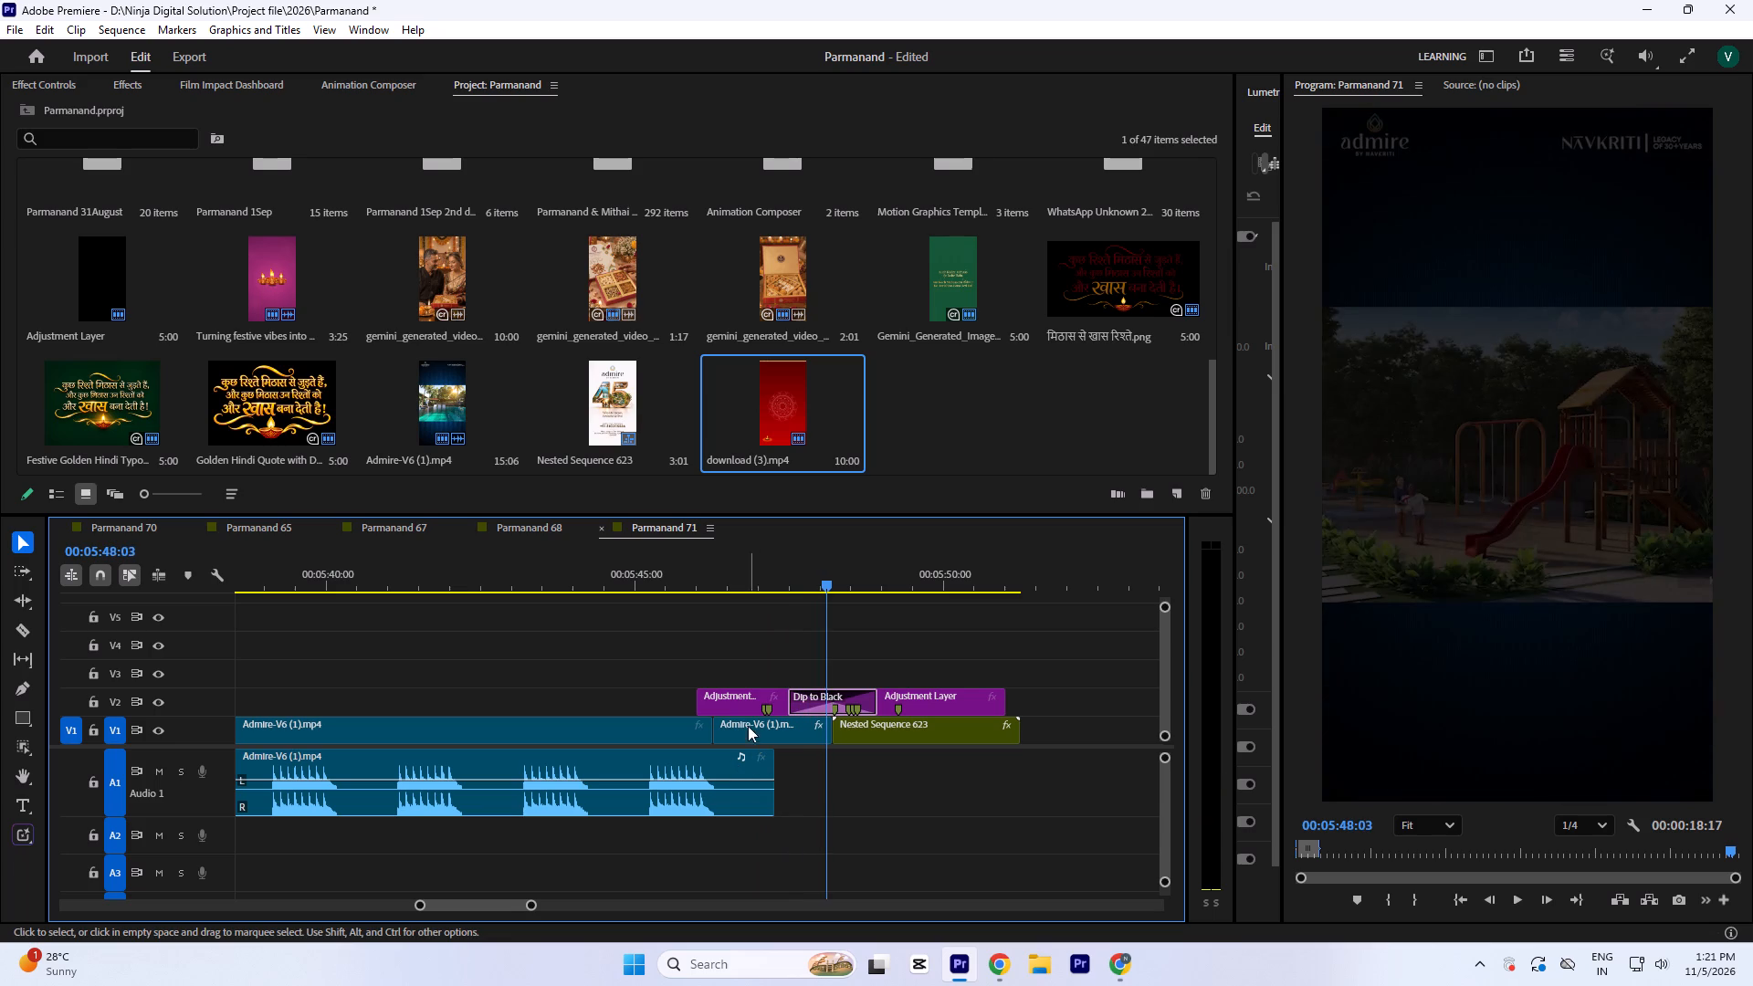
Trim the end of the last Admire-V6 (1).mp4 video clip on V1 to 00:05:47:08, matching the audio's end.
click(777, 588)
drag(756, 648, 803, 673)
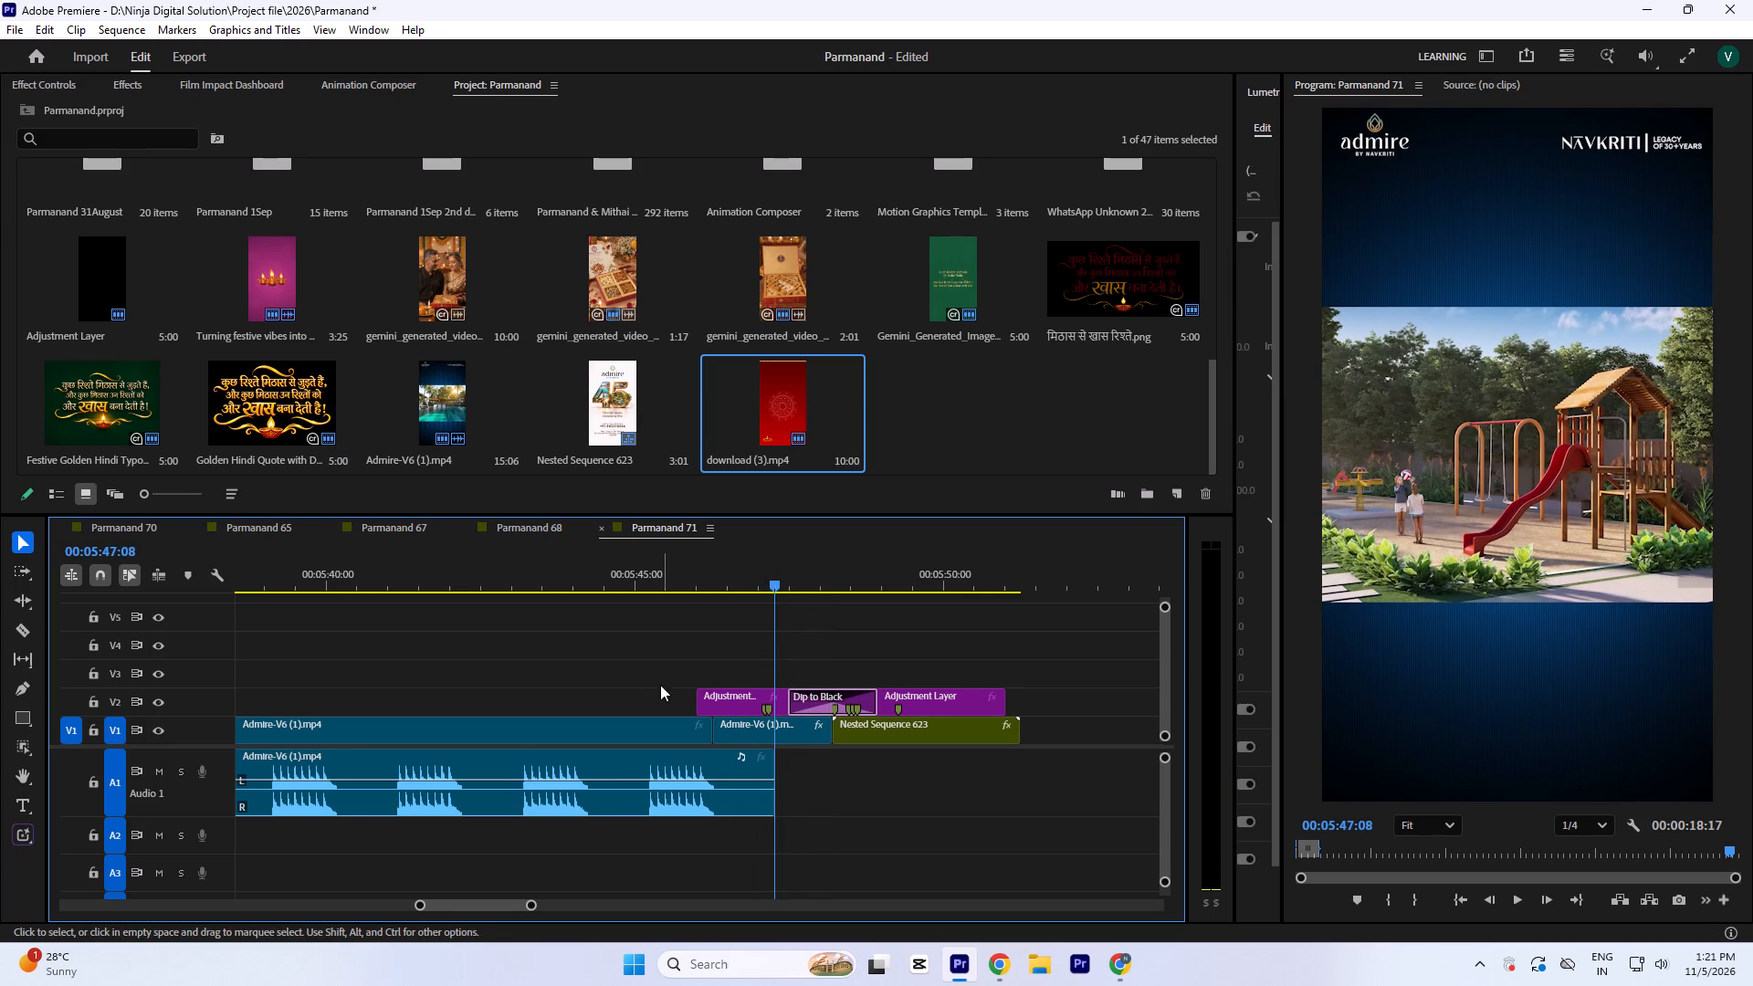
key(equal)
drag(802, 741, 687, 745)
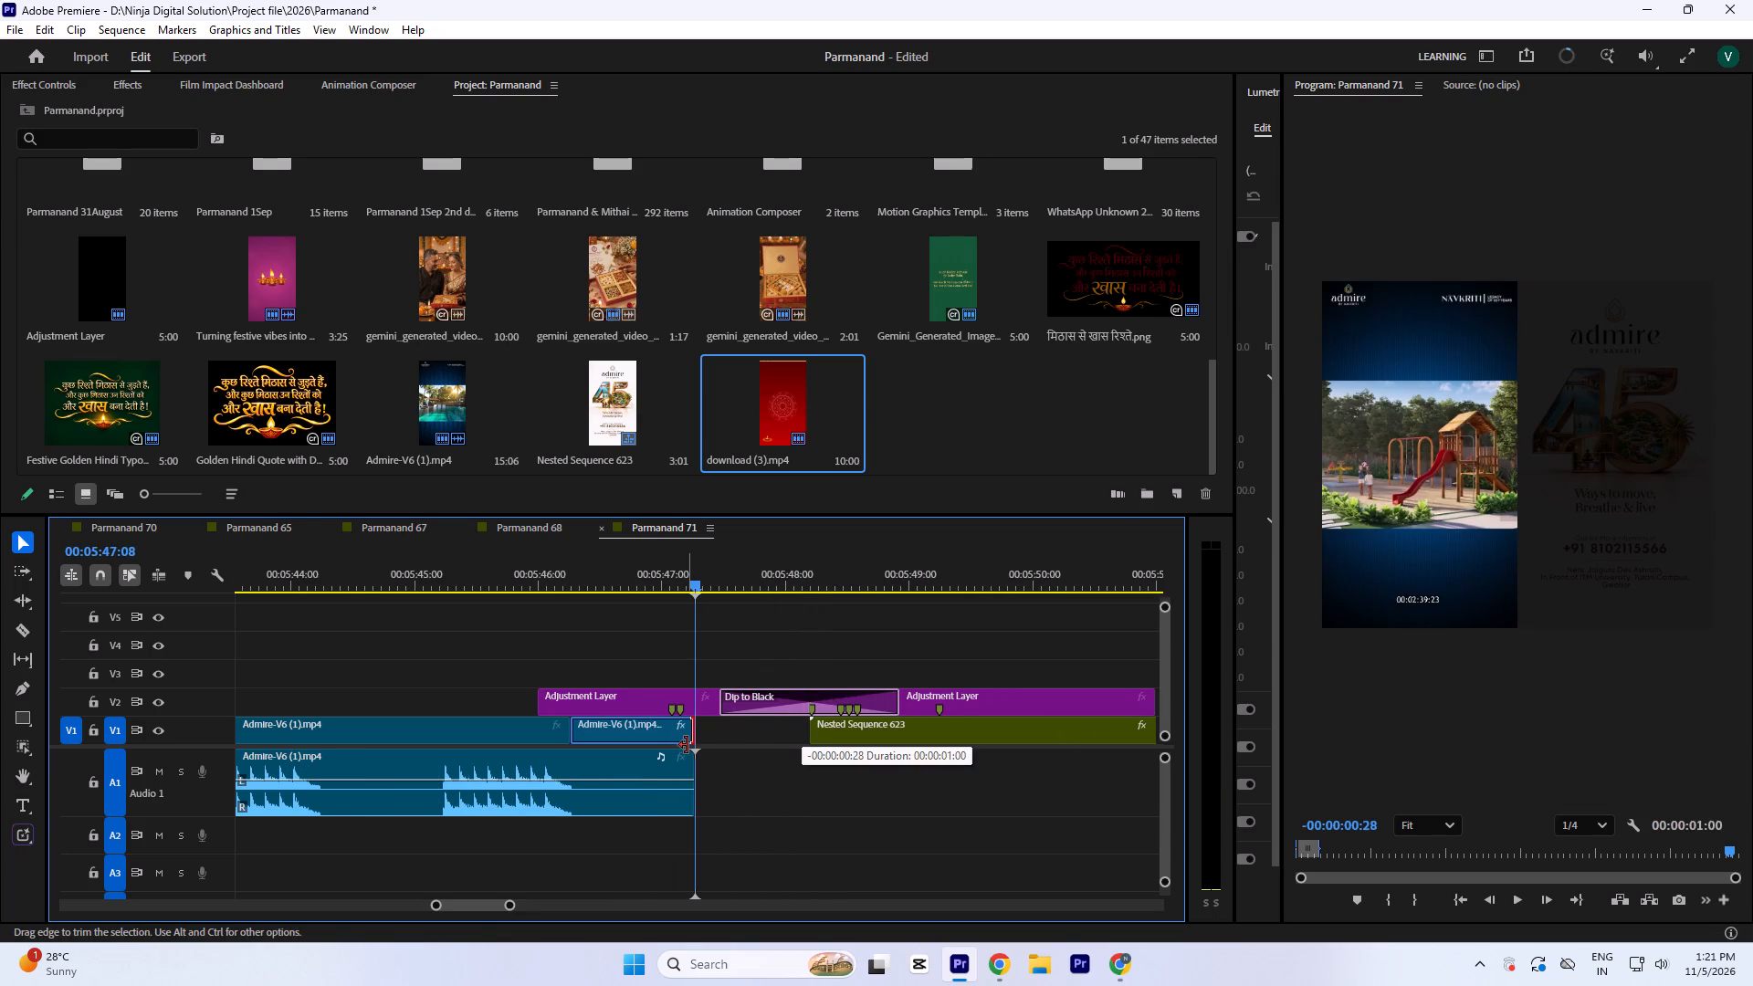
drag(687, 745, 686, 745)
Move the V2 adjustment layers and Nested Sequence 623 earlier together so the nested sequence starts at the trimmed video clip's end.
drag(783, 627, 865, 725)
drag(867, 727, 758, 724)
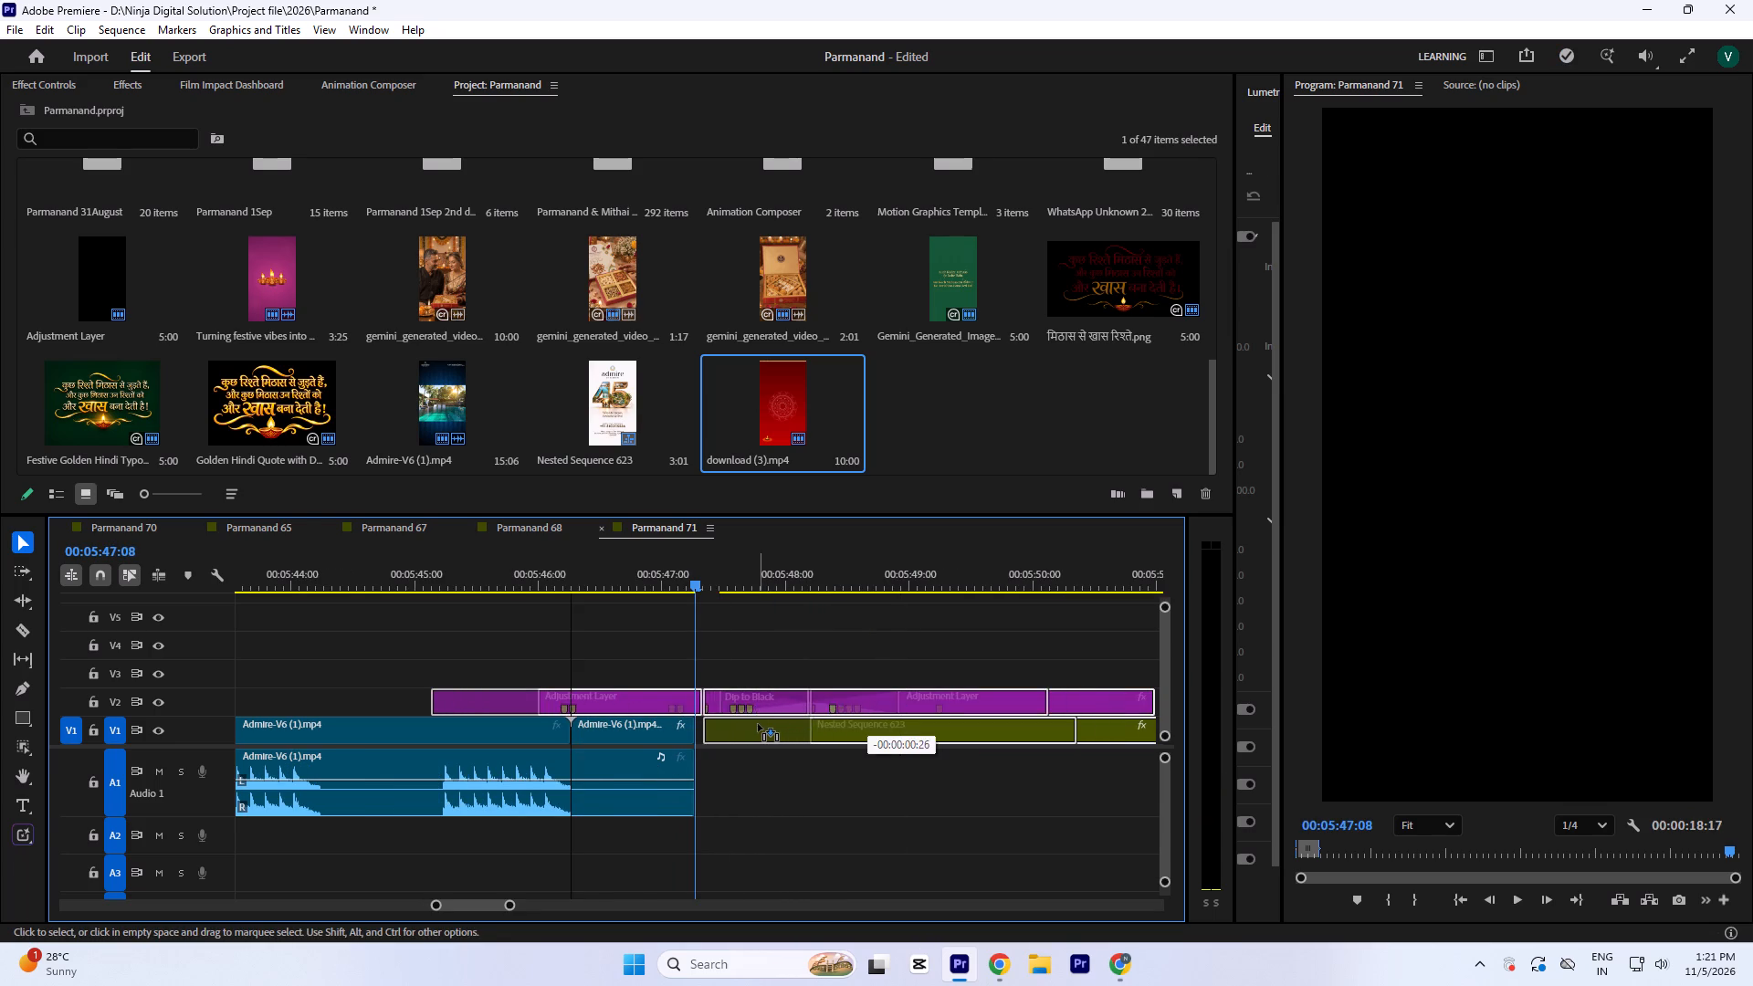
drag(758, 724, 755, 724)
Replay the ending in short bursts around 00:05:46 to check where the last beat falls against the playground shot.
key(minus)
click(553, 572)
key(space)
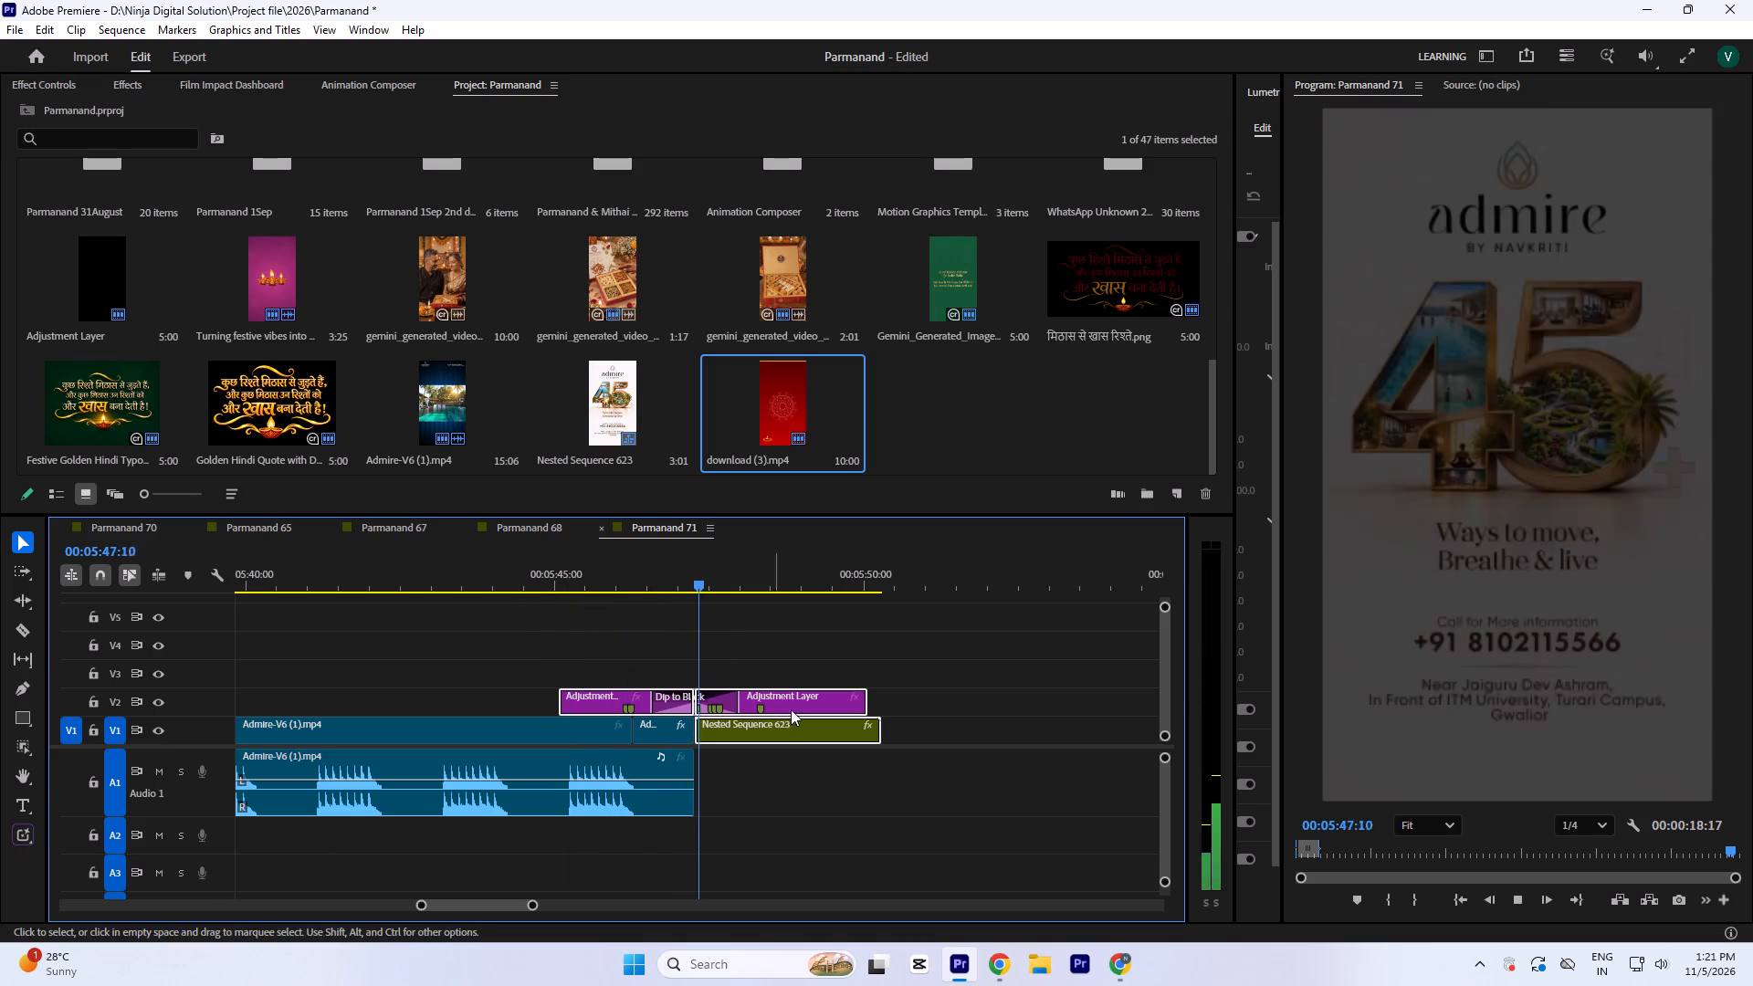
key(space)
click(611, 567)
key(space)
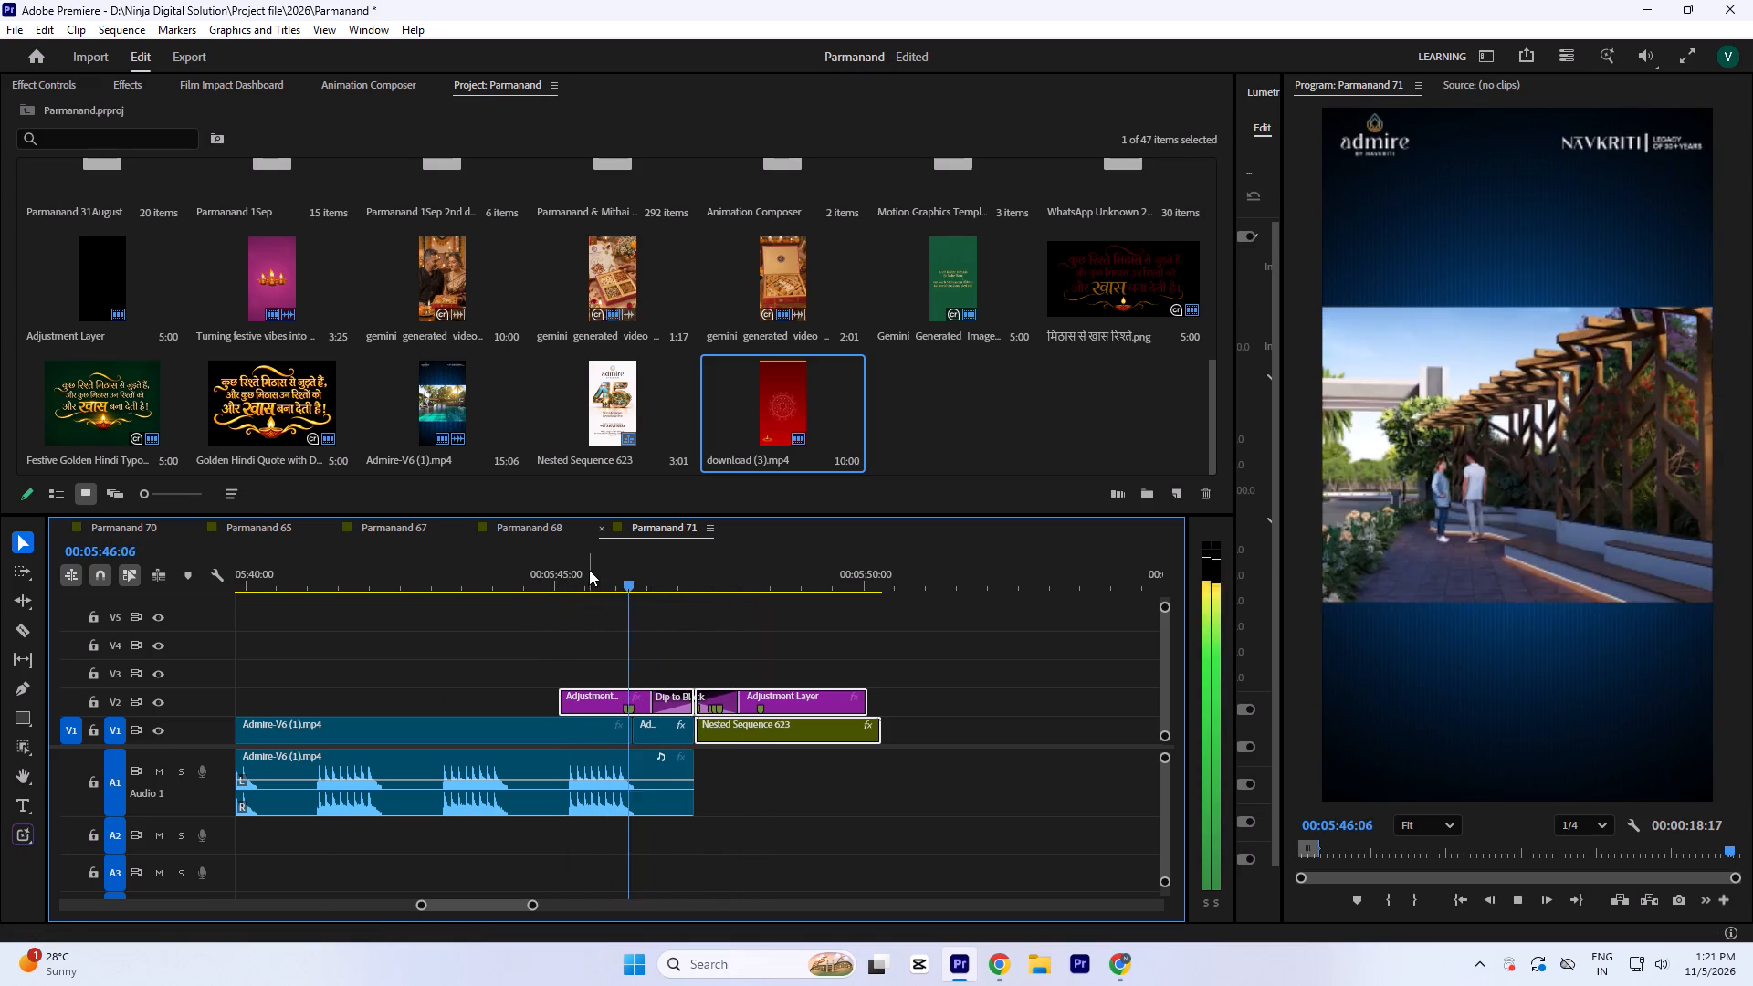
key(space)
click(610, 586)
key(space)
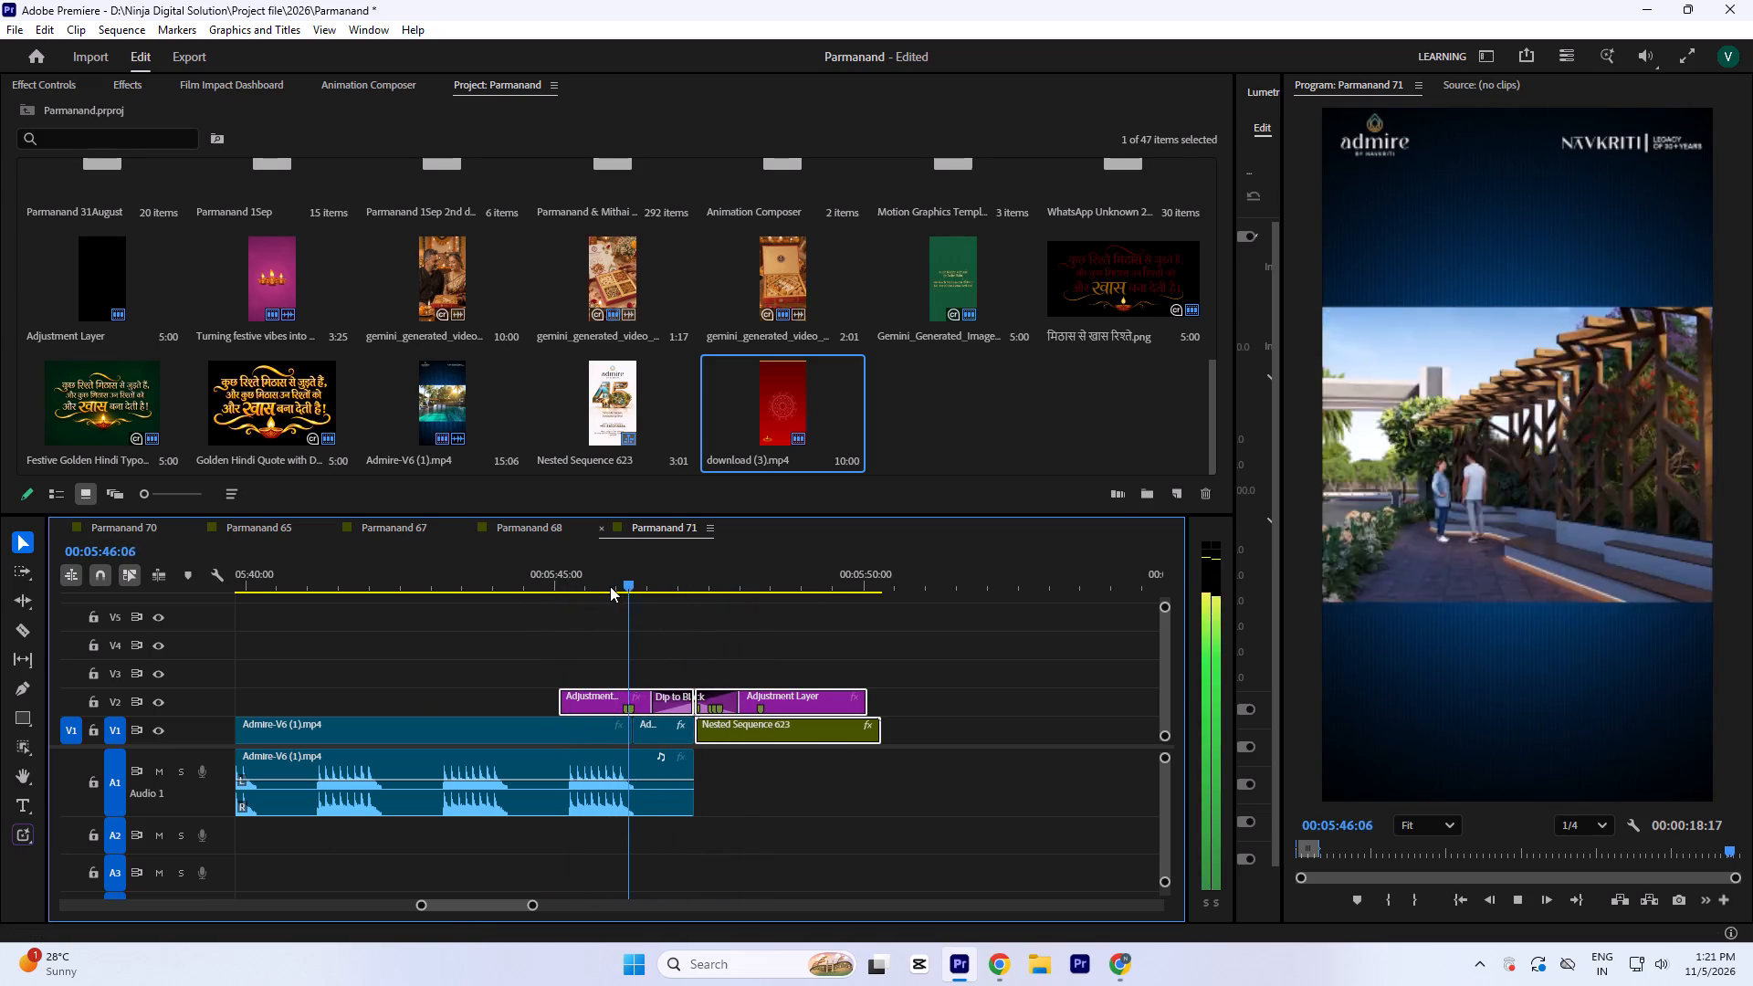
key(space)
click(625, 588)
key(space)
key(space)
Play from the playground shot through the dip to black and the end card to check the realigned ending.
key(equal)
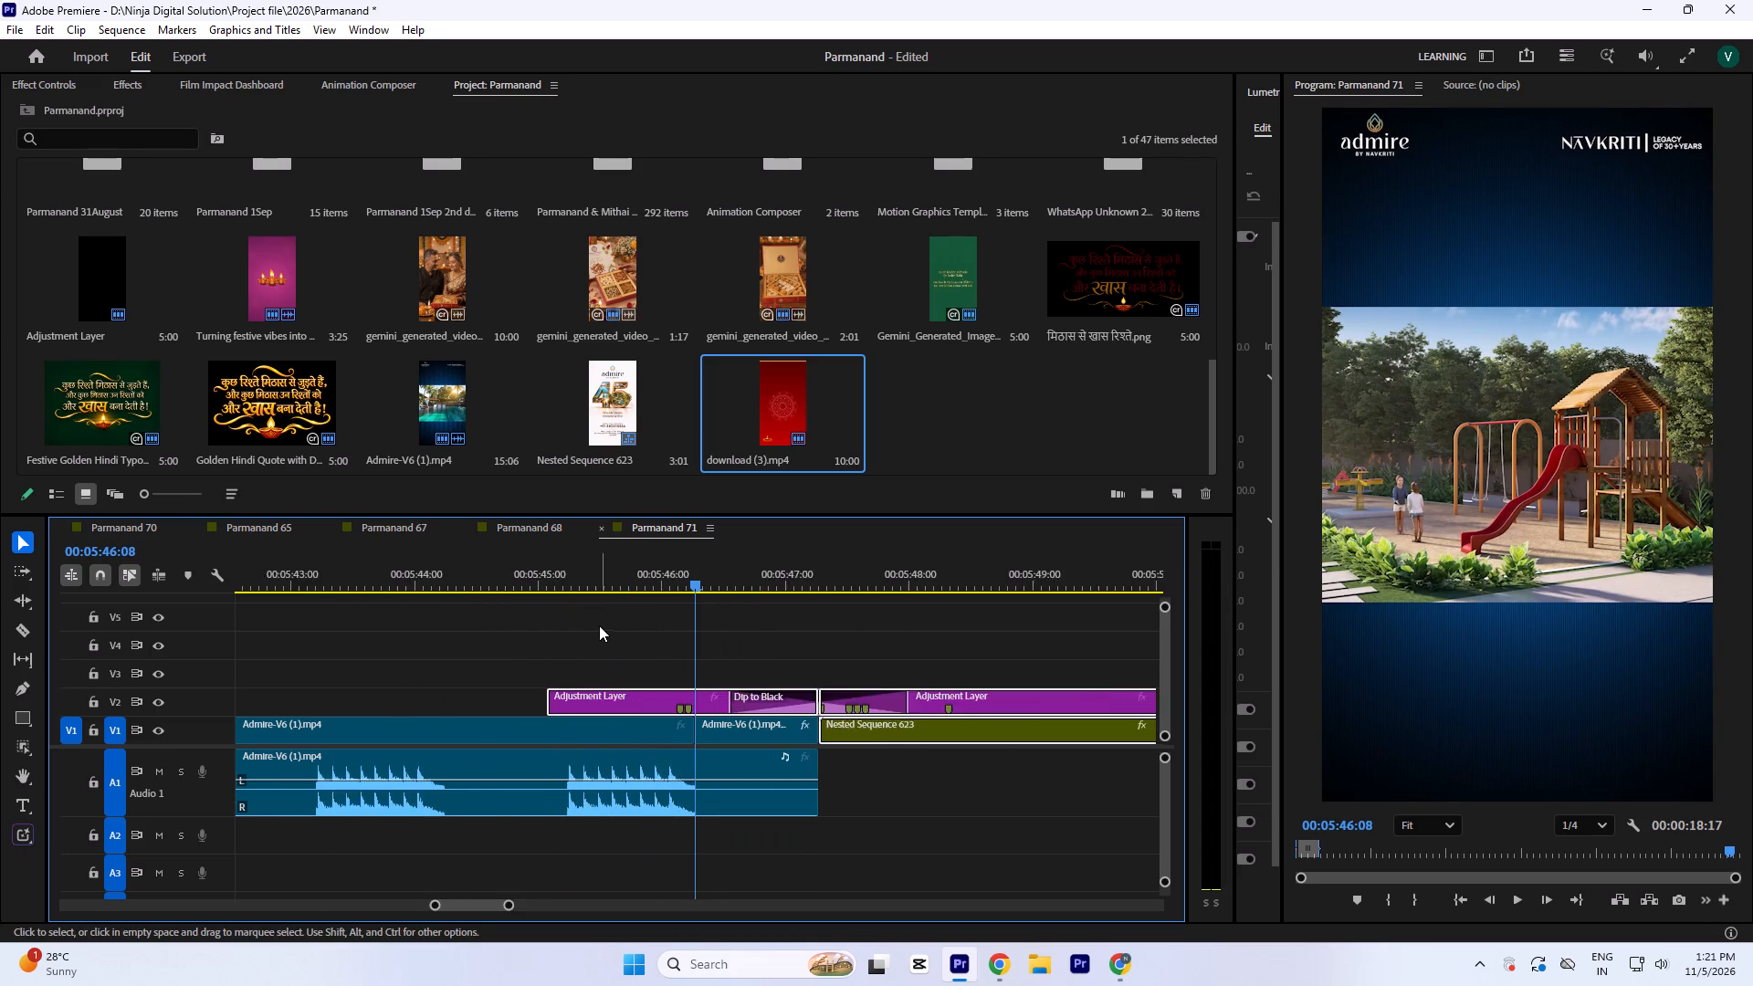
key(equal)
key(equal)
key(equal)
key(minus)
key(minus)
key(minus)
key(minus)
key(space)
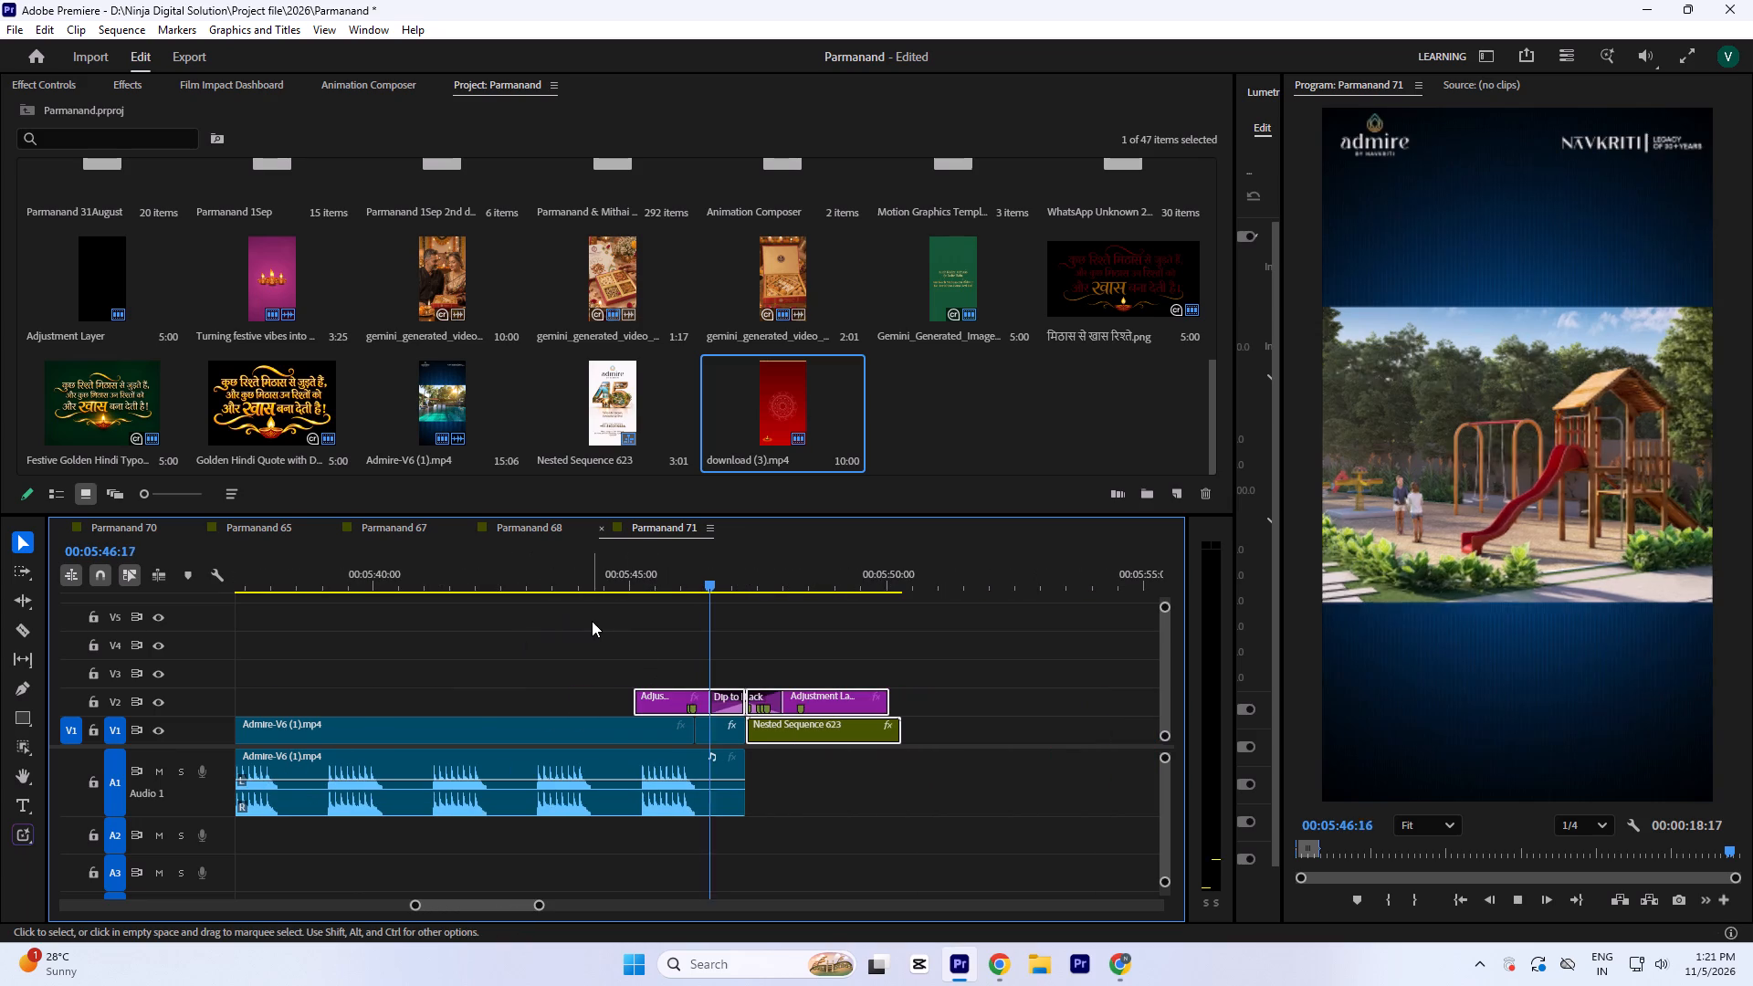
click(988, 663)
key(equal)
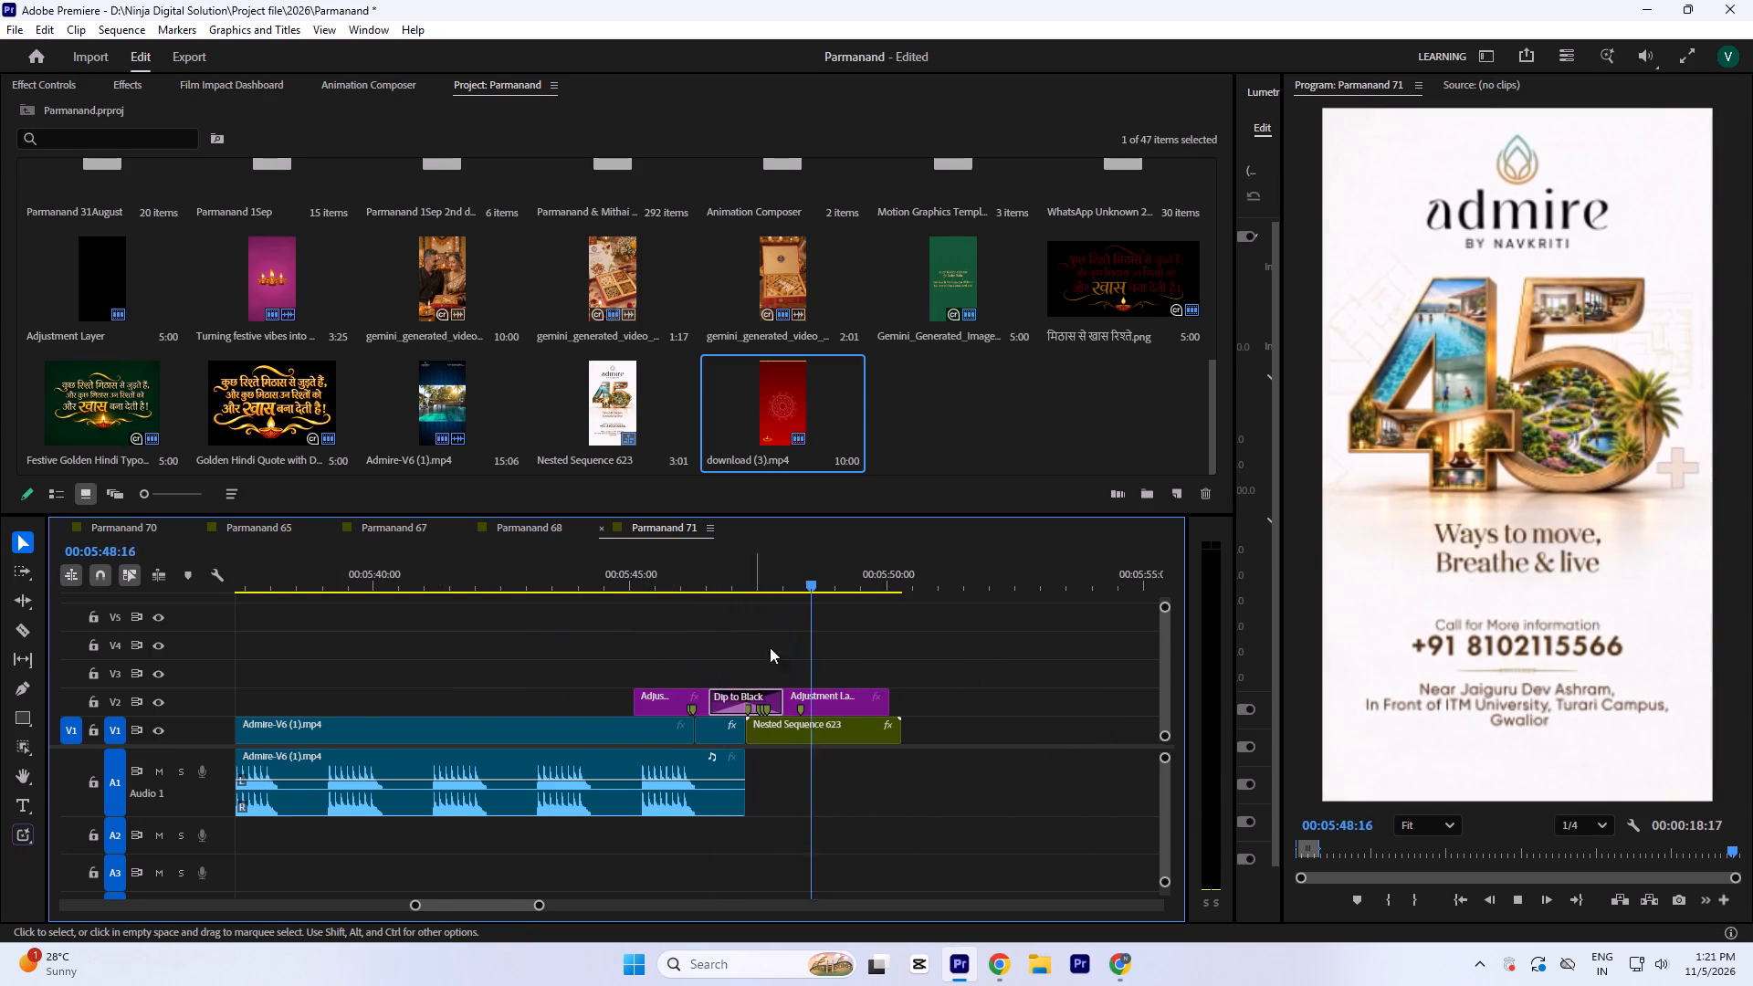
key(space)
key(minus)
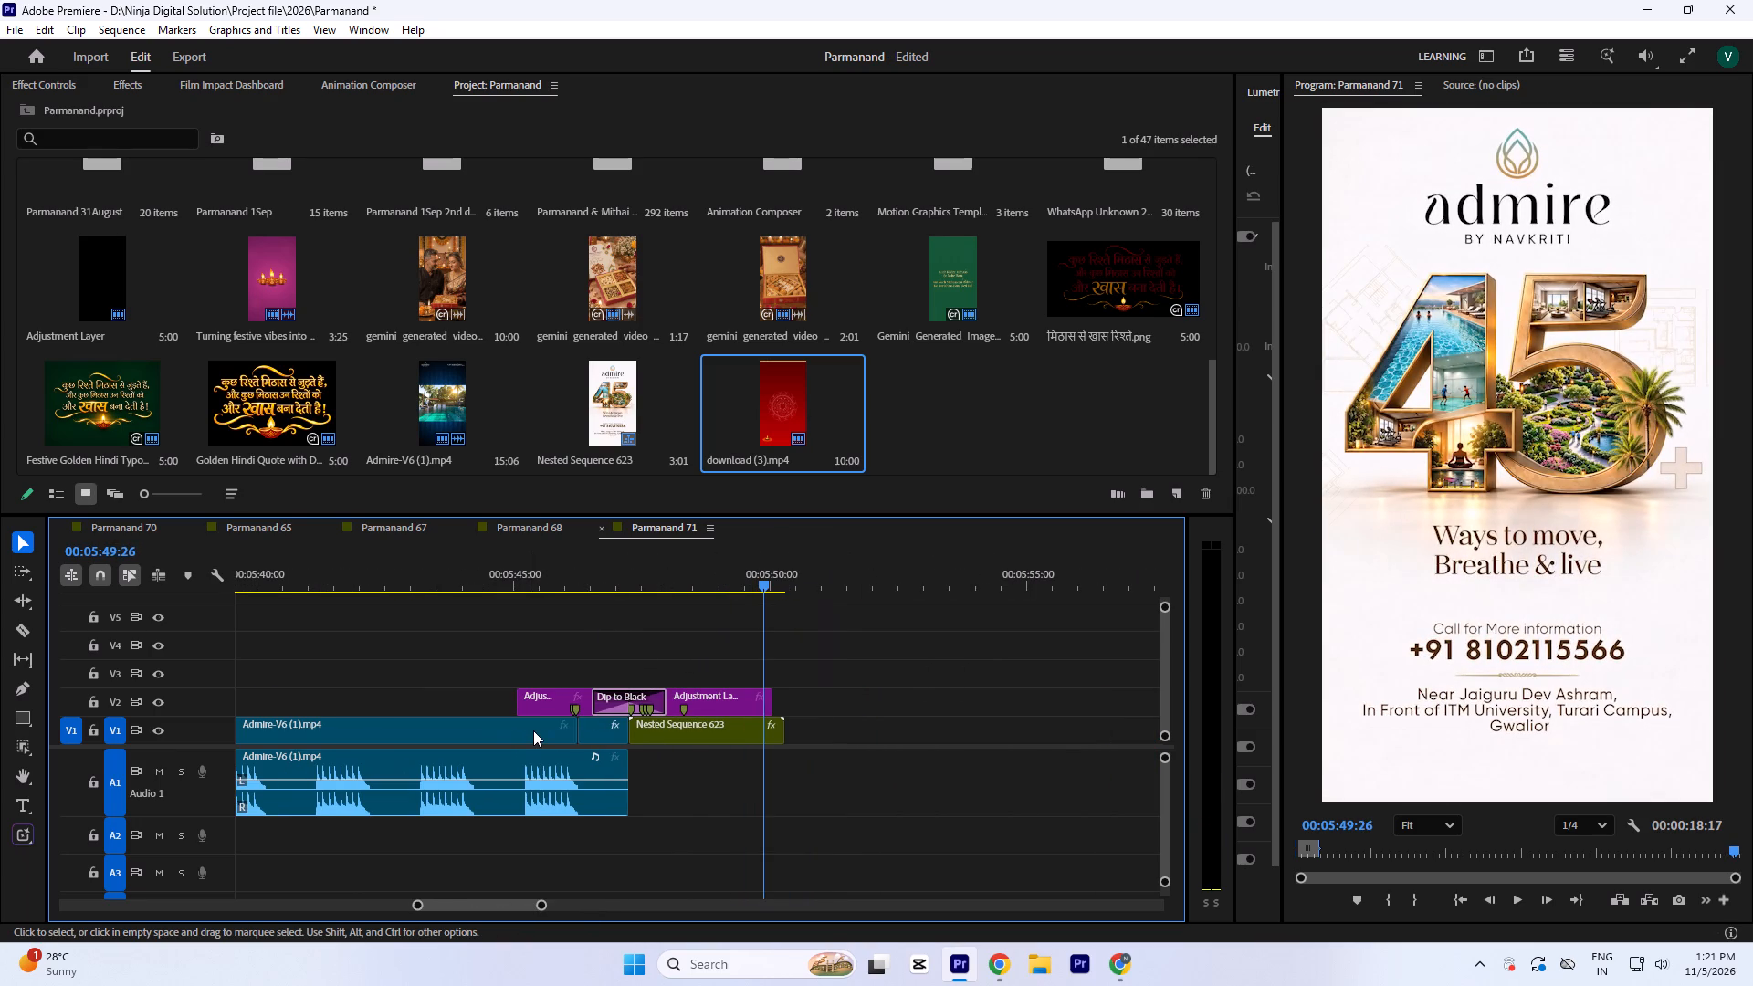
Reveal the last long V1 clip's source, Admire-V6 (1).mp4, and play its ending to examine how the original reaches its end card.
click(533, 730)
key(r)
double_click(454, 404)
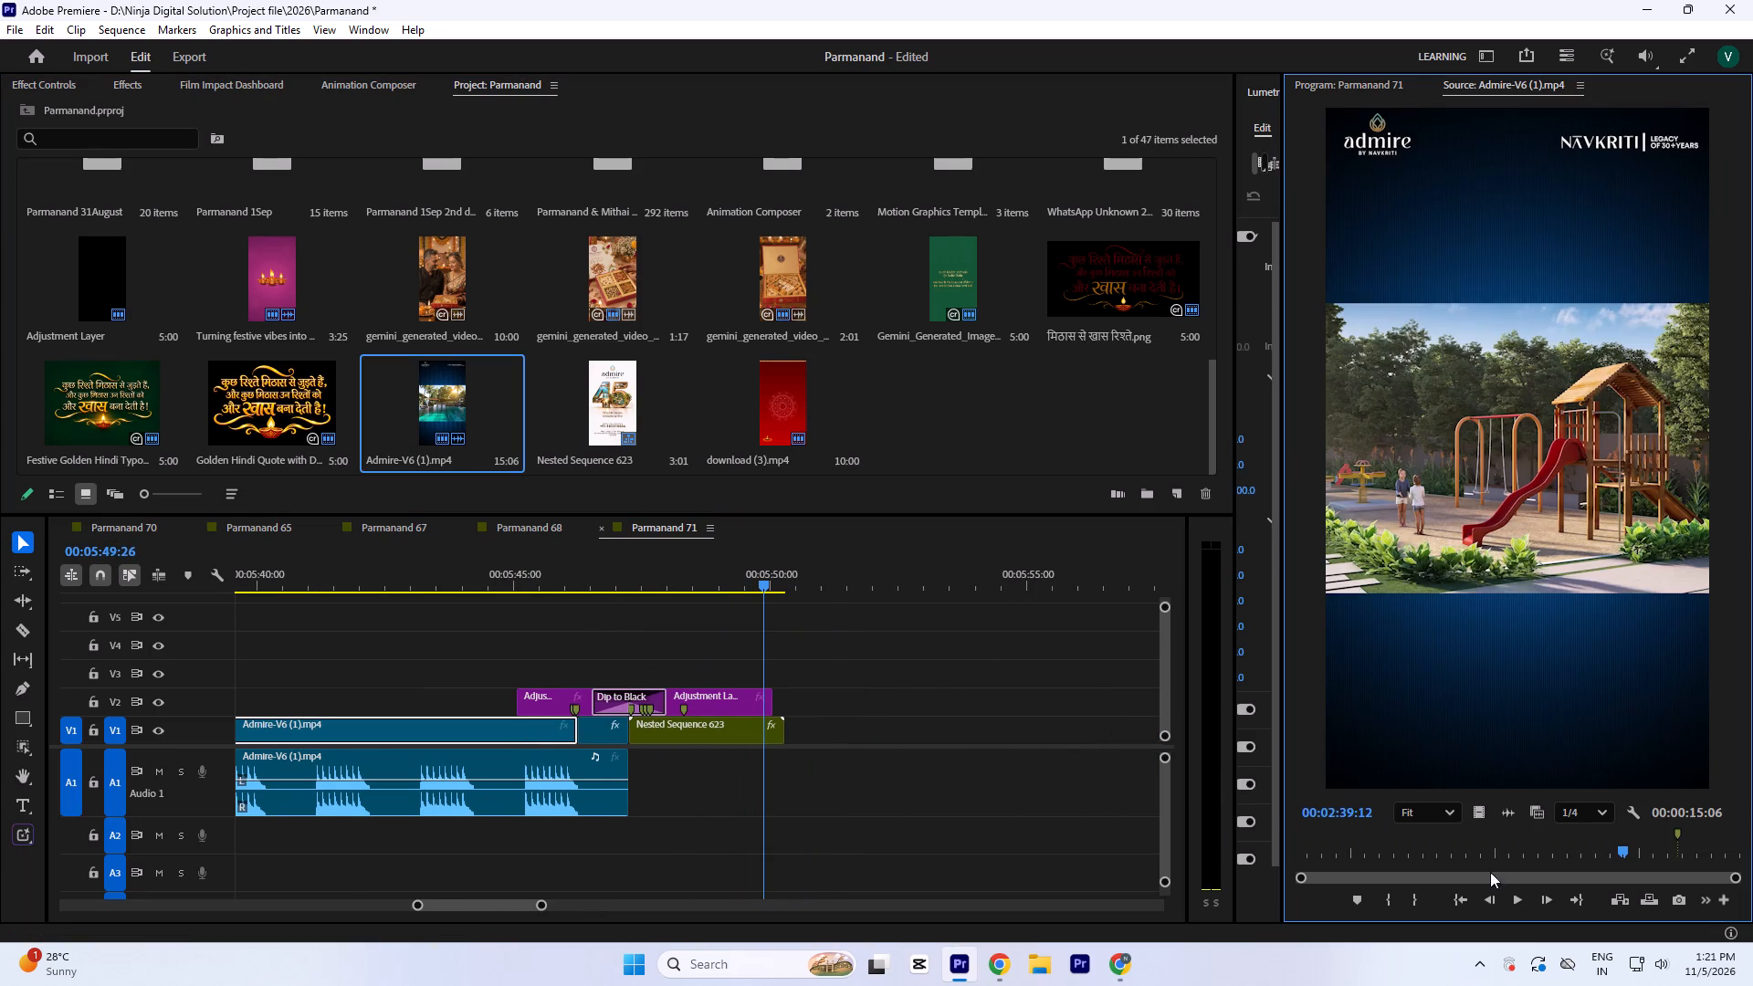
click(1615, 845)
key(space)
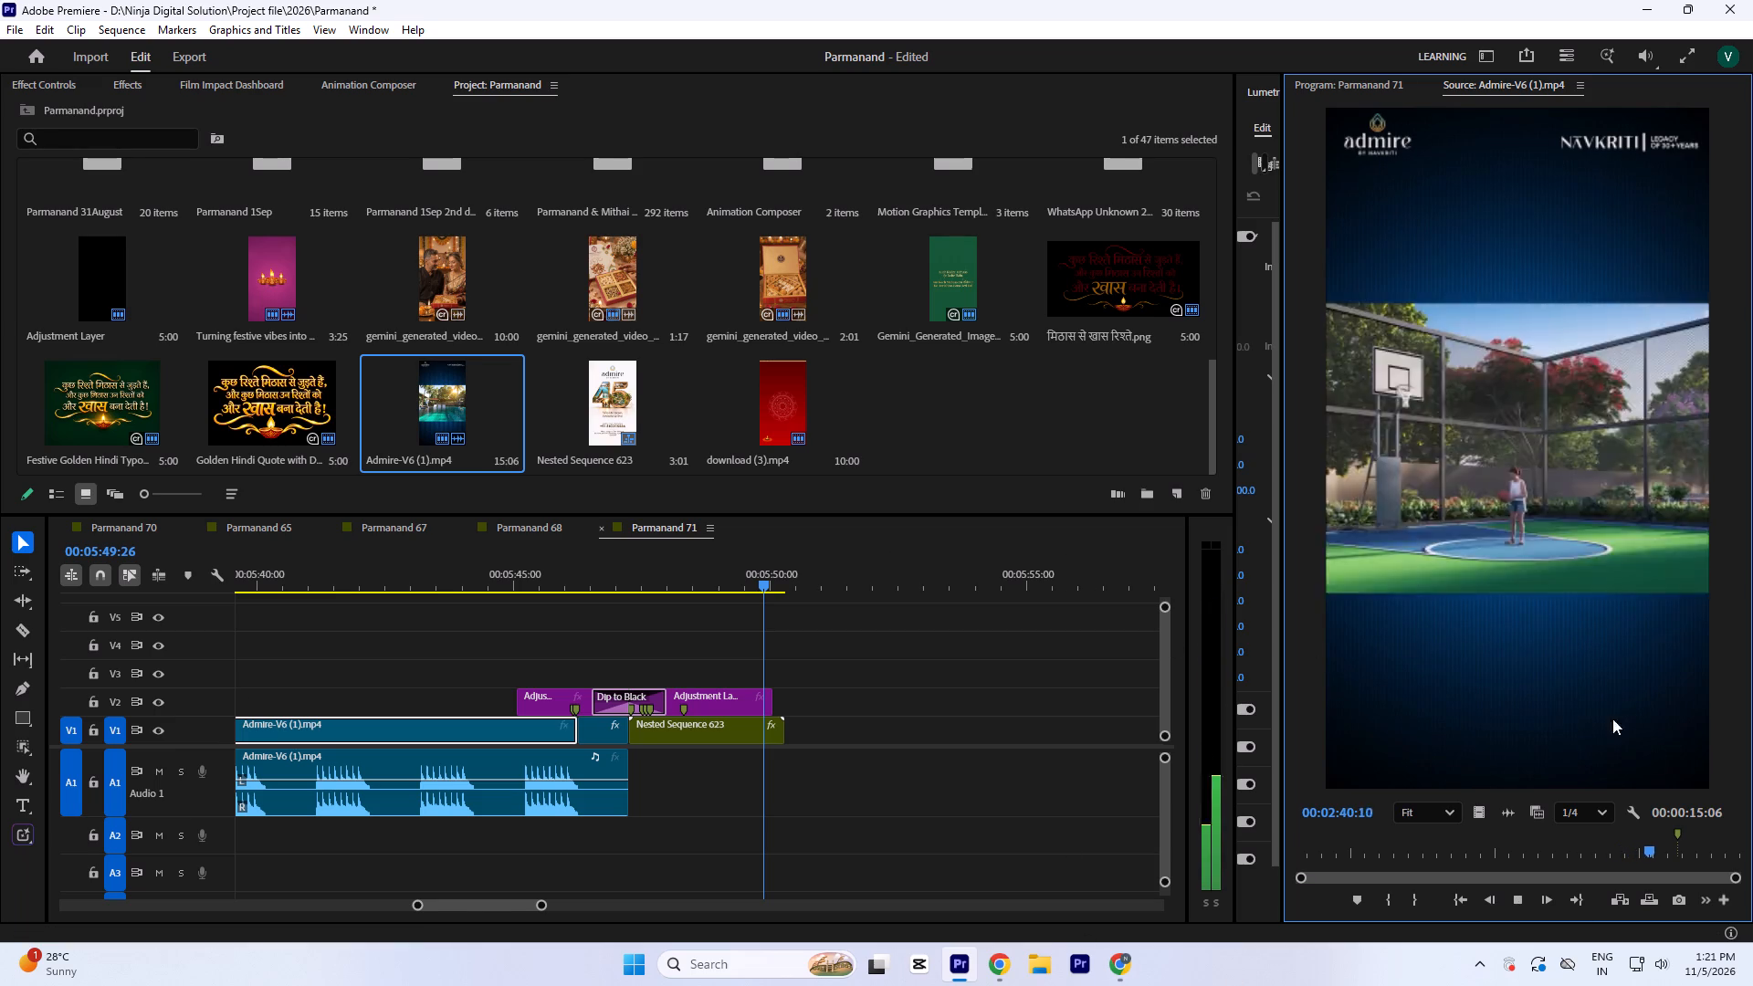
key(space)
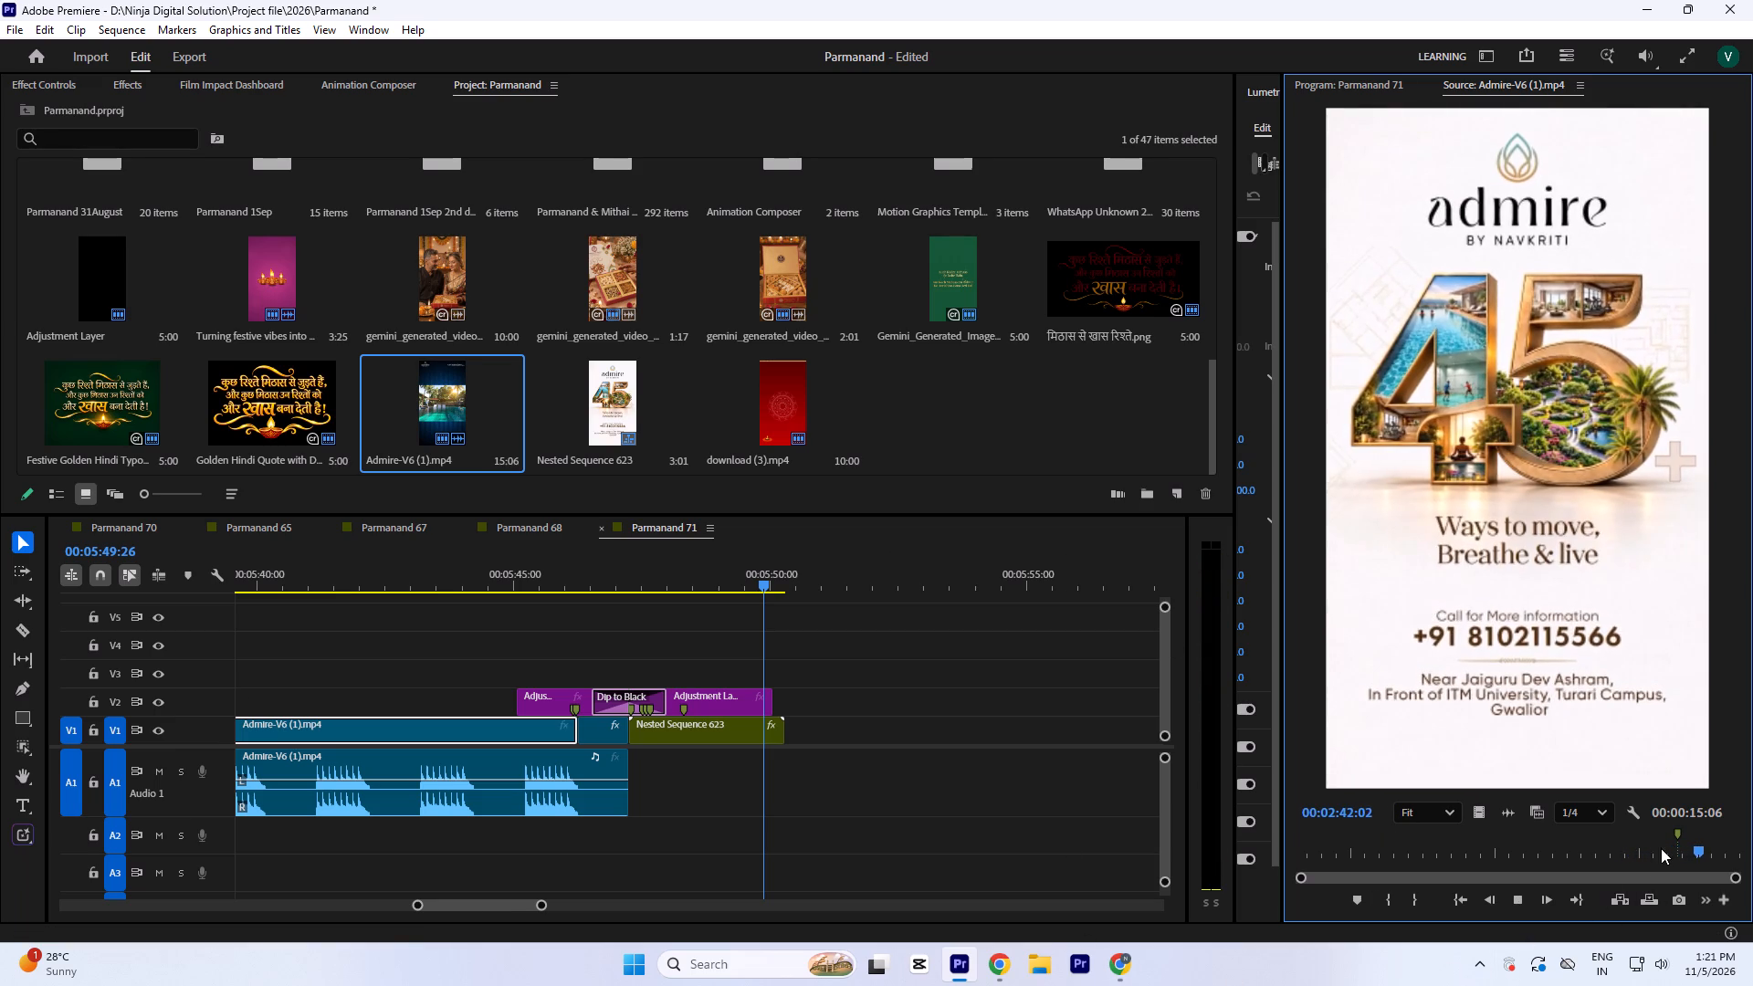
click(1661, 848)
key(space)
key(space)
drag(1671, 854, 1659, 857)
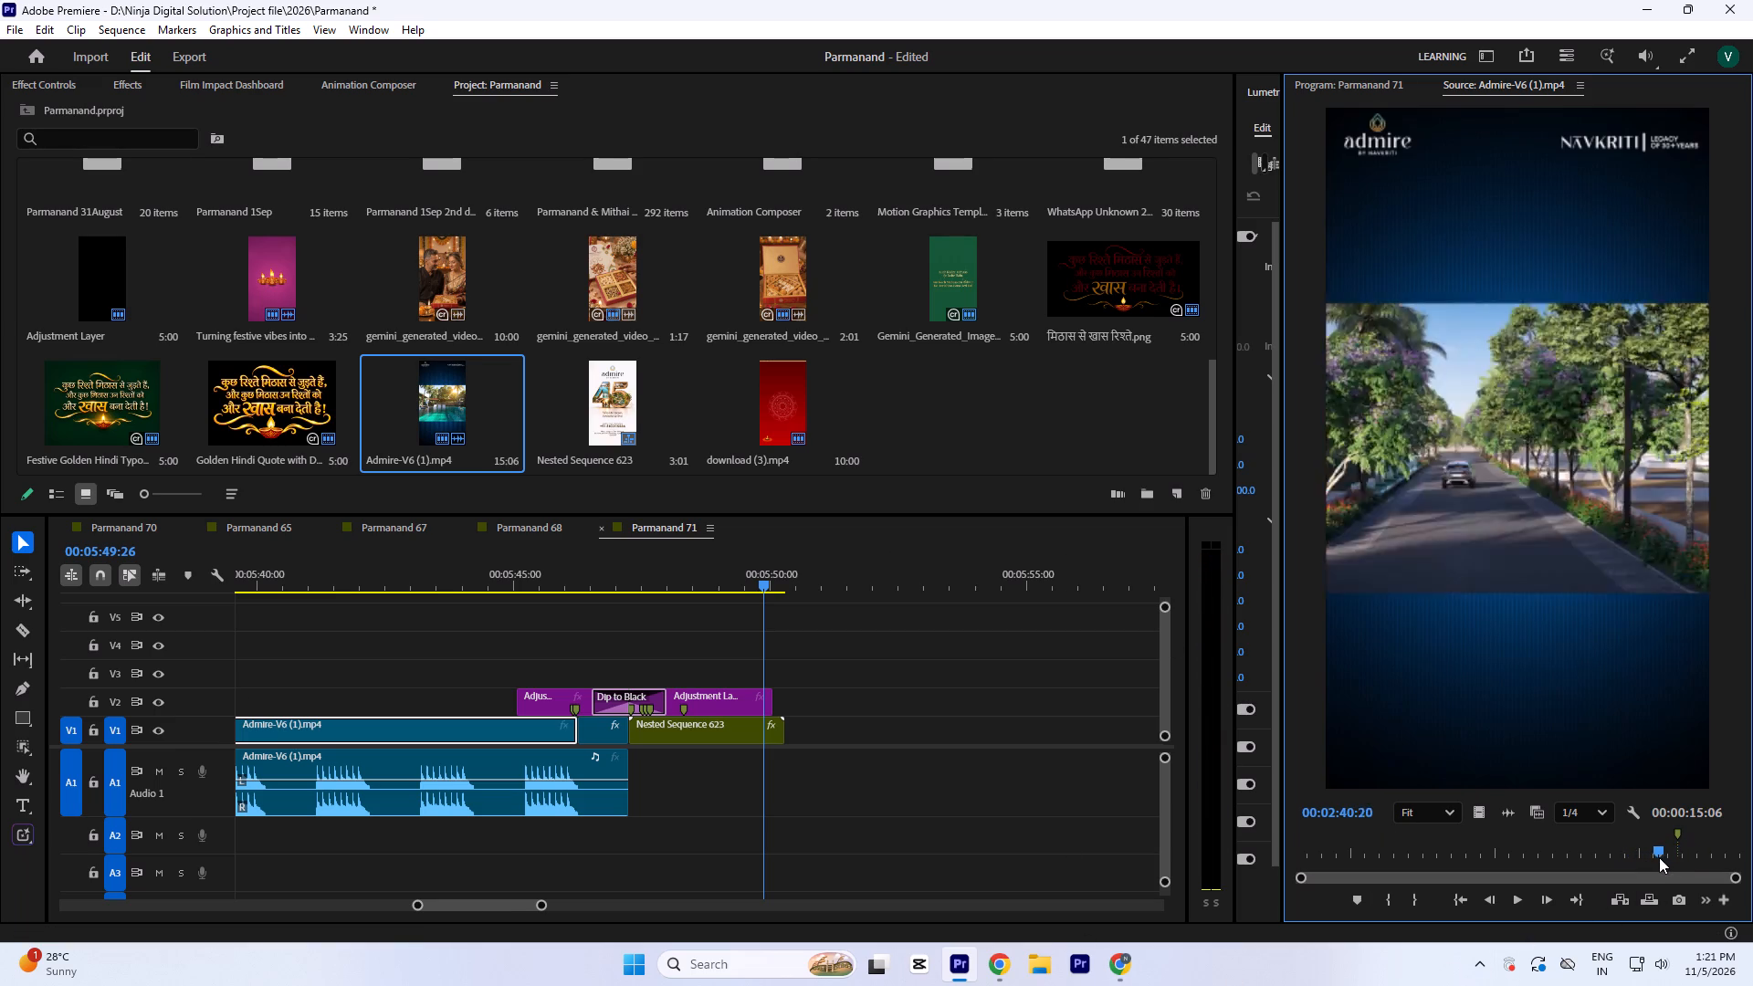
drag(1659, 857, 1661, 864)
Move the adjustment layers up to V3 and Nested Sequence 623 up to V2, shifting them earlier together over the last V1 clip.
click(490, 594)
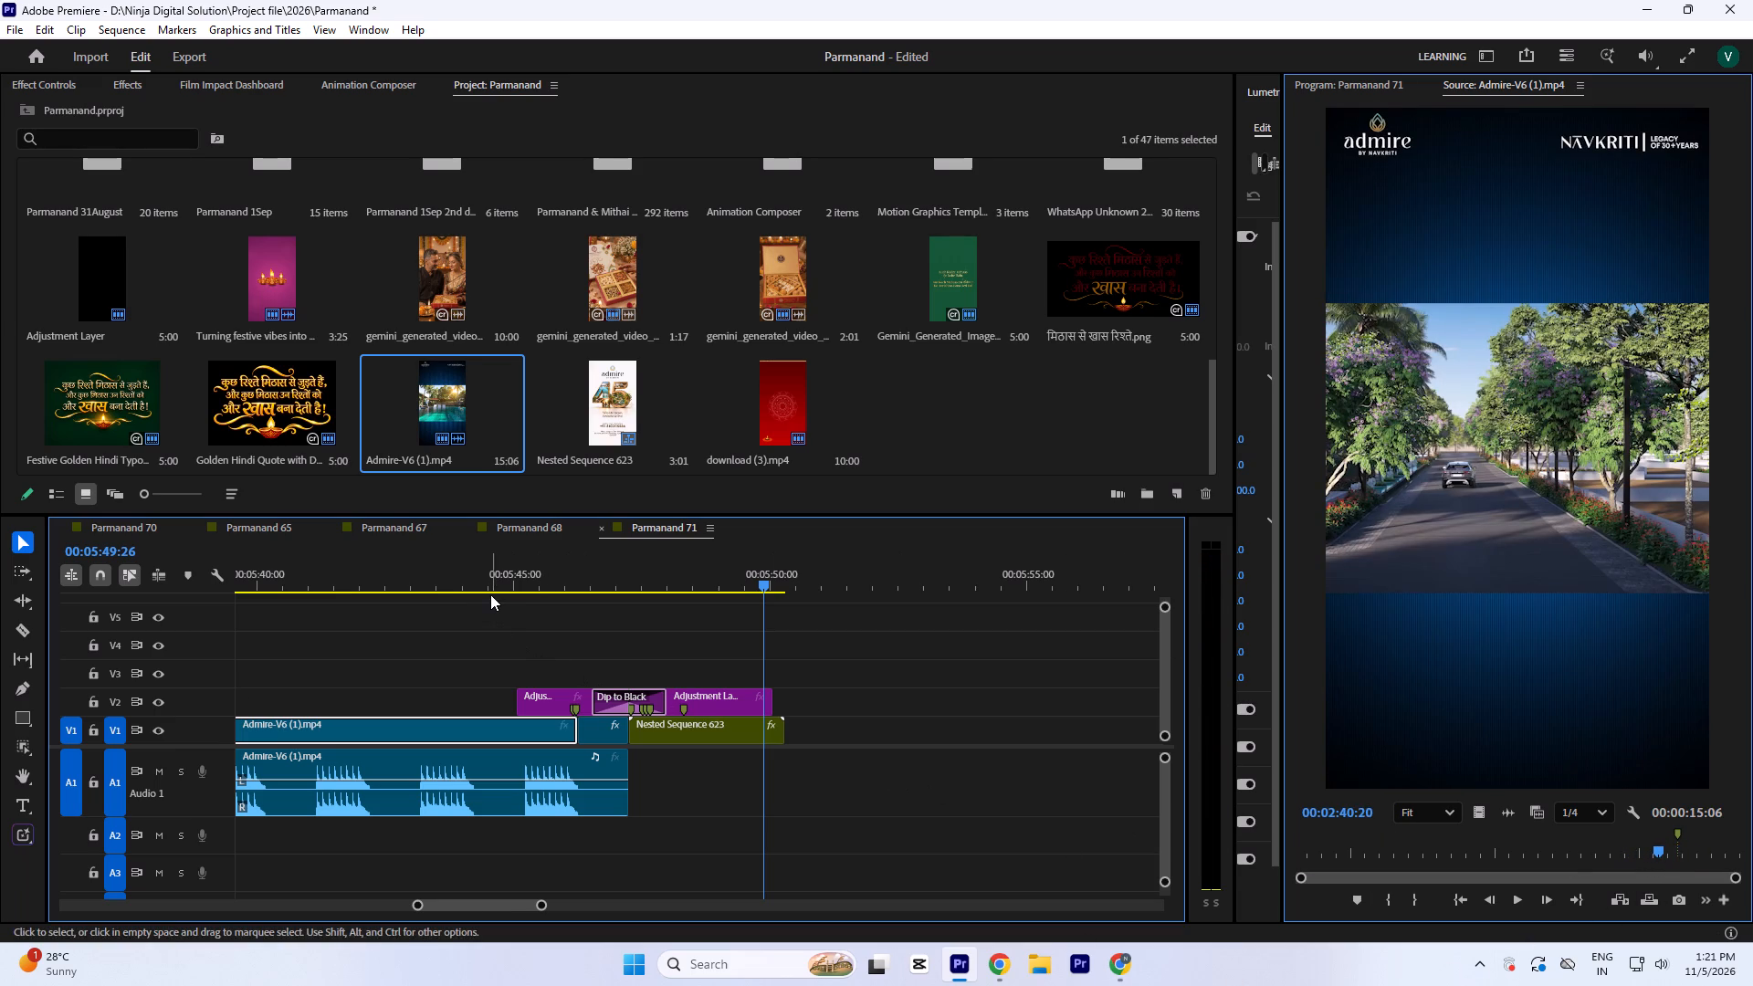
click(504, 581)
key(space)
key(space)
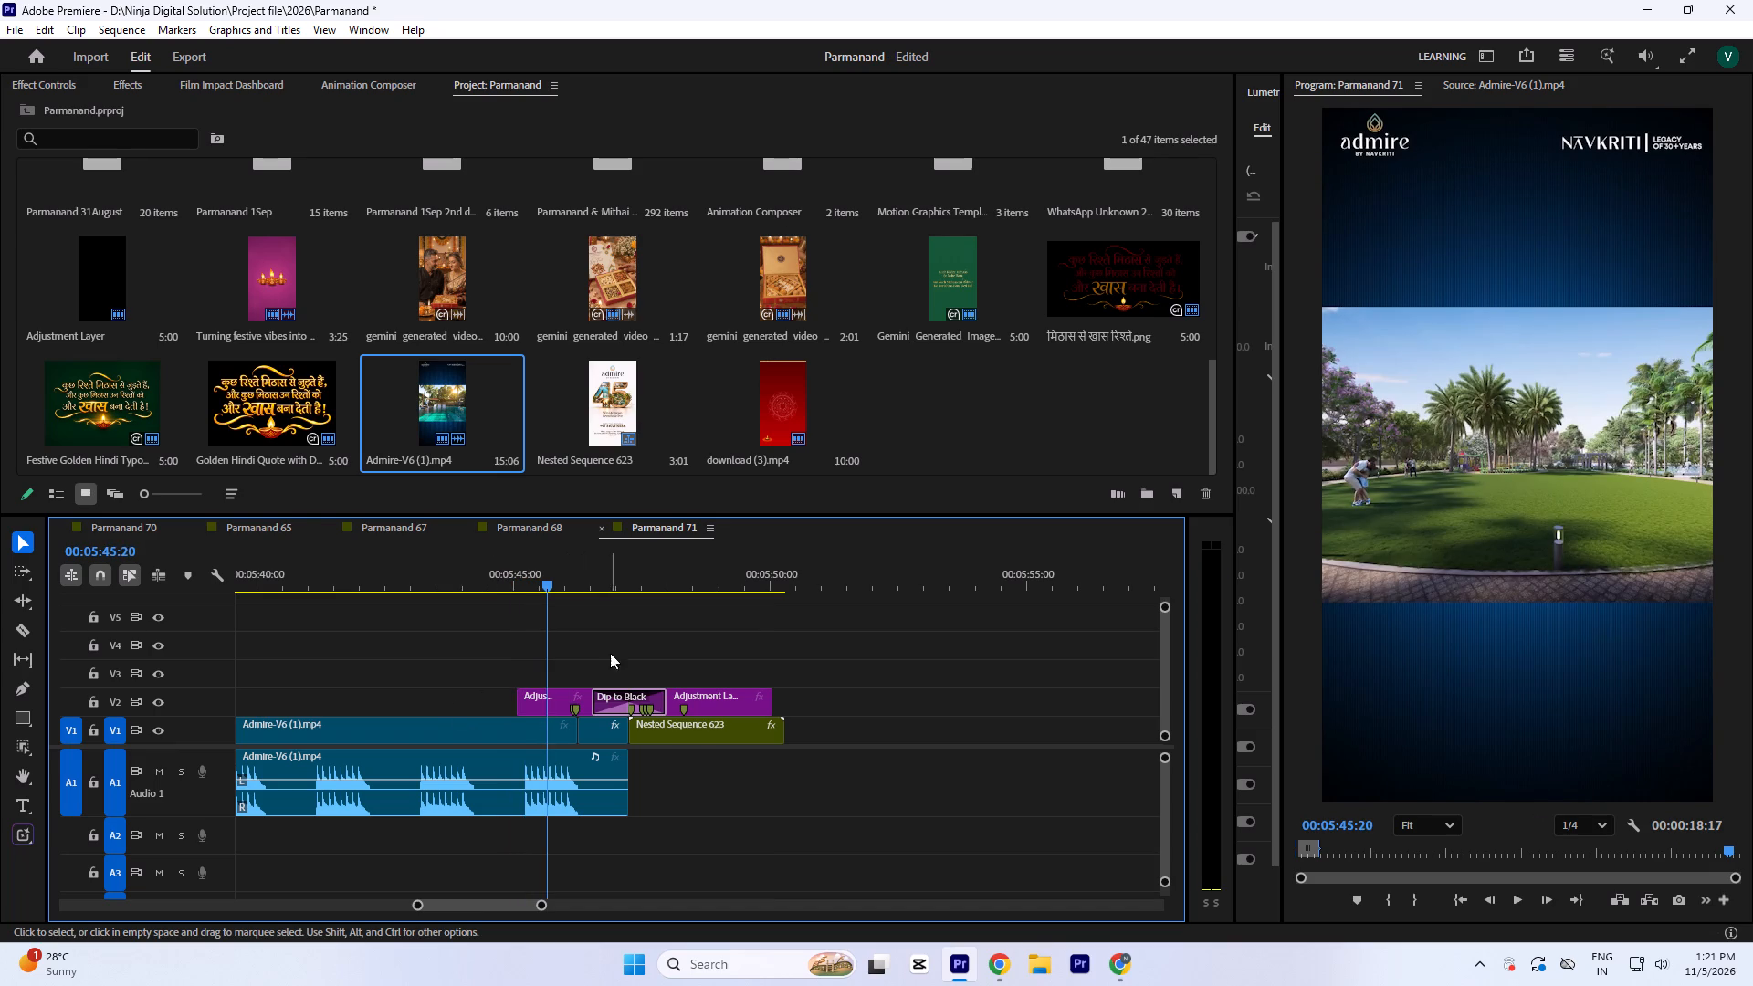
drag(610, 653, 675, 724)
drag(687, 729, 677, 693)
key(ctrl+z)
drag(572, 641, 678, 688)
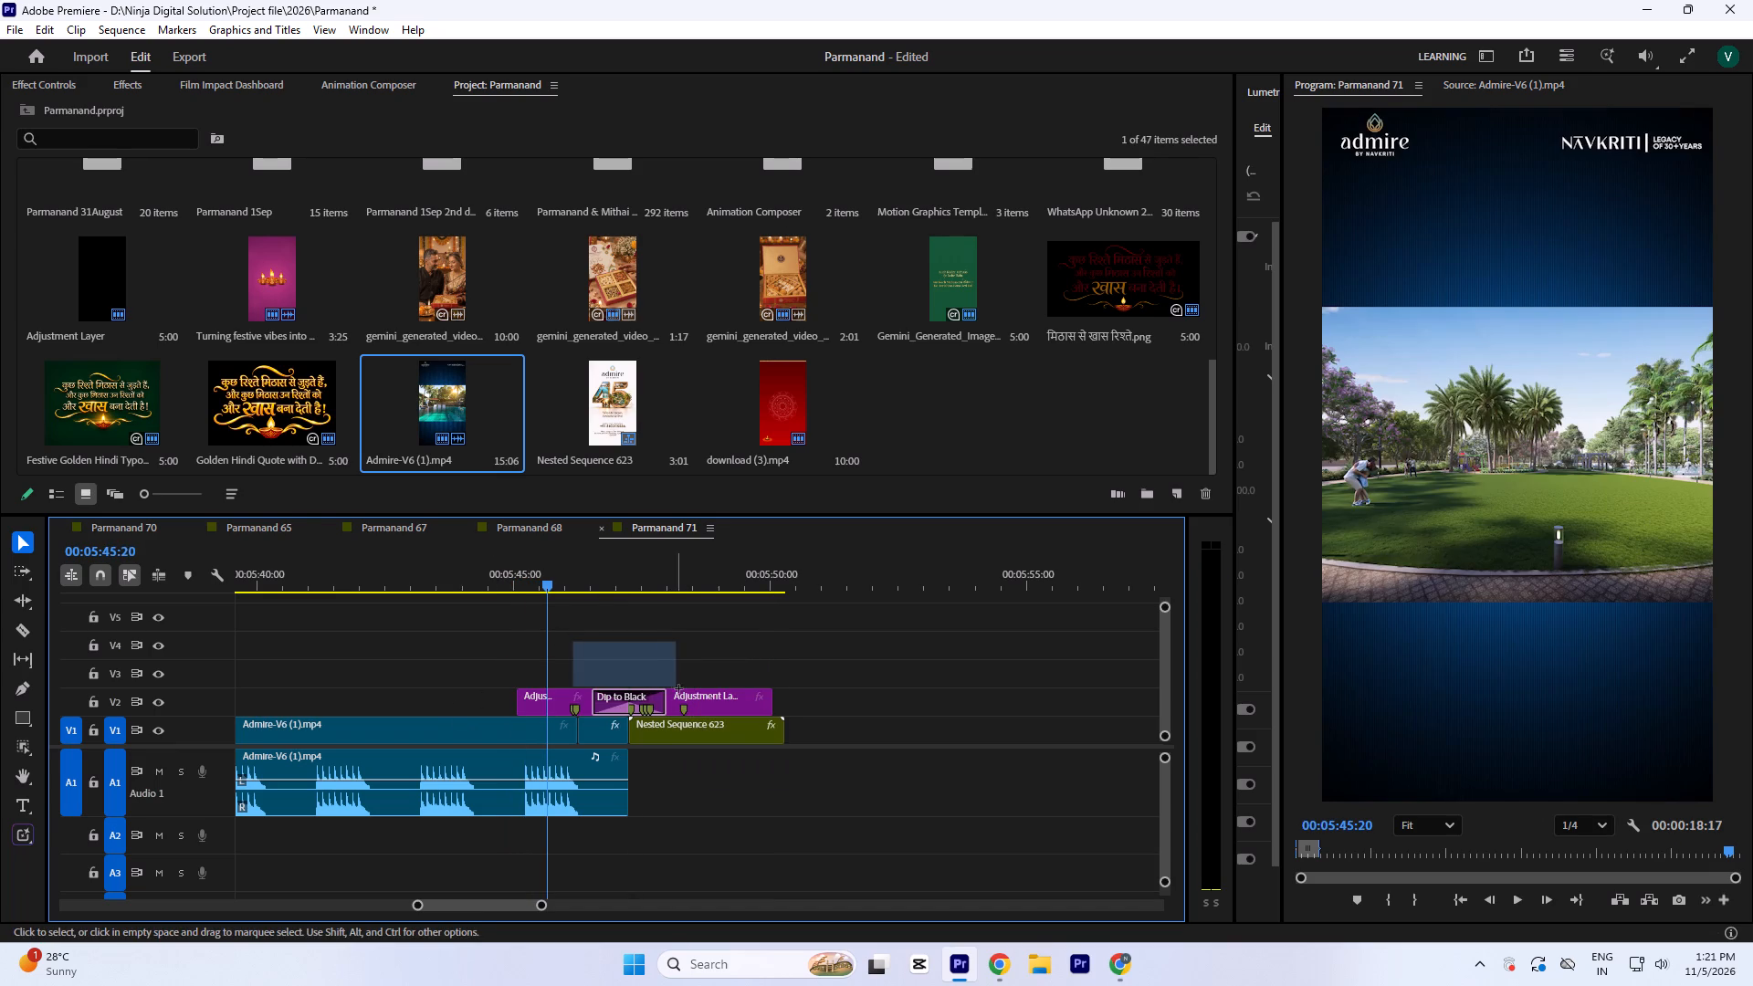
drag(678, 688, 683, 696)
shift+click(699, 738)
drag(704, 729, 646, 707)
Align the V3 adjustment layers and Nested Sequence 623 so the nested sequence starts at the V1 cut at 00:05:46:08.
key(equal)
key(equal)
click(828, 599)
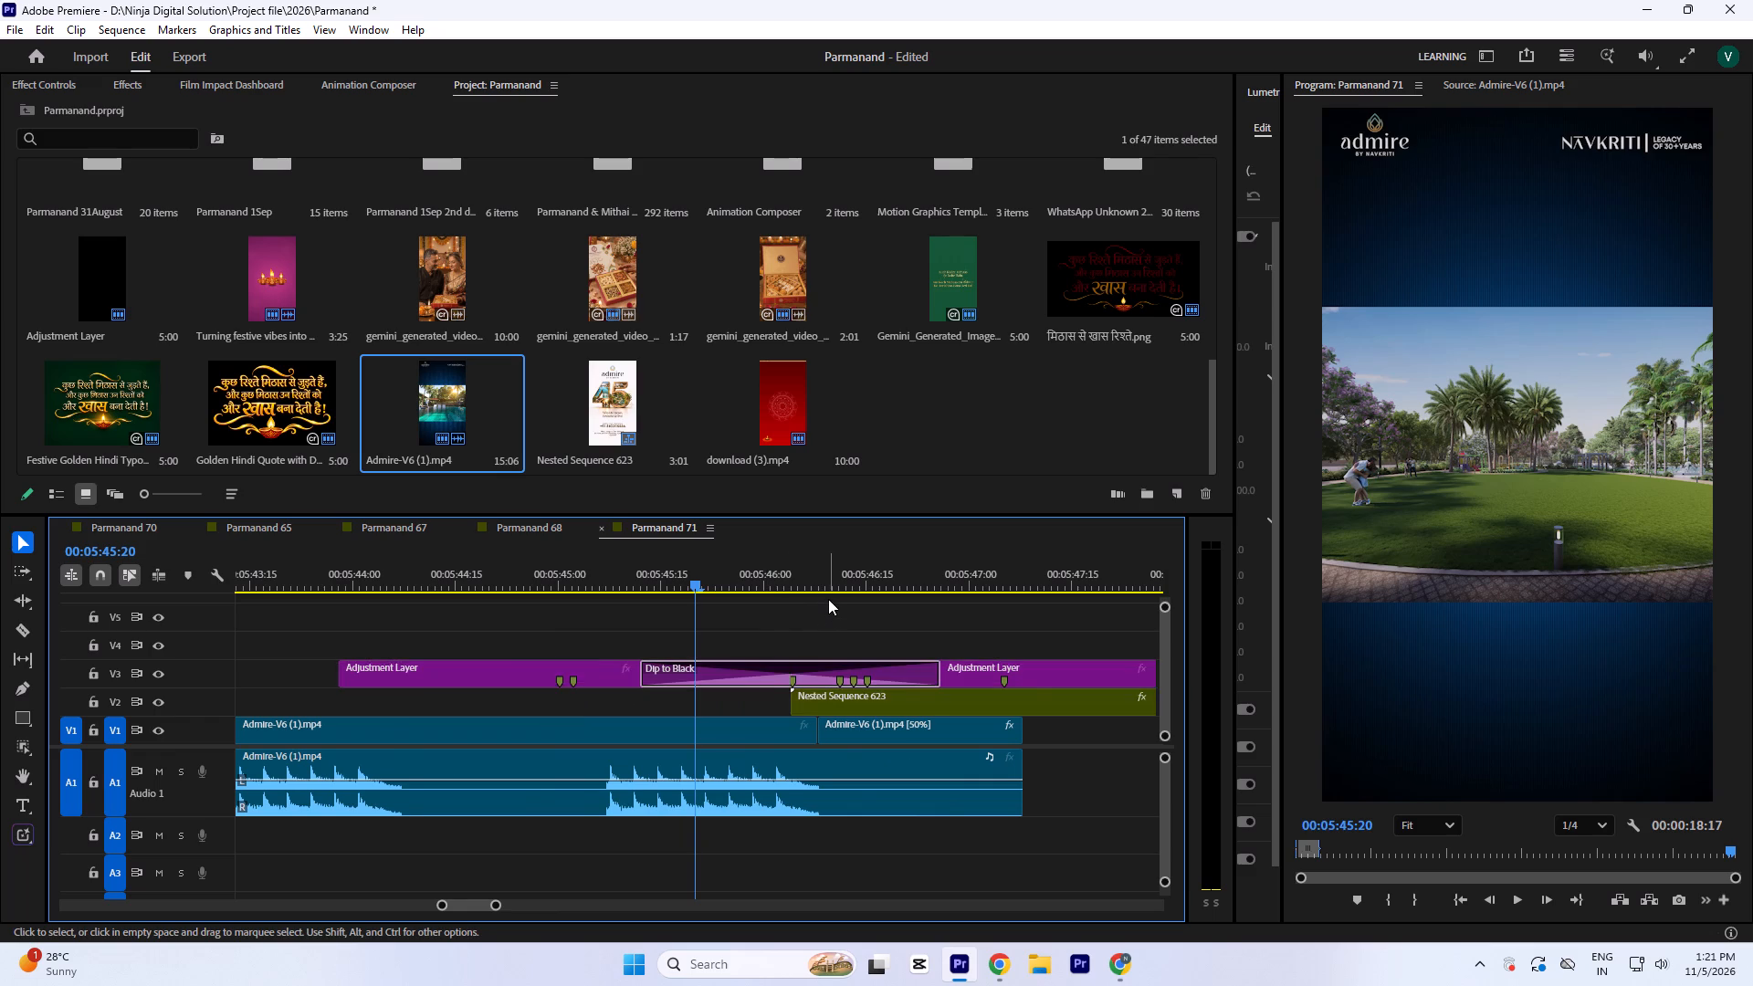
key(equal)
drag(829, 624, 942, 700)
drag(954, 708, 971, 708)
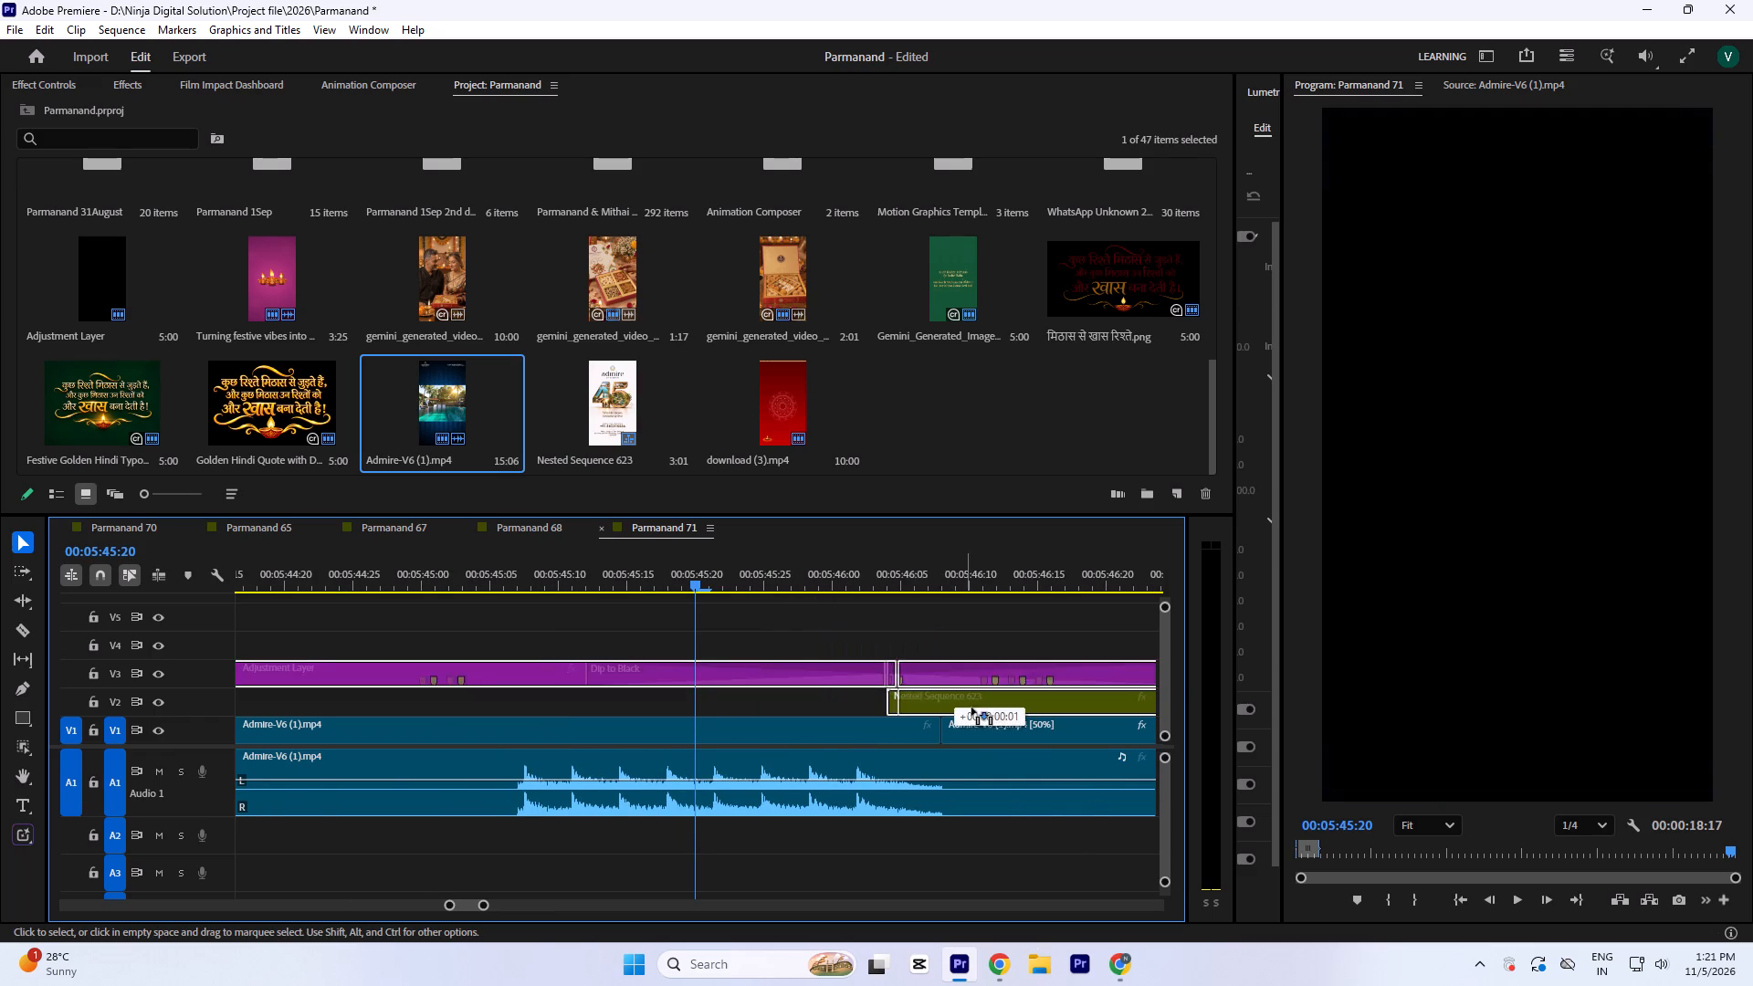
drag(971, 708, 1011, 703)
Play the ending to check the end card's new start against the audio's last beats.
key(minus)
click(469, 577)
text(-)
key(space)
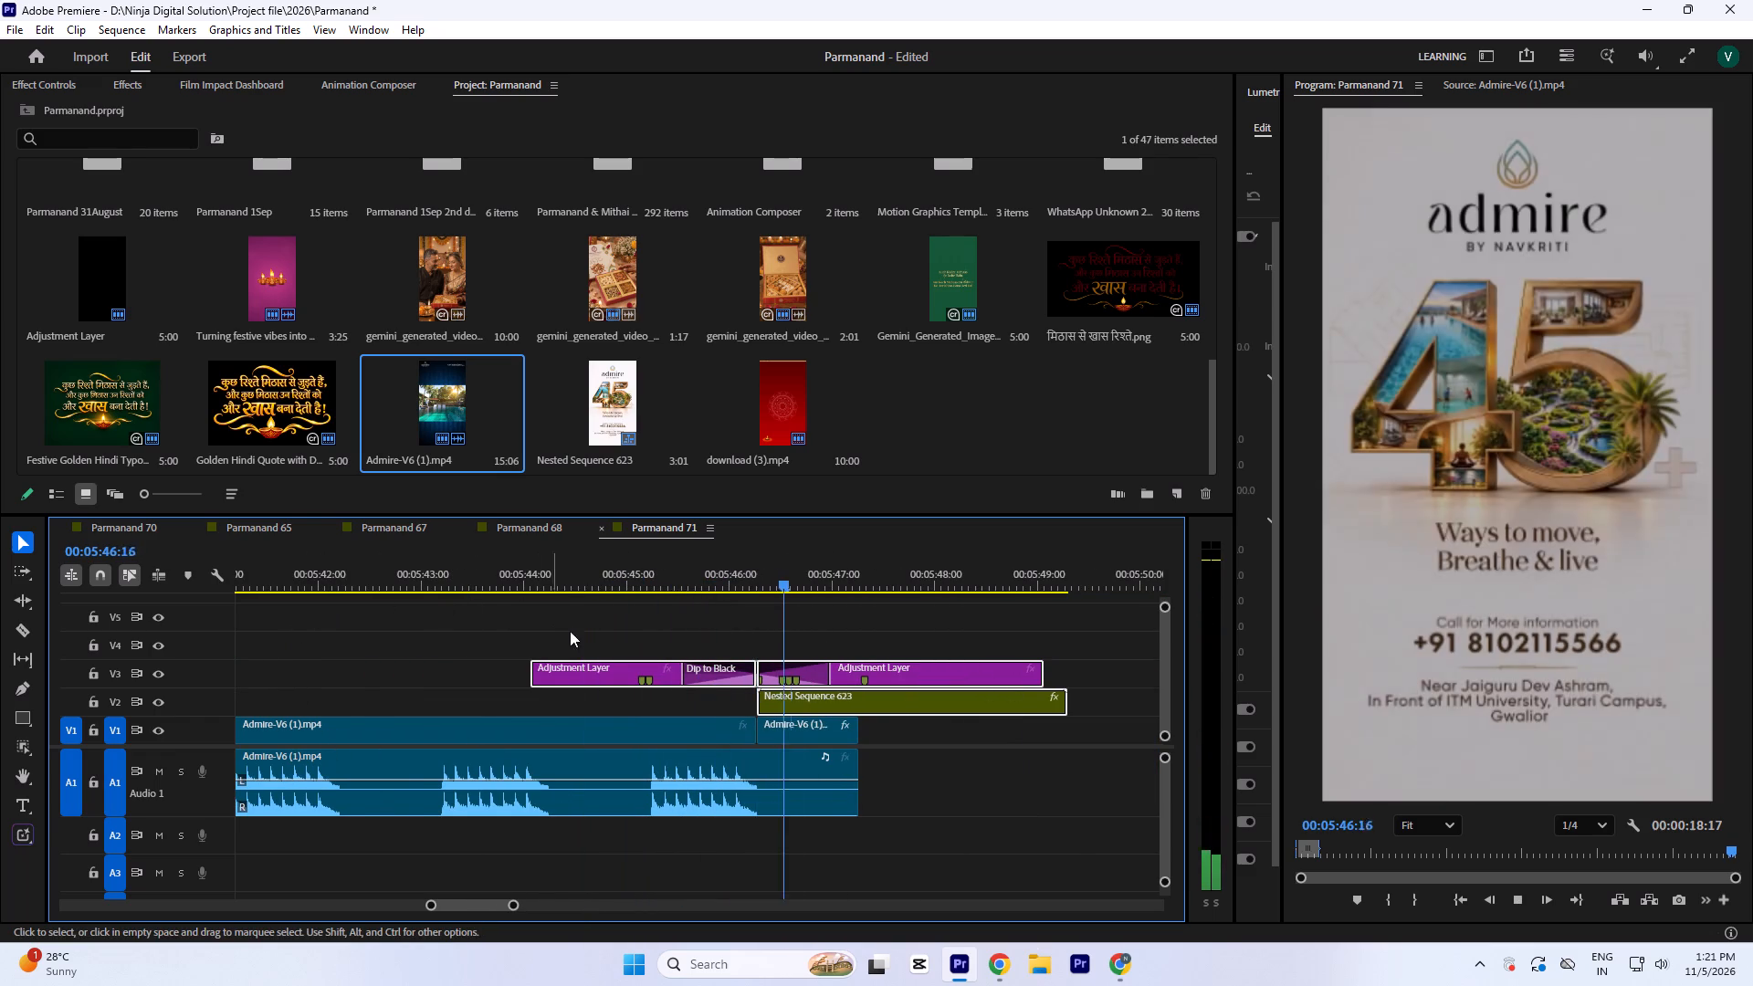
key(space)
click(653, 580)
key(space)
key(space)
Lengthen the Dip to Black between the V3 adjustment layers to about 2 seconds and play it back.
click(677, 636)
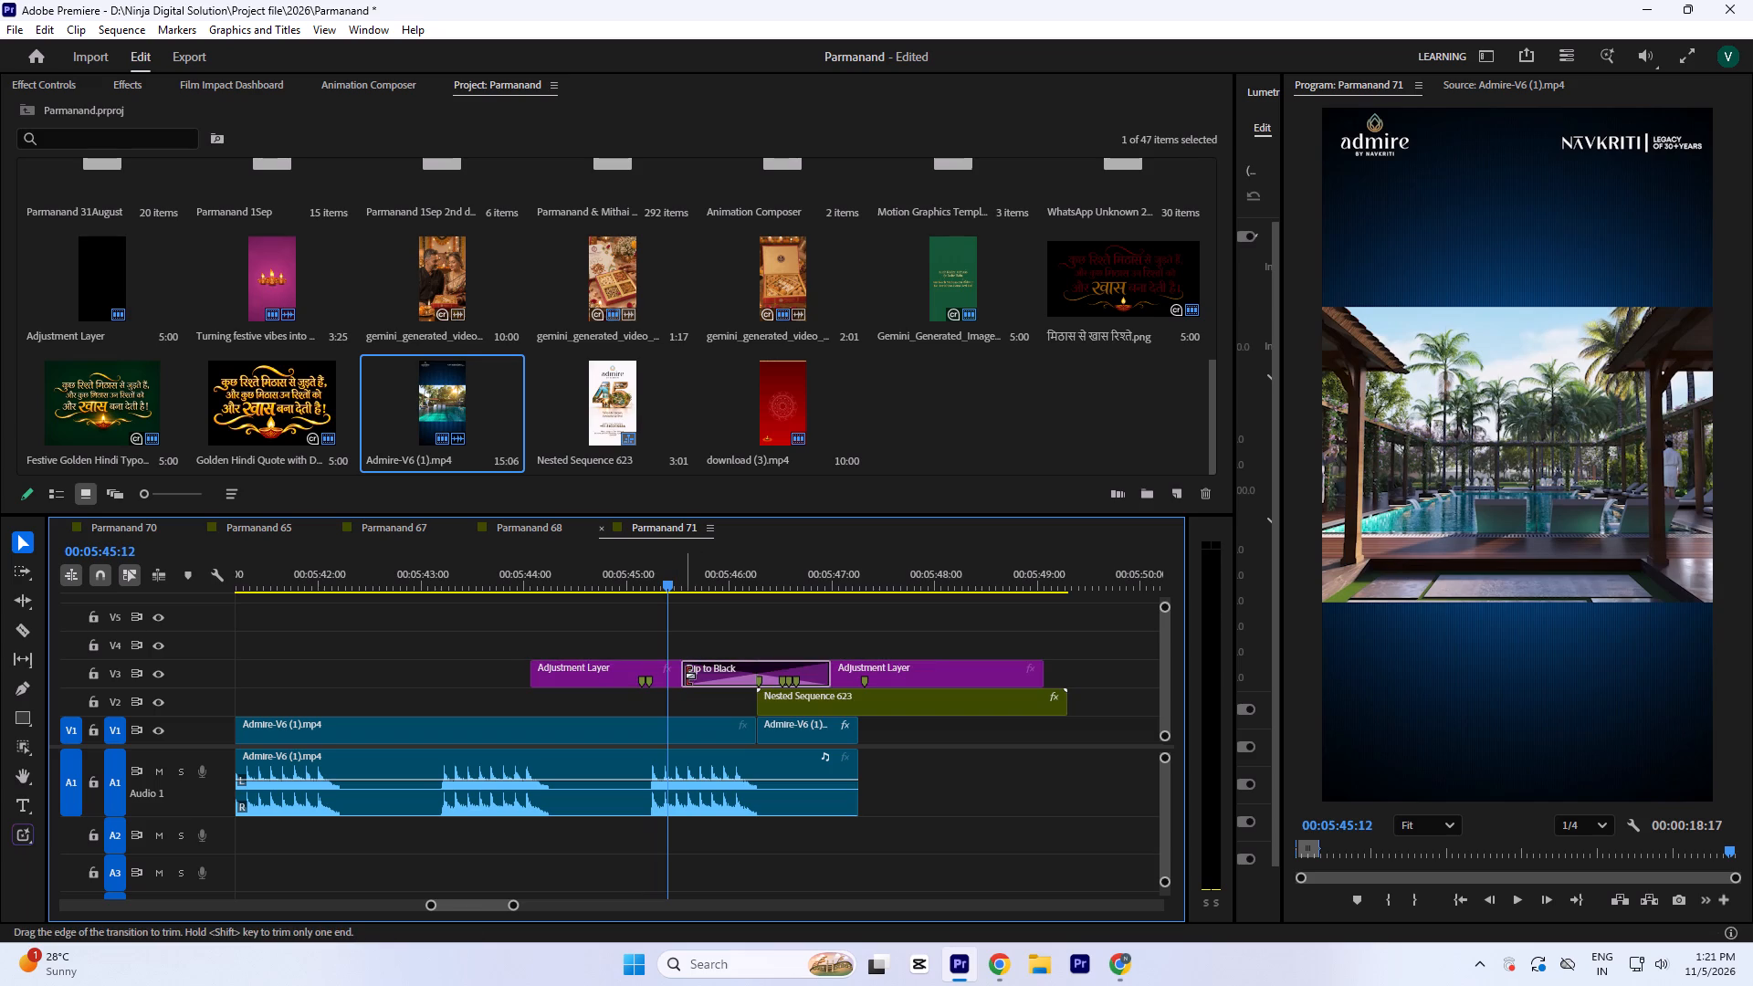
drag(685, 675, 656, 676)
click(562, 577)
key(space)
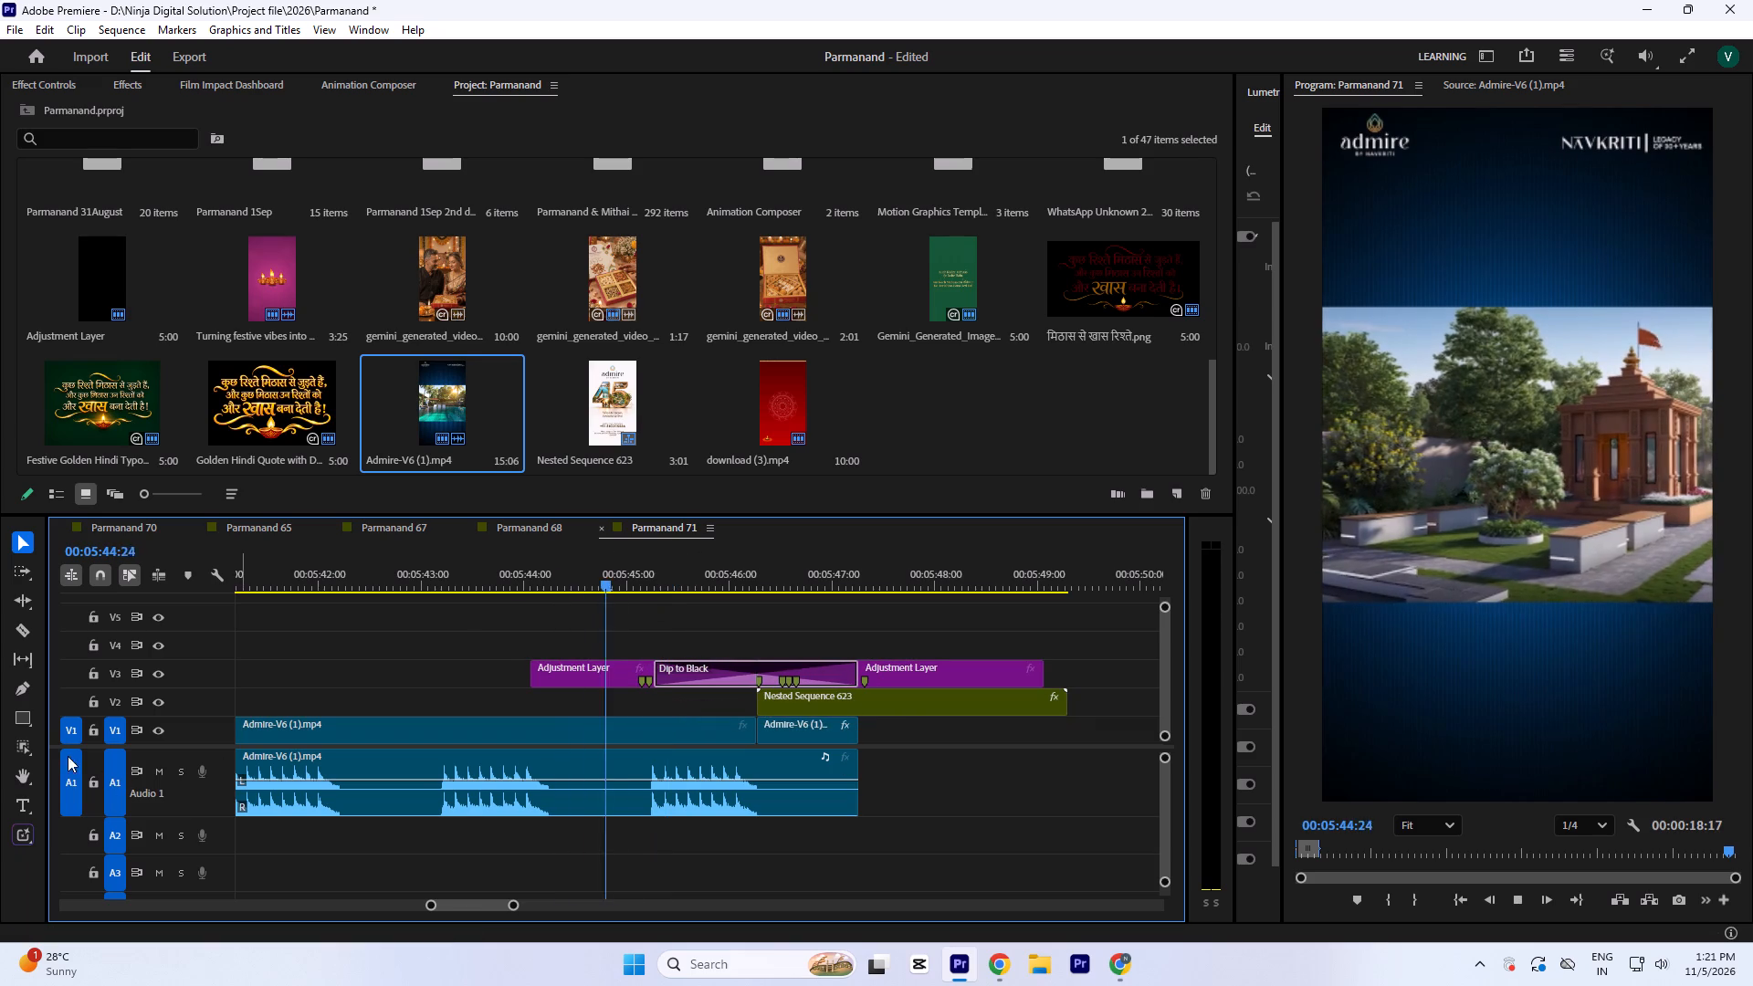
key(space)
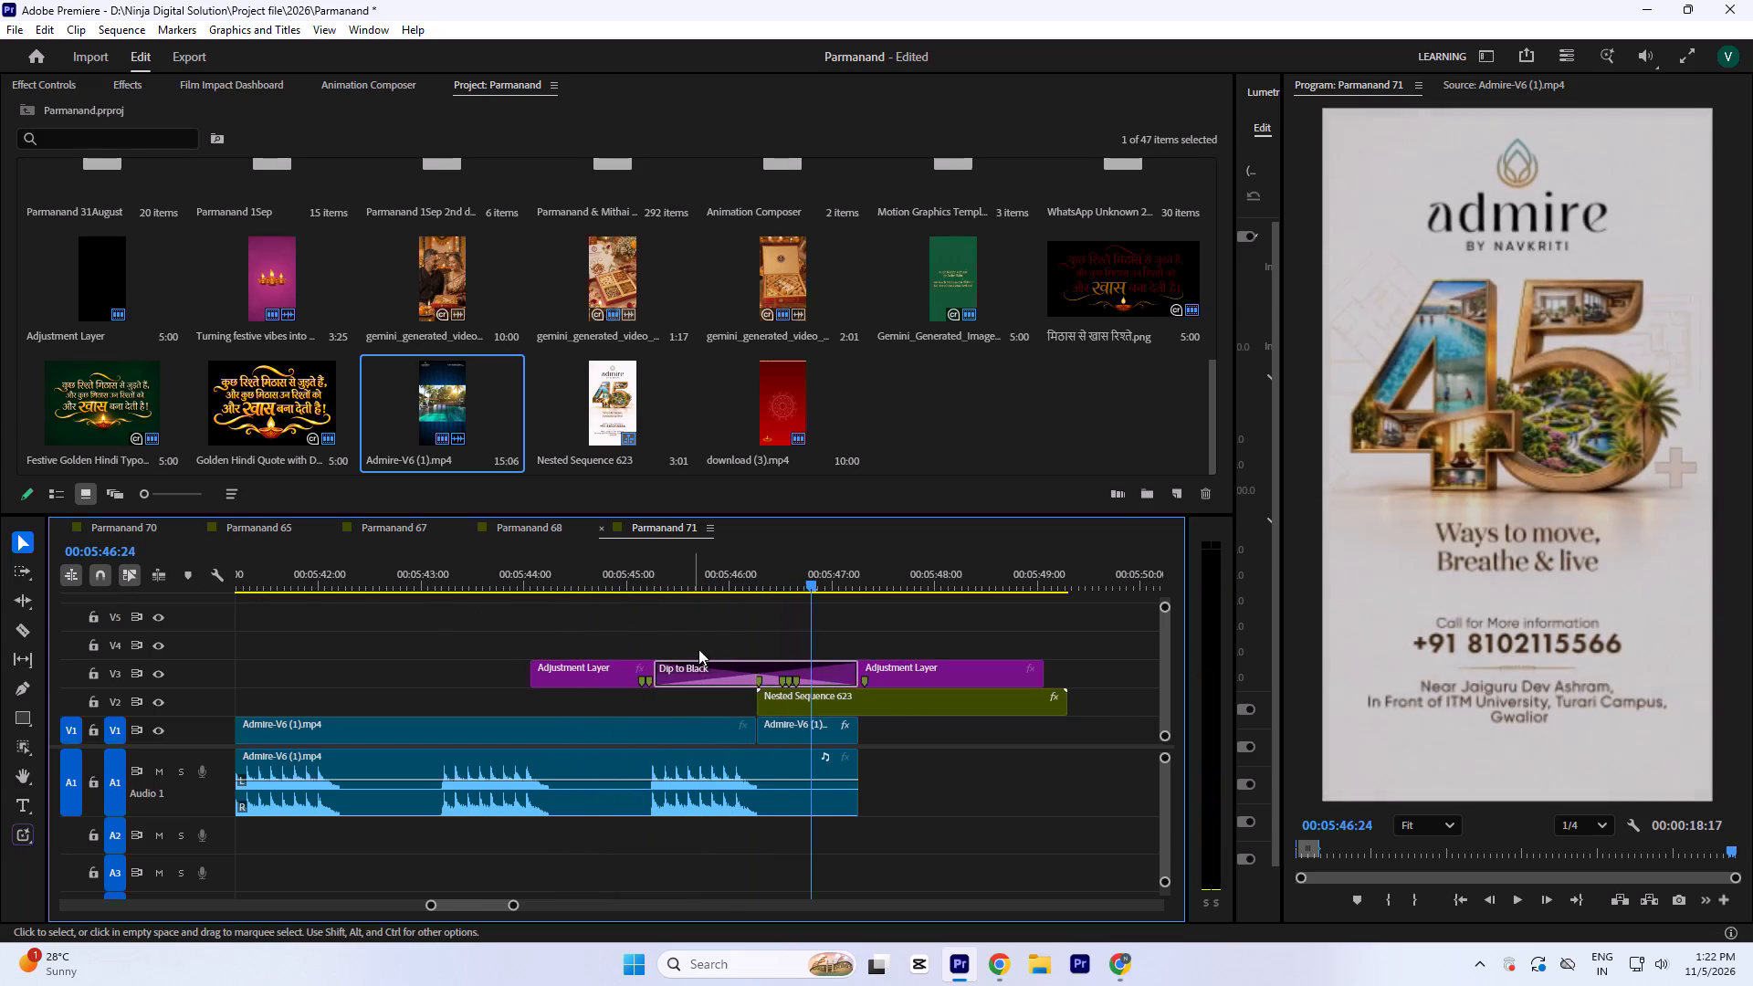
Examine the frames around 00:05:46:08 where the V3 adjustment layers meet, checking the dip against the nested sequence's start.
drag(746, 581, 765, 598)
key(equal)
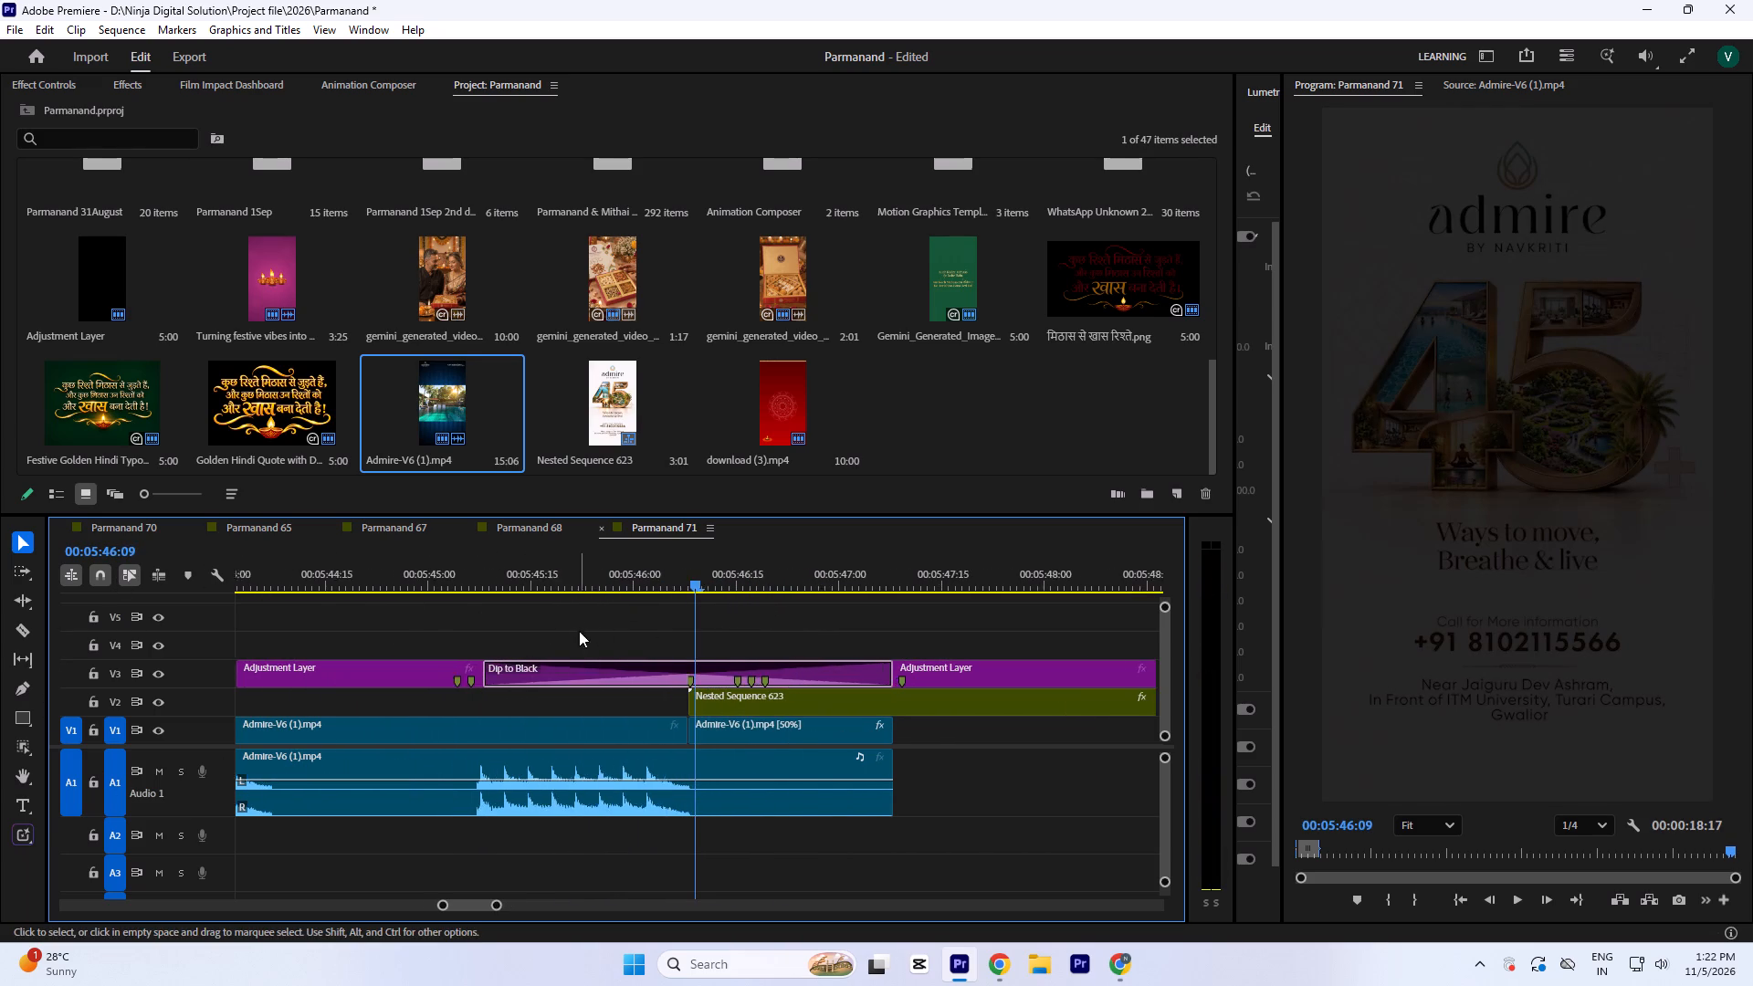
key(equal)
key(equal)
key(minus)
key(minus)
drag(606, 624, 1000, 682)
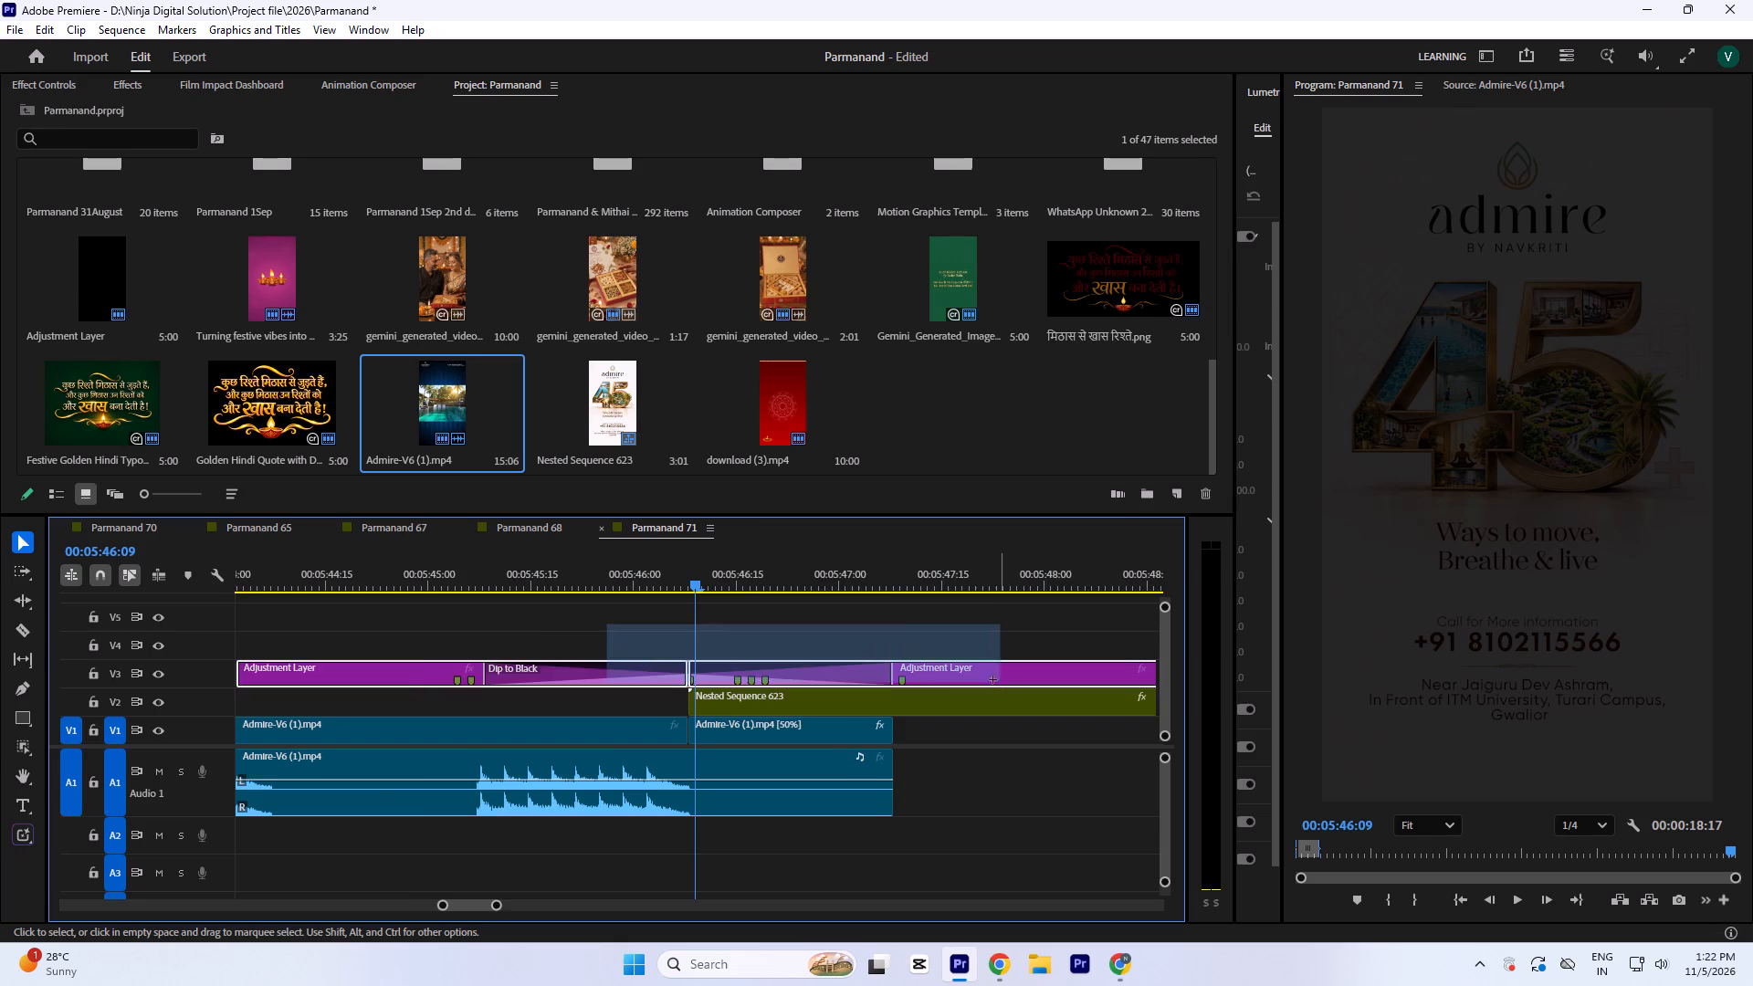
key(minus)
key(equal)
click(772, 705)
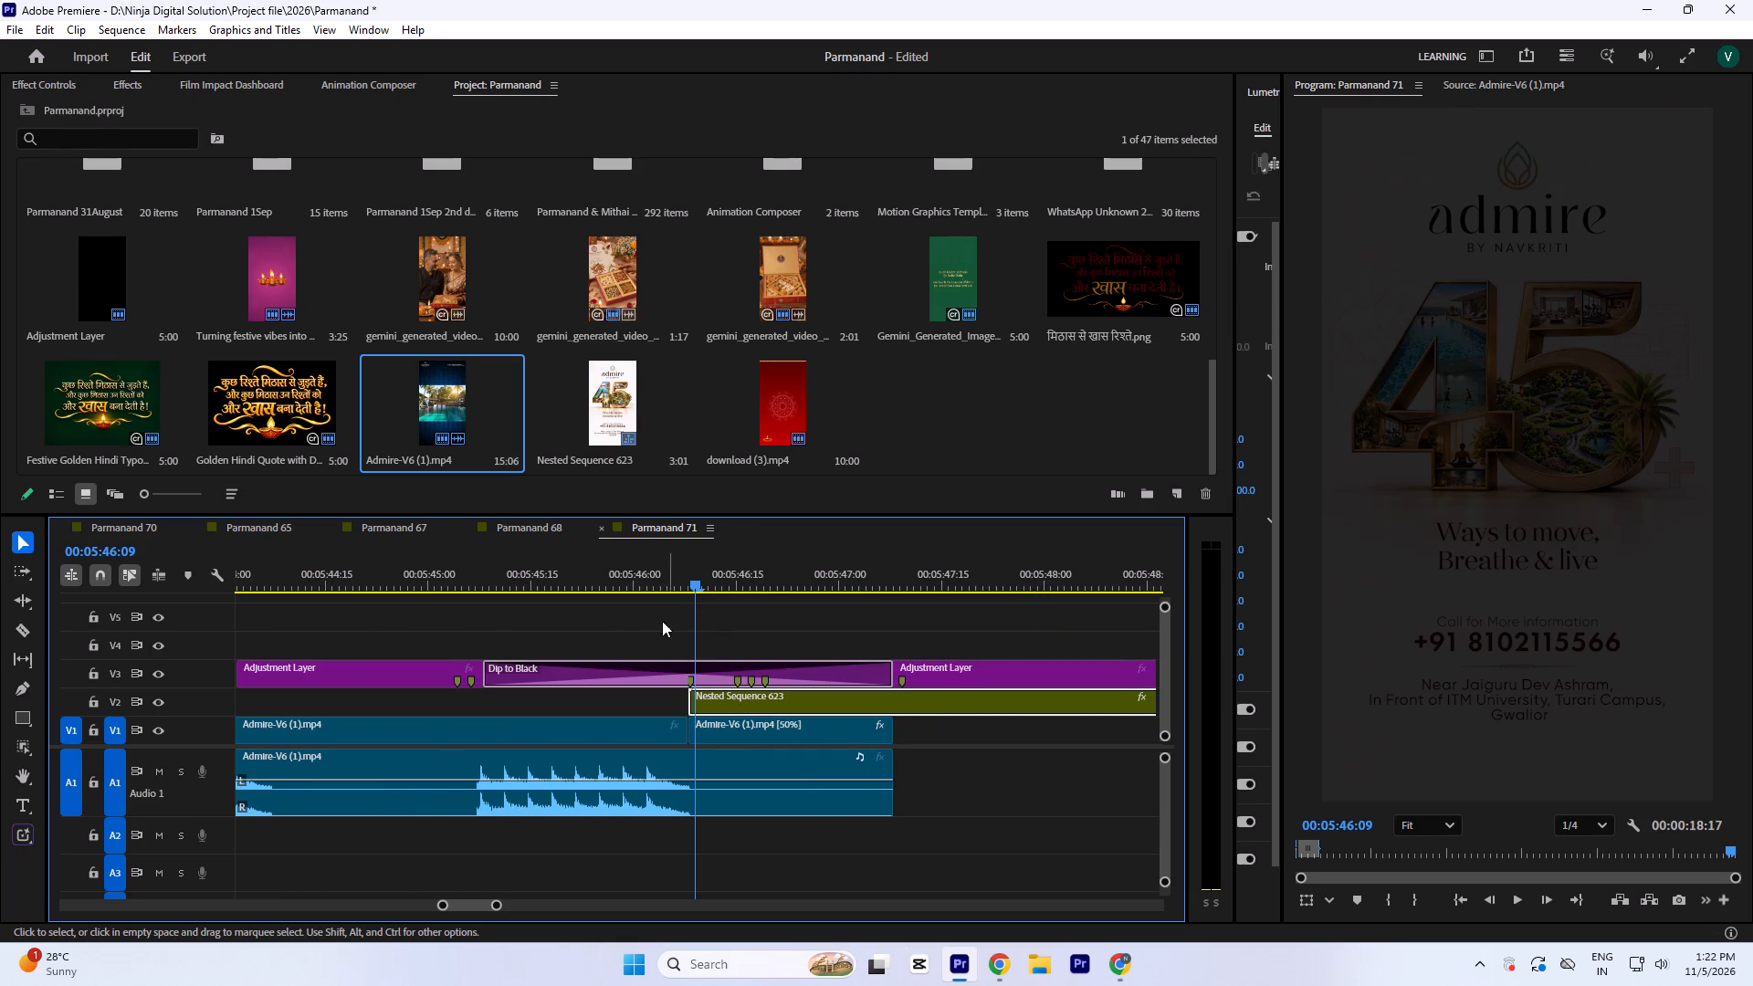
click(618, 617)
drag(685, 579, 697, 593)
key(equal)
text(==)
drag(679, 572, 688, 588)
key(minus)
key(minus)
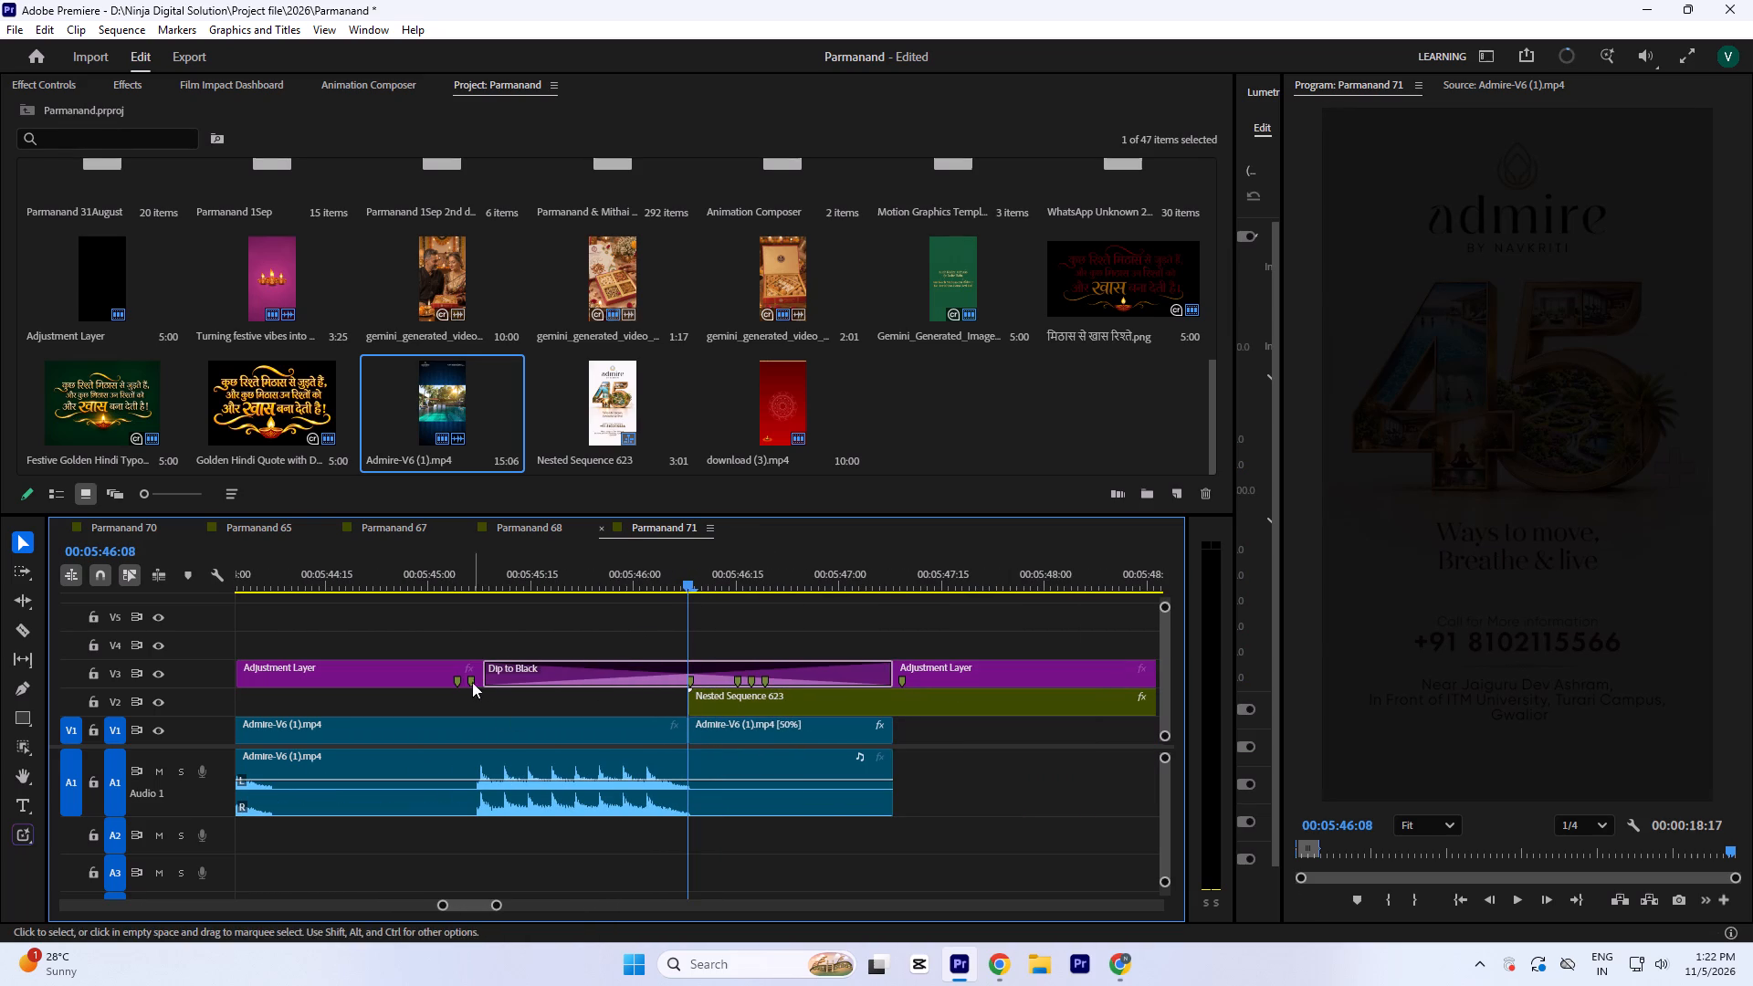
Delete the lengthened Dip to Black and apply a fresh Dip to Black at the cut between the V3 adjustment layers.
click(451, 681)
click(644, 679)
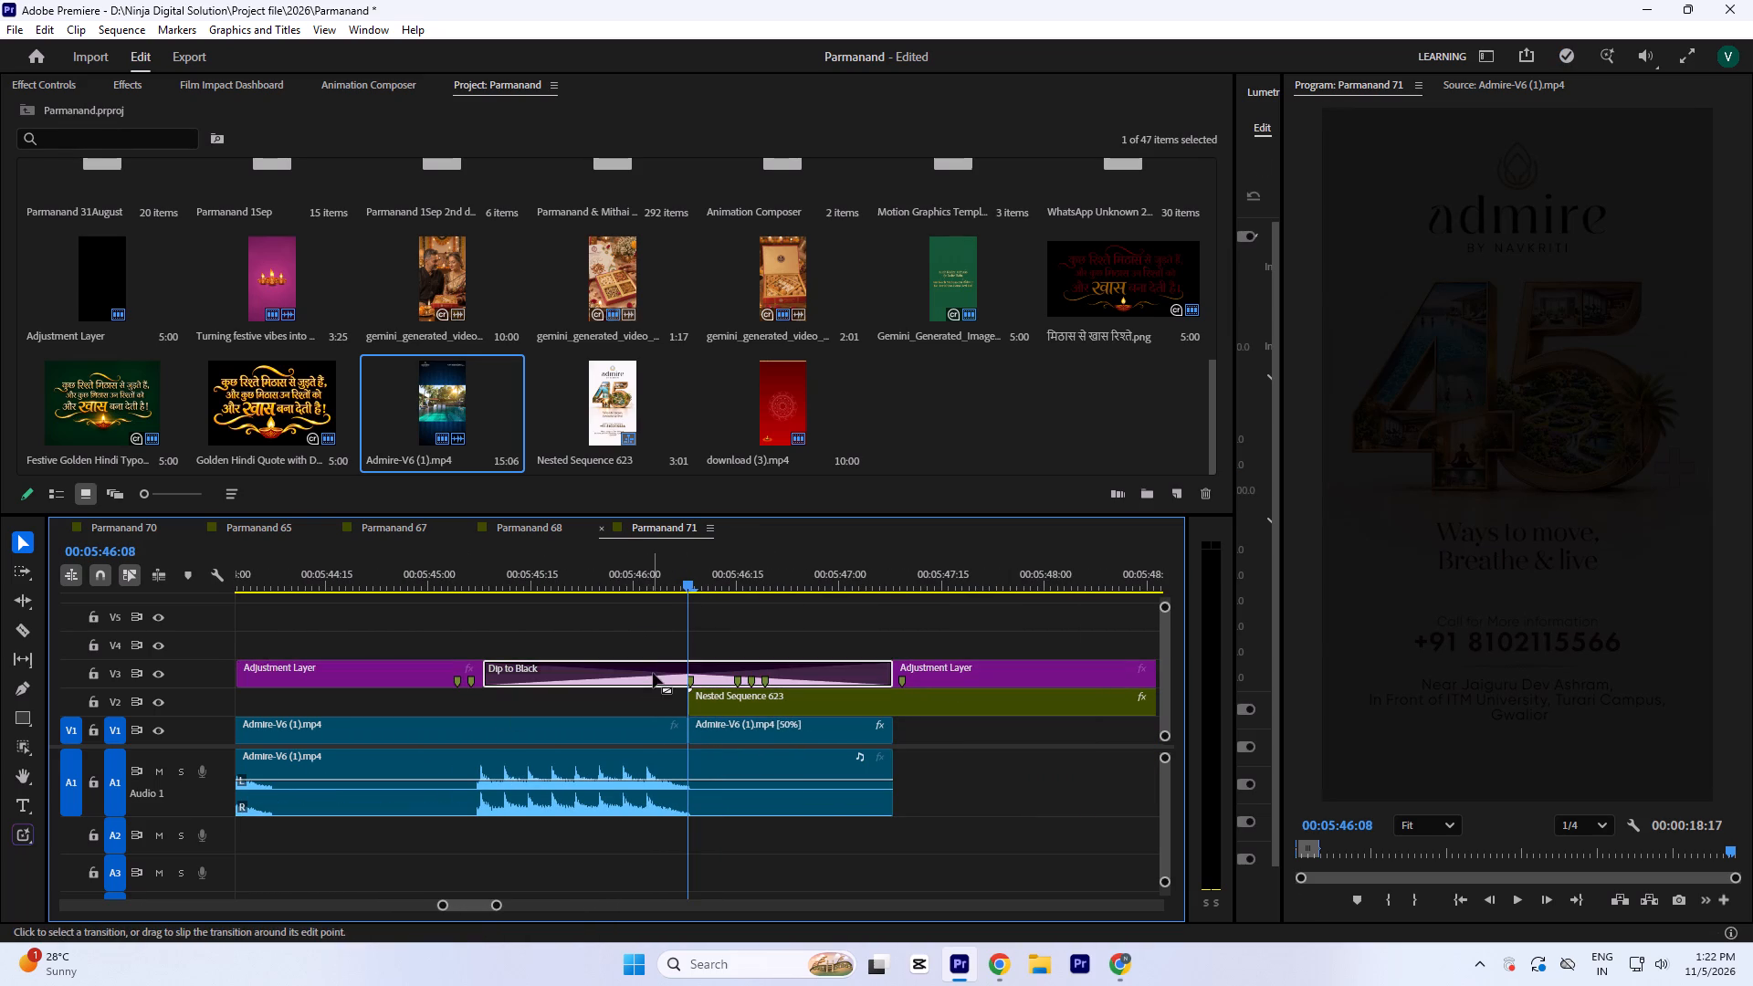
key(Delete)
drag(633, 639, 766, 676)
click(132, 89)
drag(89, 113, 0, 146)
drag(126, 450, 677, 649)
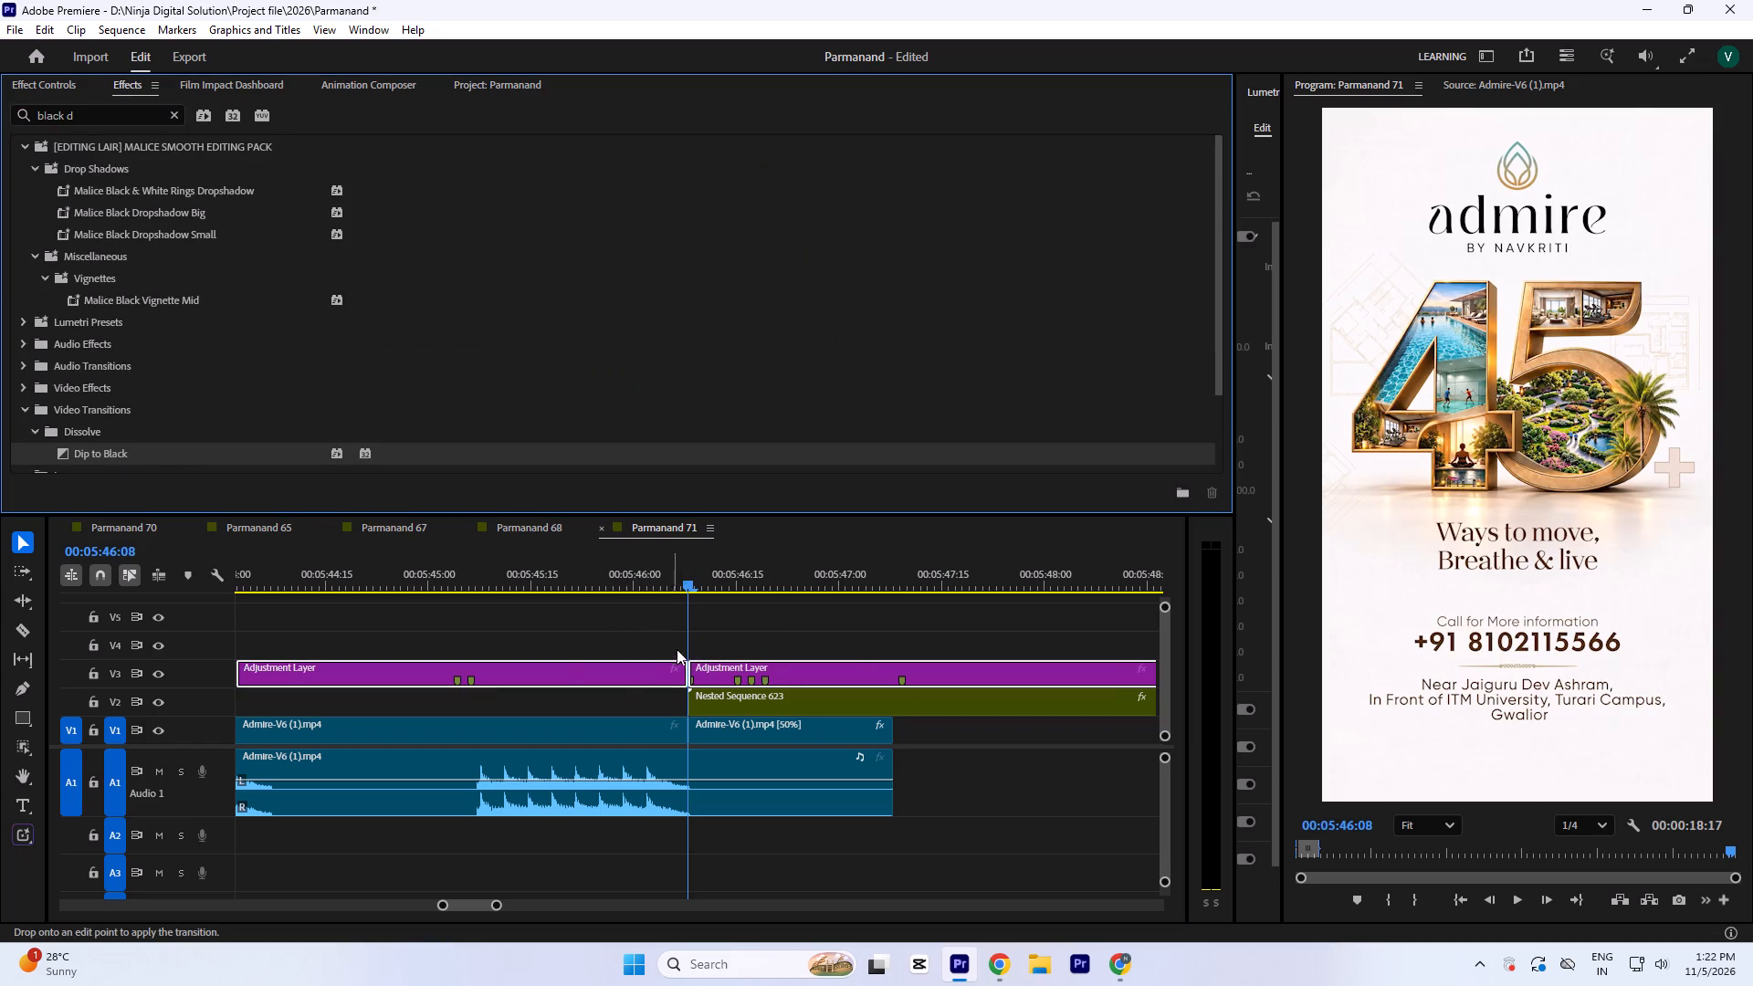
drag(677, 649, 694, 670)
Replace the Dip to Black between the V3 adjustment layers with the Dip to Black (Legacy) transition.
click(648, 679)
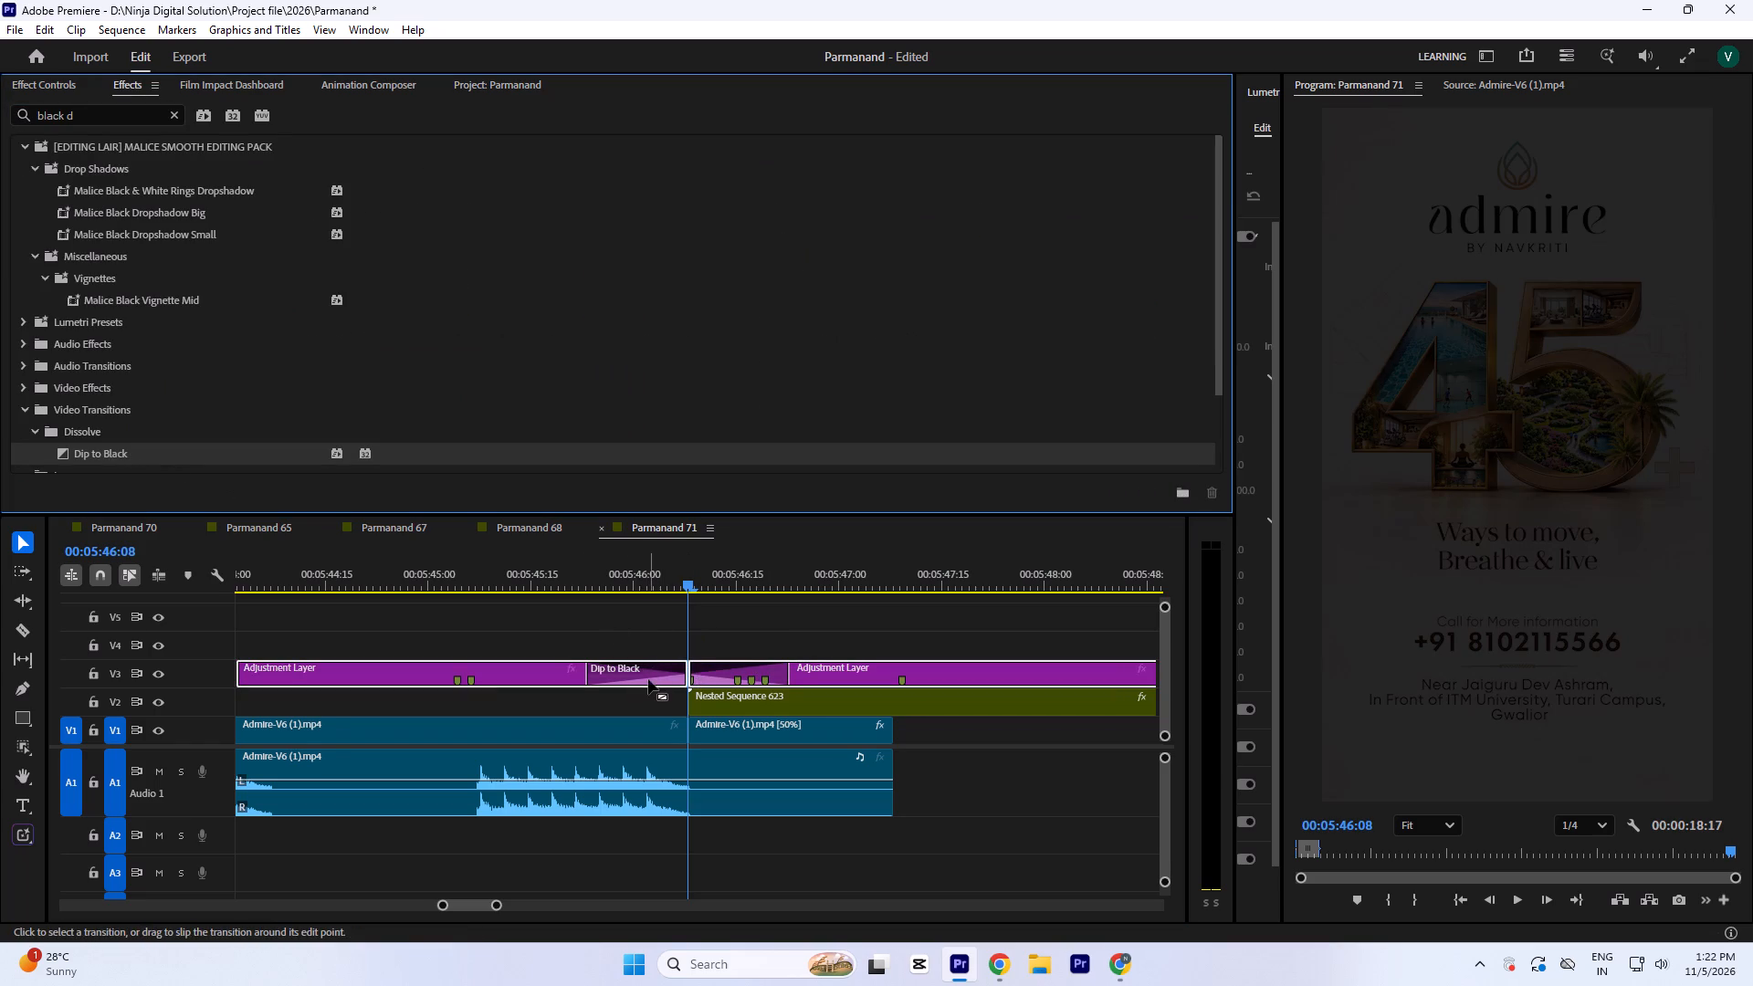
key(Delete)
drag(609, 630, 728, 671)
scroll(257, 373, down, 11)
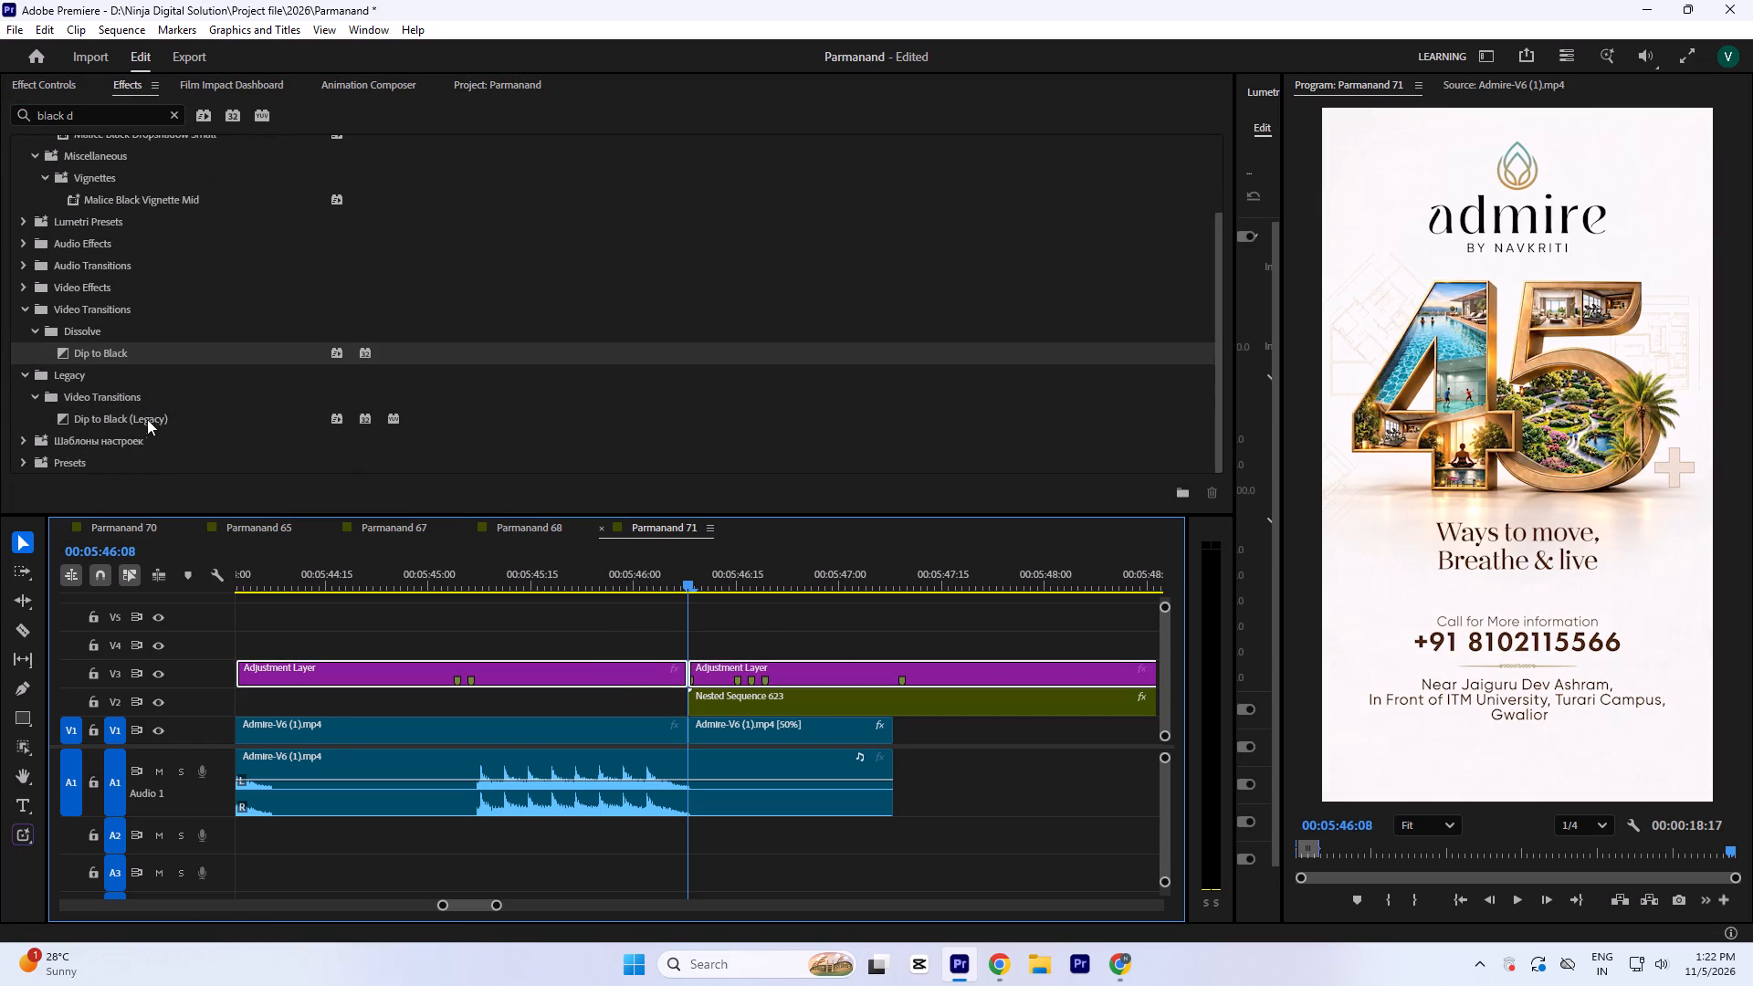
drag(139, 420, 693, 666)
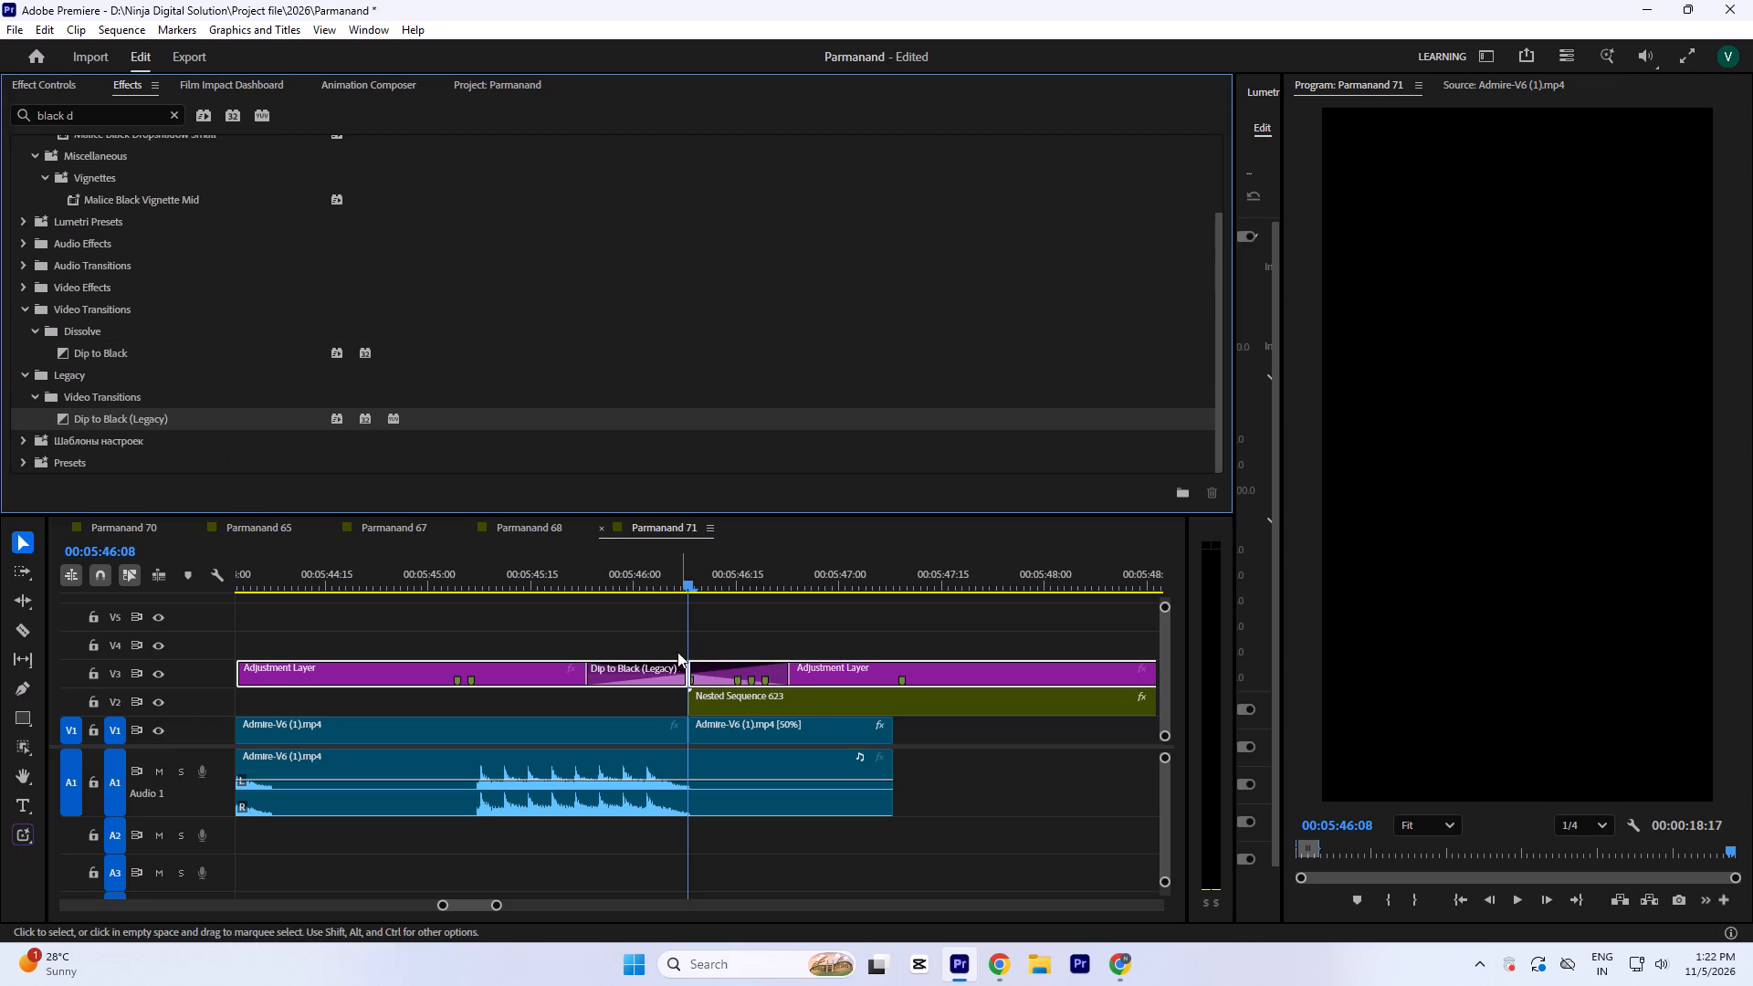
Lengthen the Dip to Black (Legacy) transition on V3 to about 1.4 seconds, checking the fade in playback.
click(532, 569)
key(minus)
click(519, 553)
key(space)
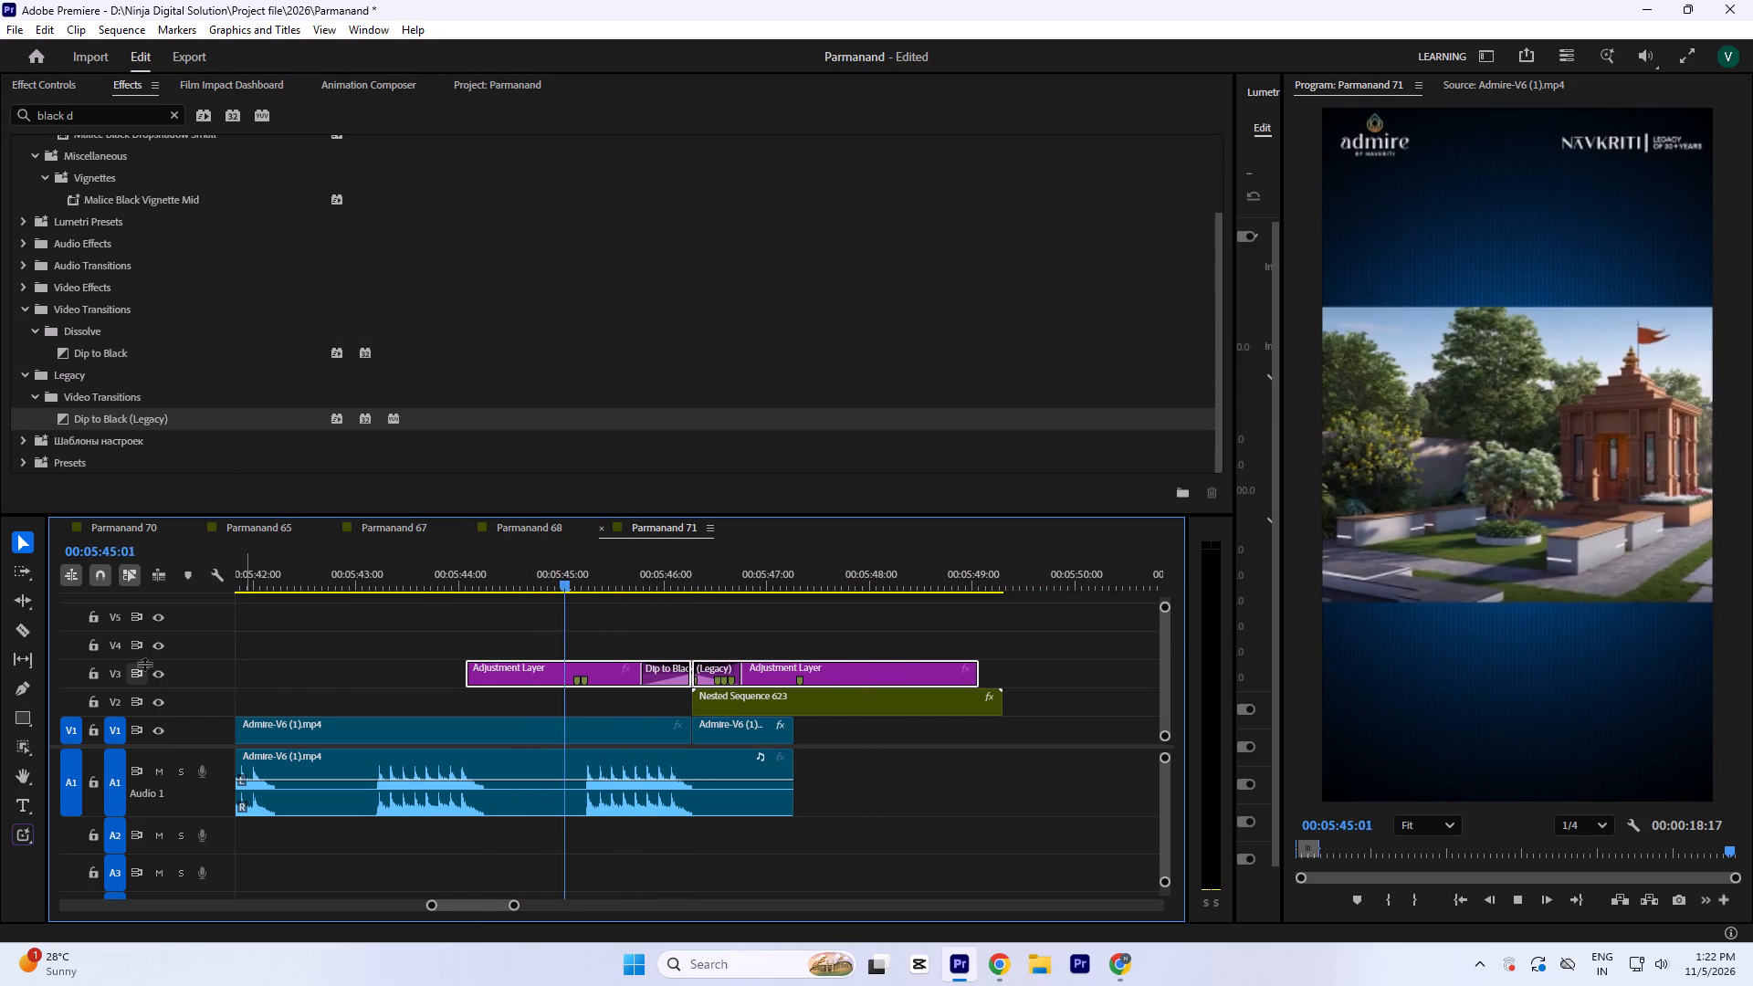
key(space)
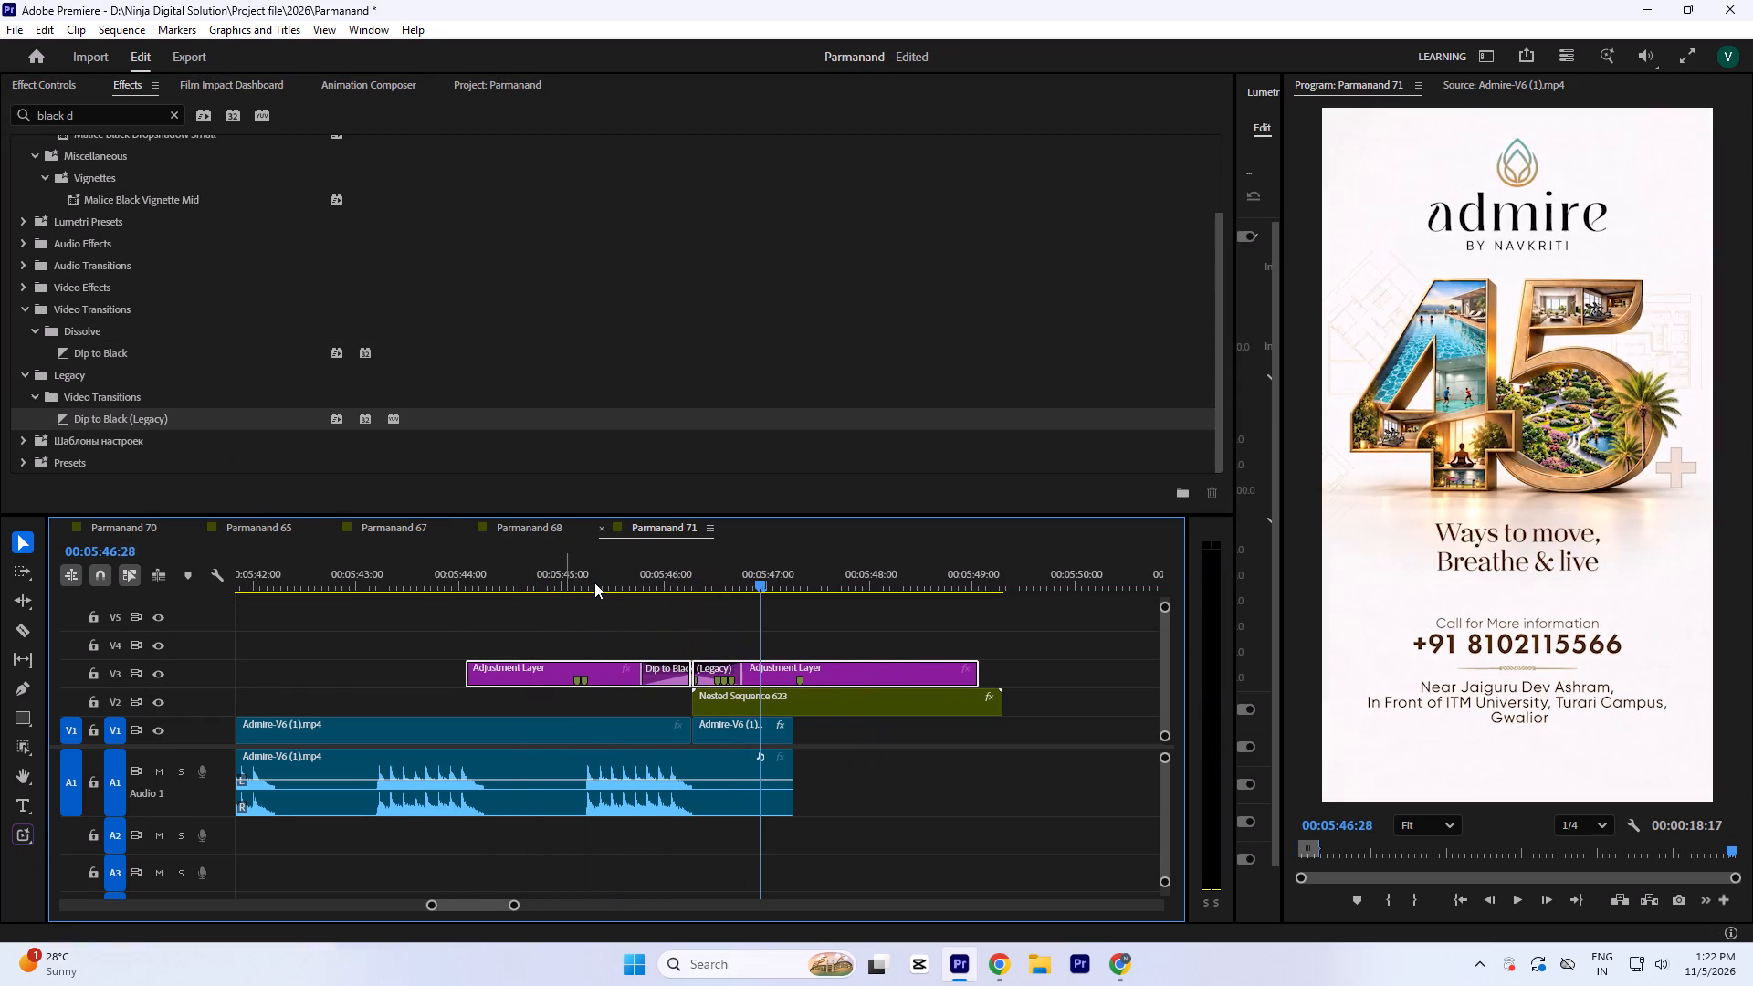
drag(648, 673, 626, 677)
click(527, 556)
key(space)
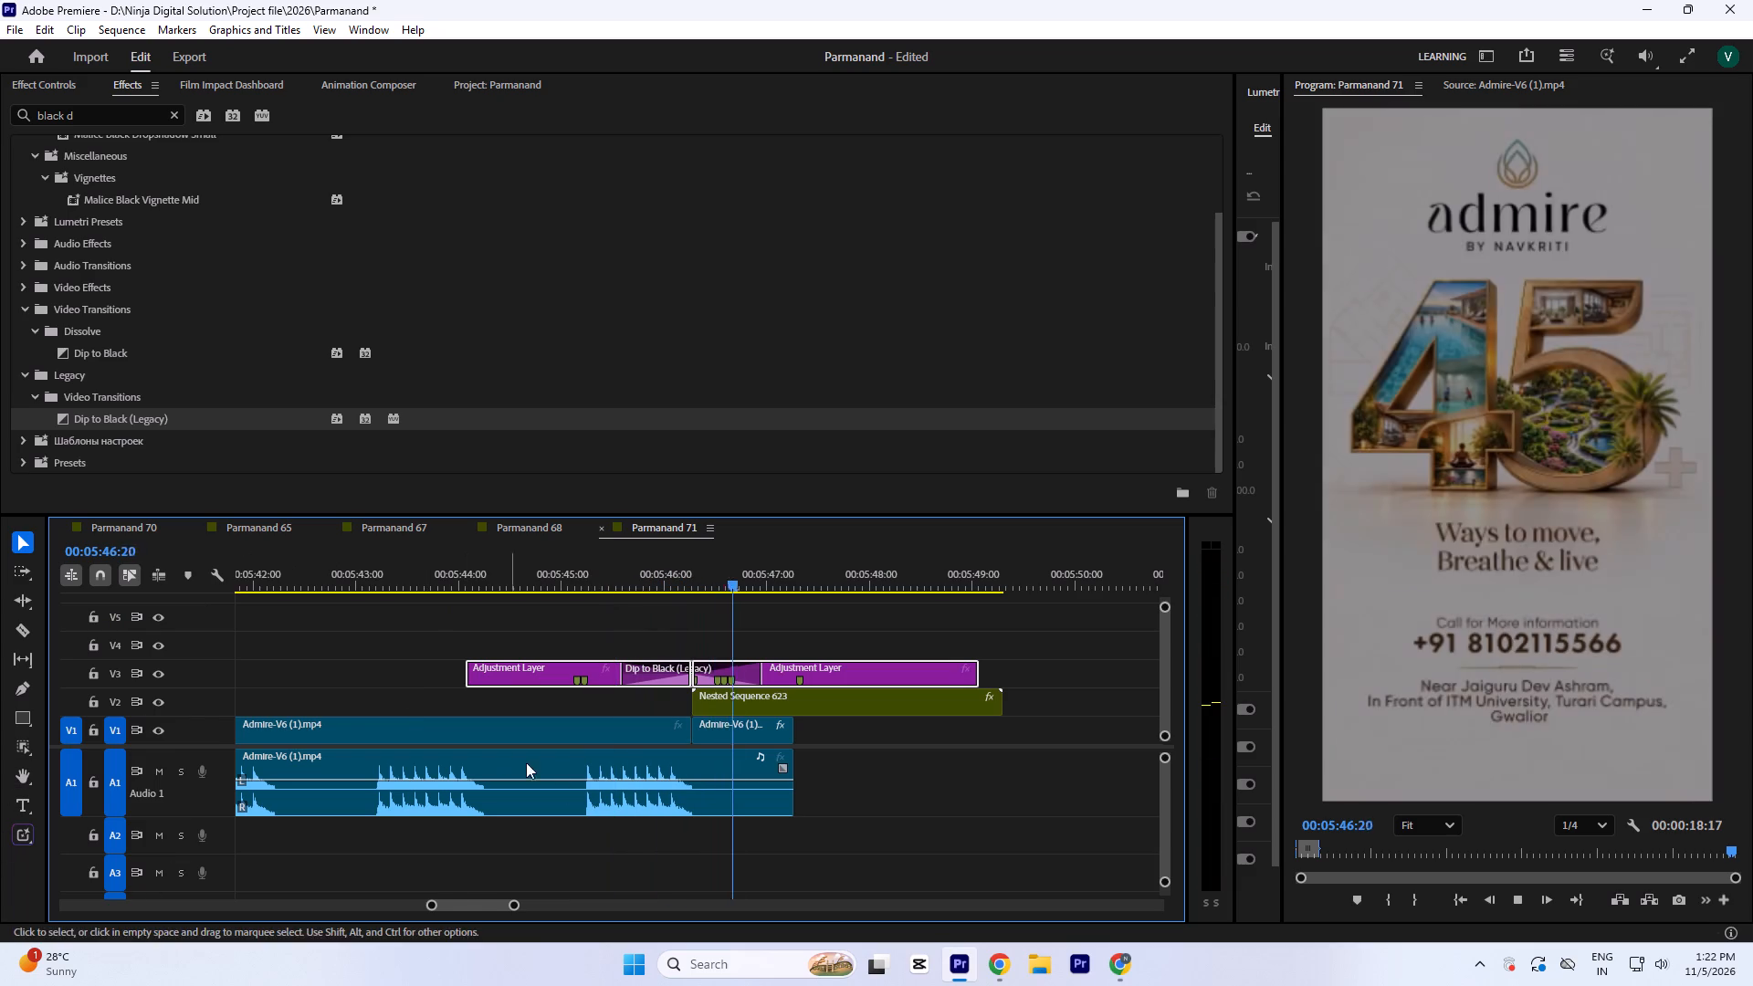
key(space)
Move the short last Admire-V6 (1).mp4 clip on V1 out past the end card, starting at about 00:05:50:00.
drag(754, 731, 973, 729)
key(minus)
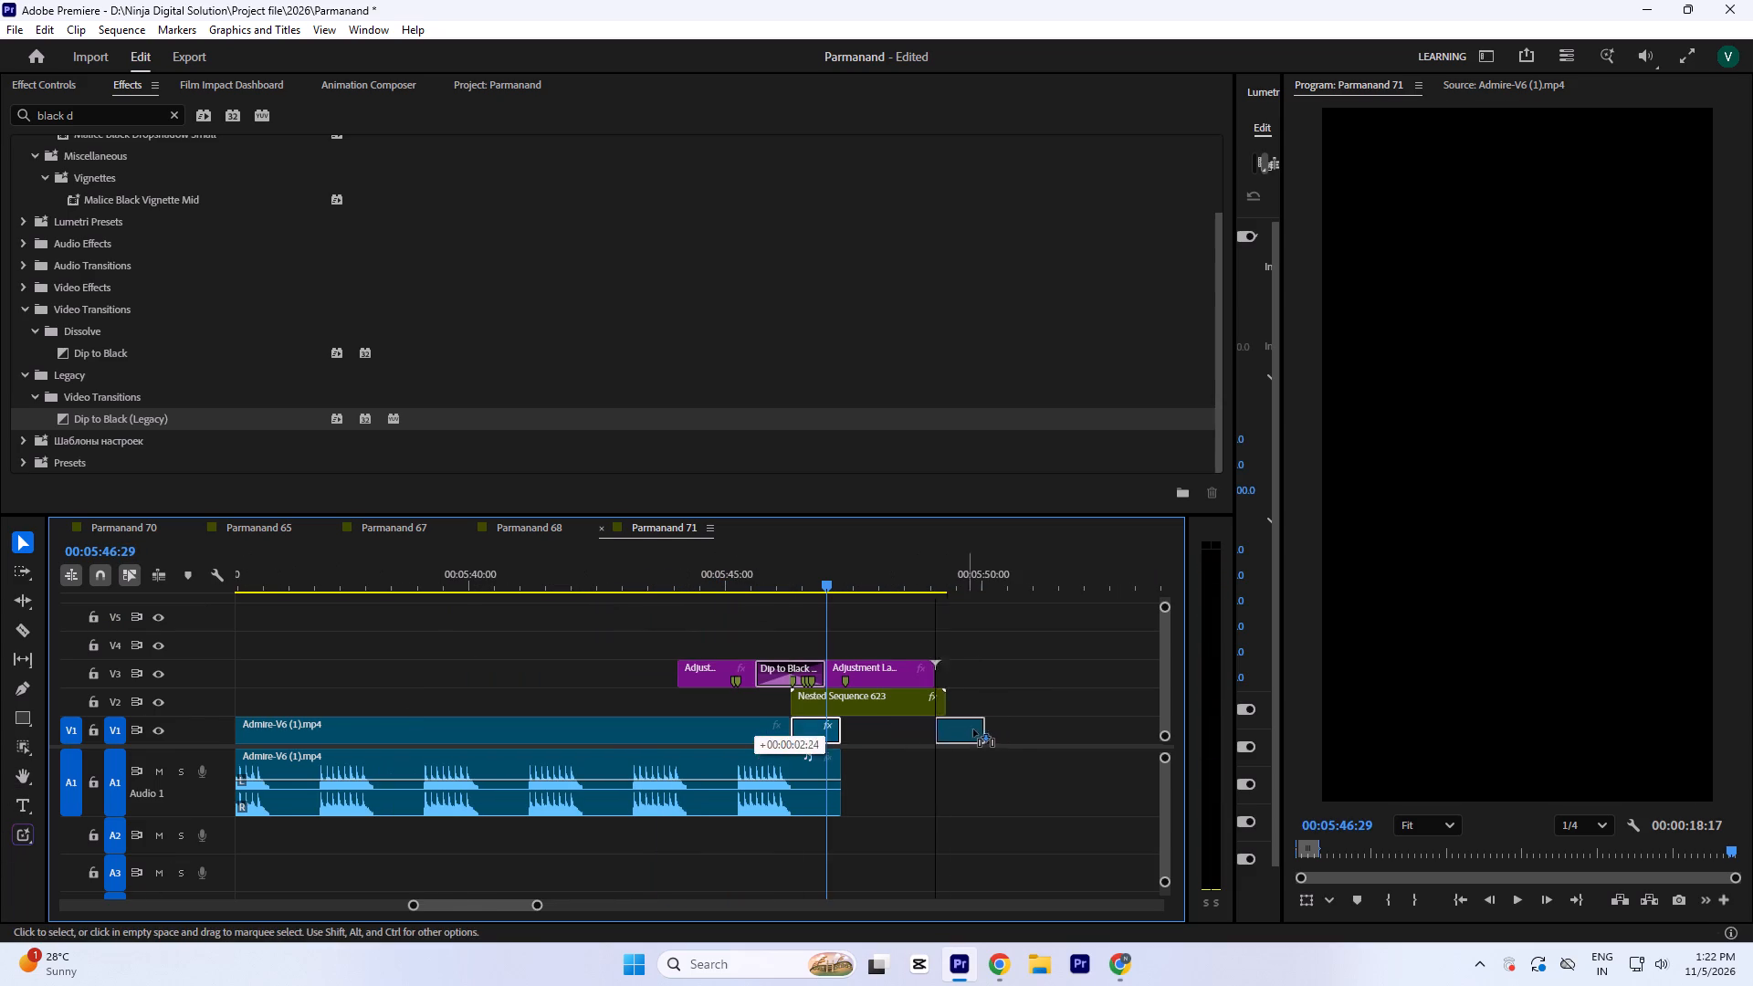
drag(973, 729, 1014, 728)
Play through the Dip to Black (Legacy) on V3 into the end card to check the fade against the audio.
click(709, 580)
key(space)
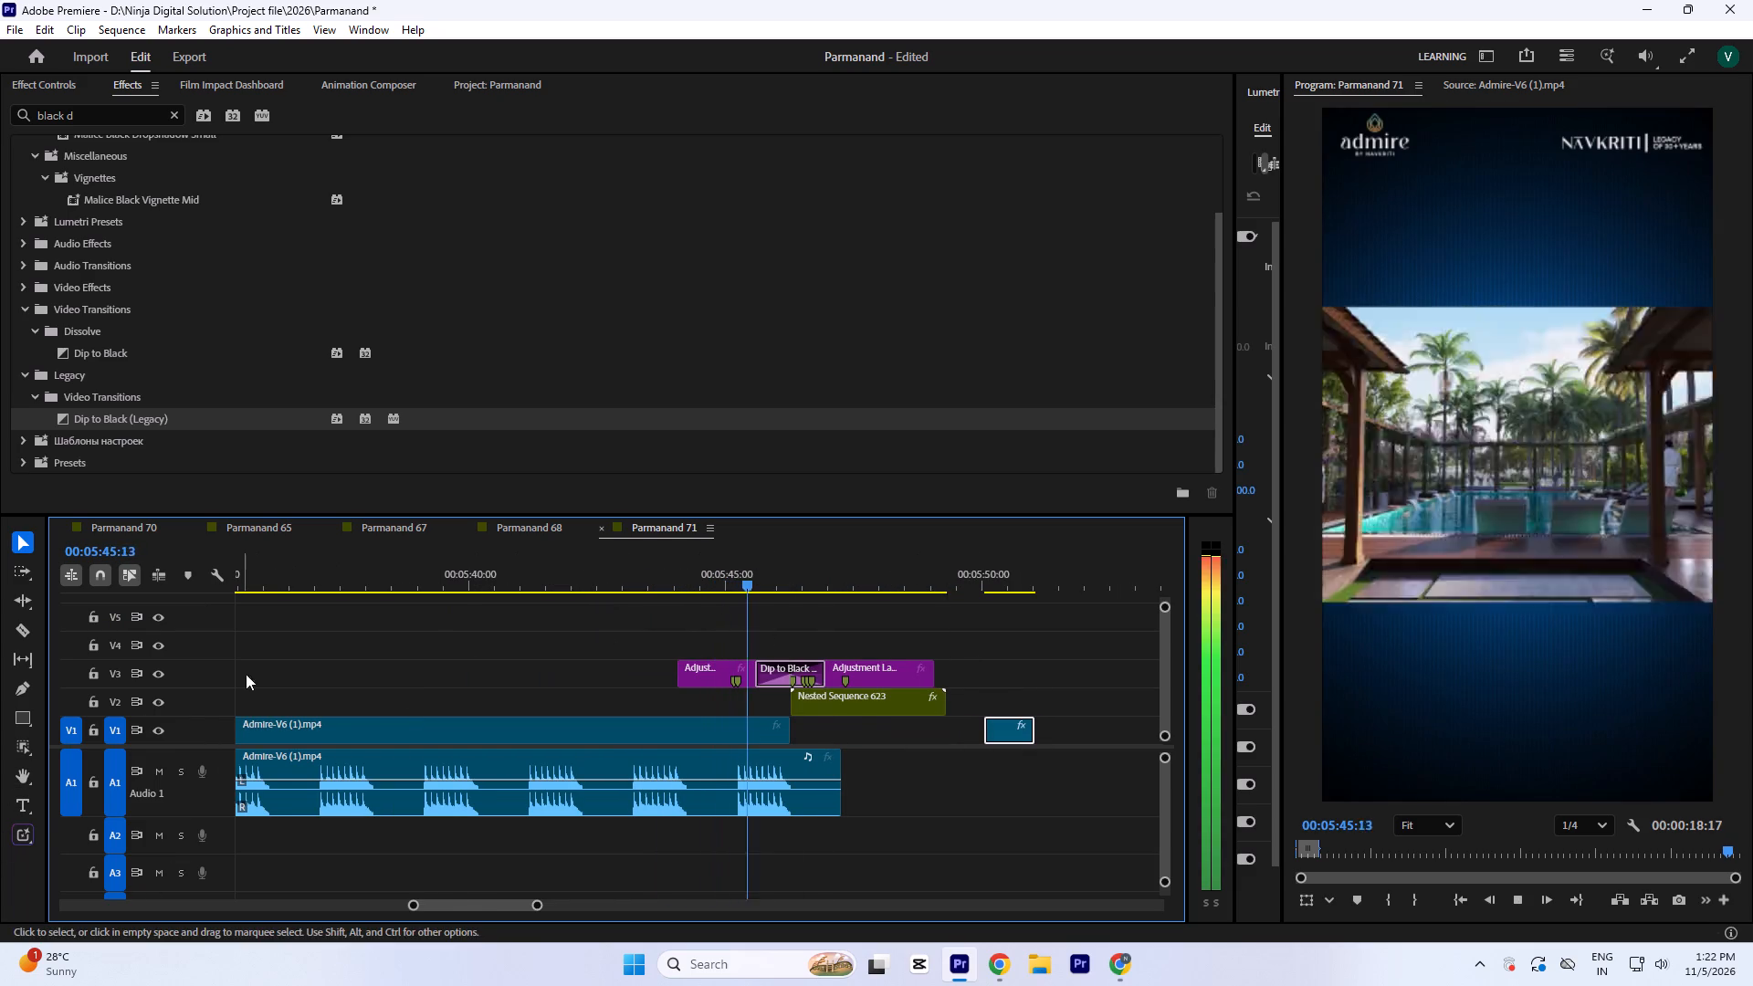
key(space)
click(739, 576)
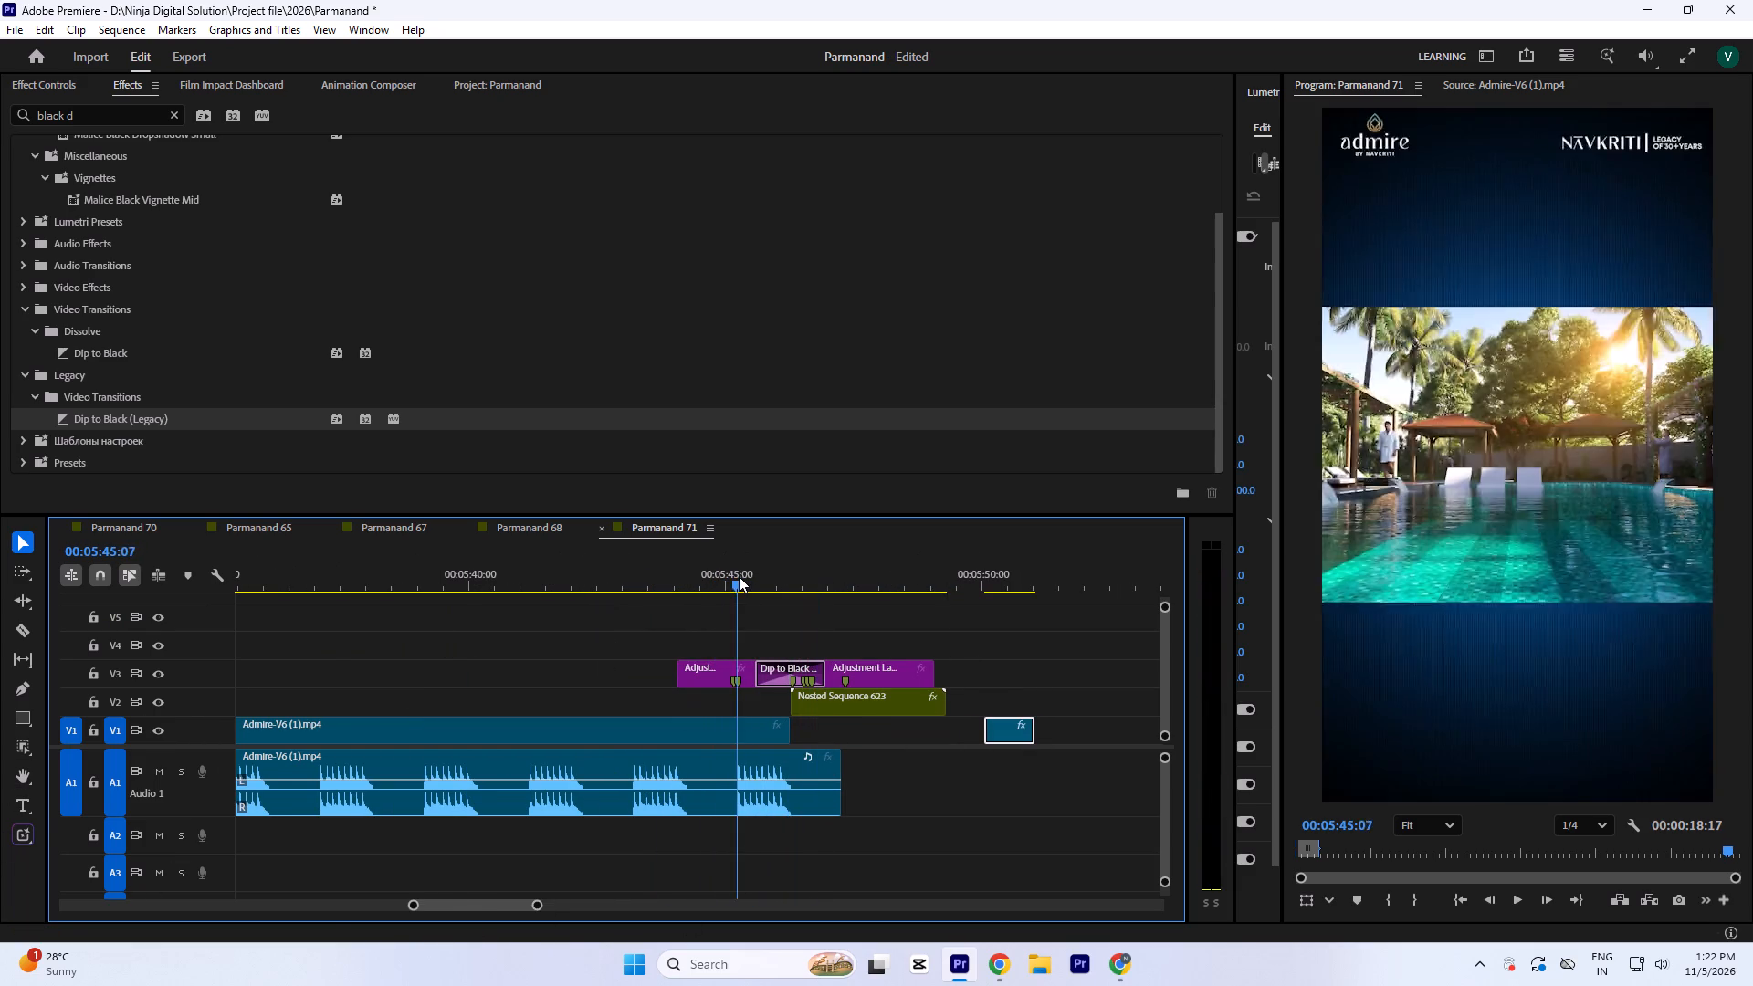
key(space)
key(space)
key(space)
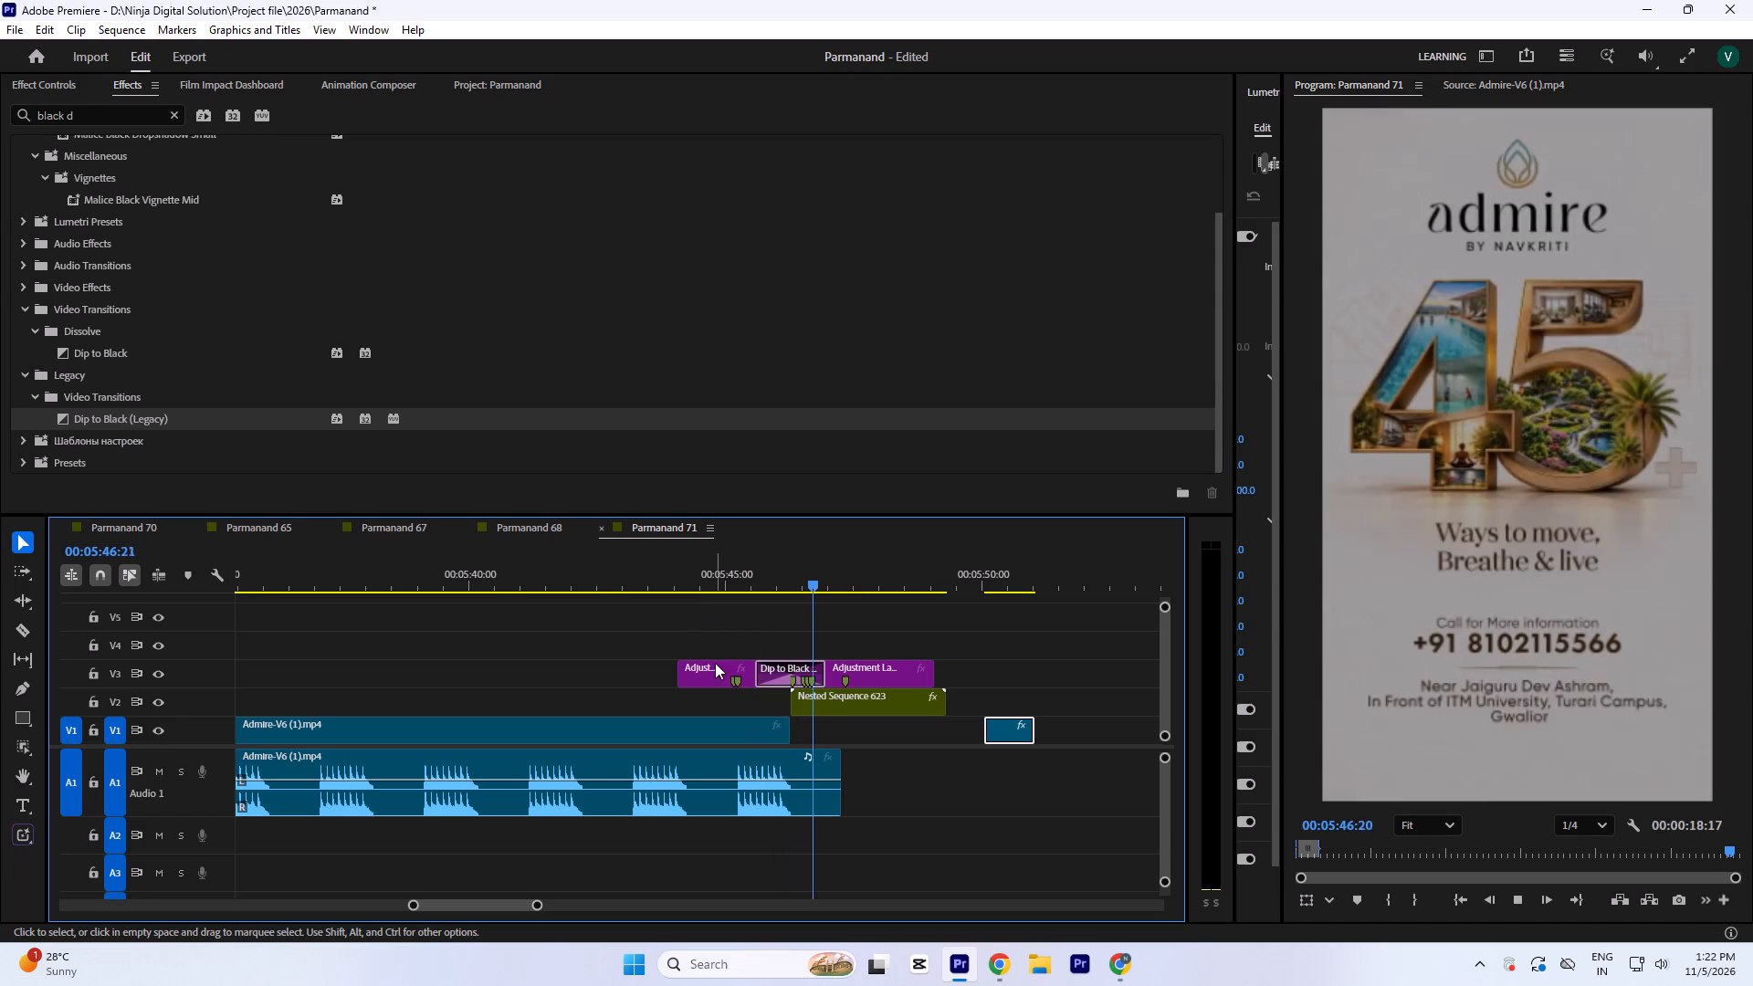
Set the sequence's out point at 00:05:49:08, at the end of the Nested Sequence 623 end card.
click(946, 573)
key(equal)
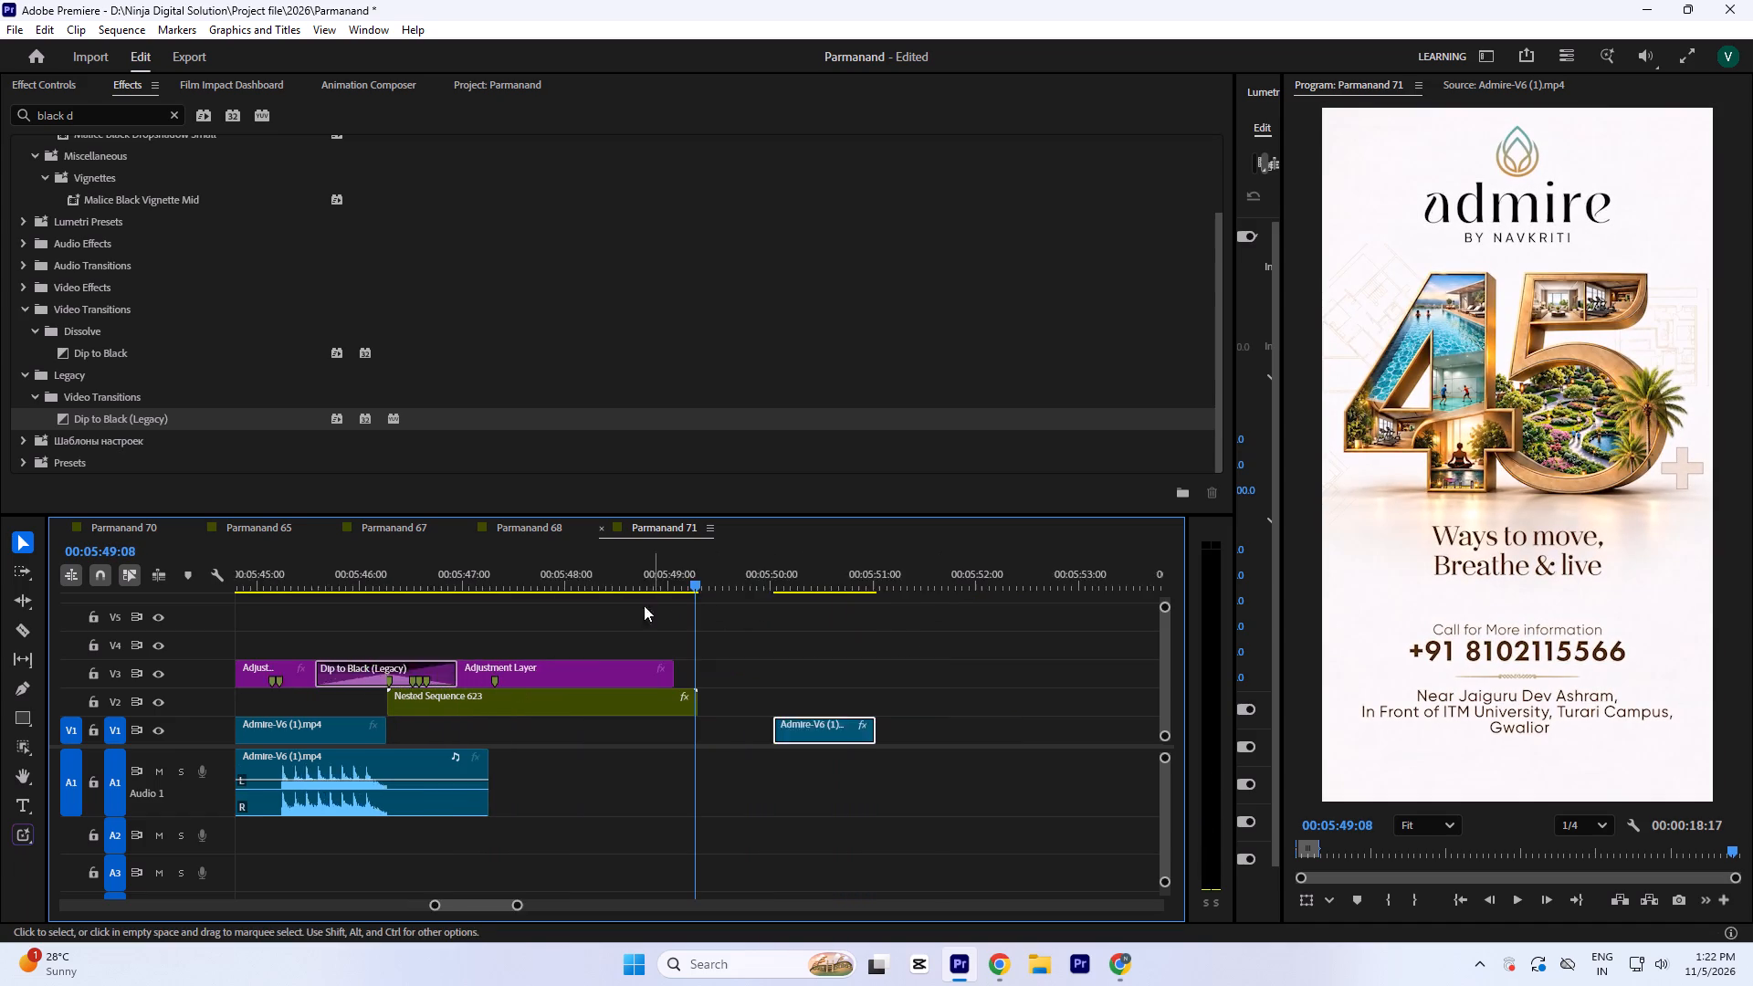
key(equal)
key(equal)
key(equal)
key(equal)
key(o)
Set the sequence's in point at the start of the Admire-V6 (1).mp4 clip, just after 00:05:35:00.
key(minus)
key(minus)
key(minus)
key(minus)
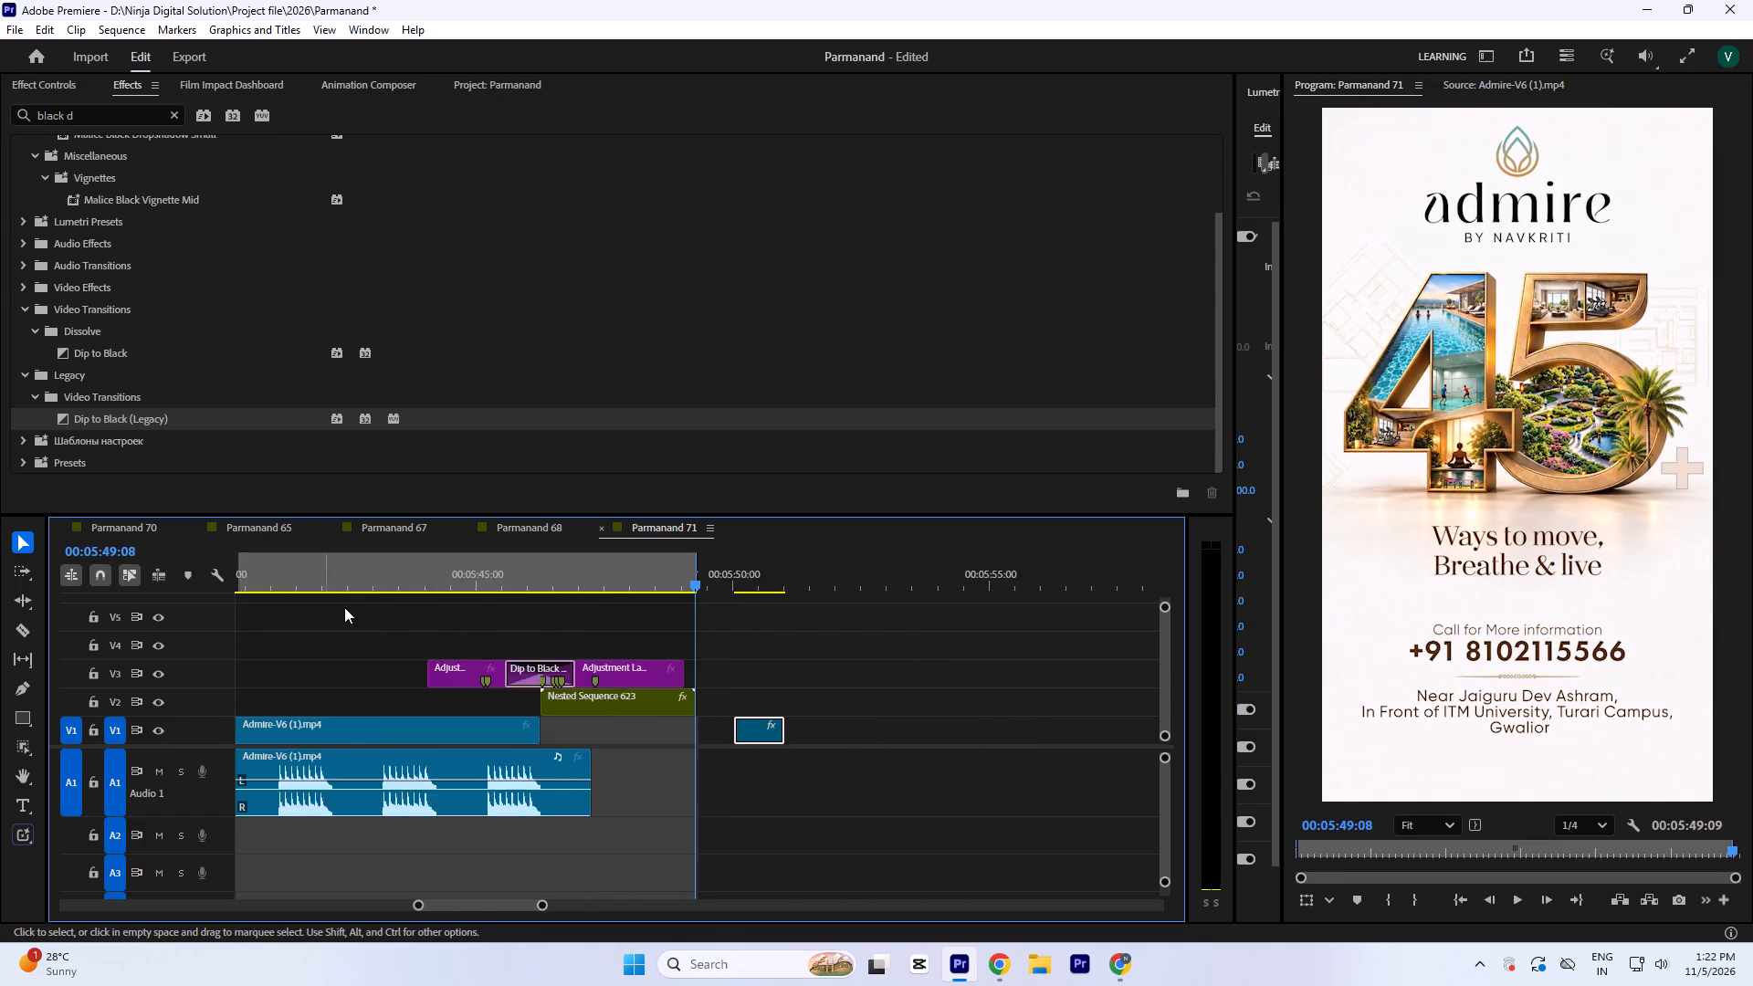
key(minus)
key(minus)
click(518, 576)
key(equal)
key(equal)
key(equal)
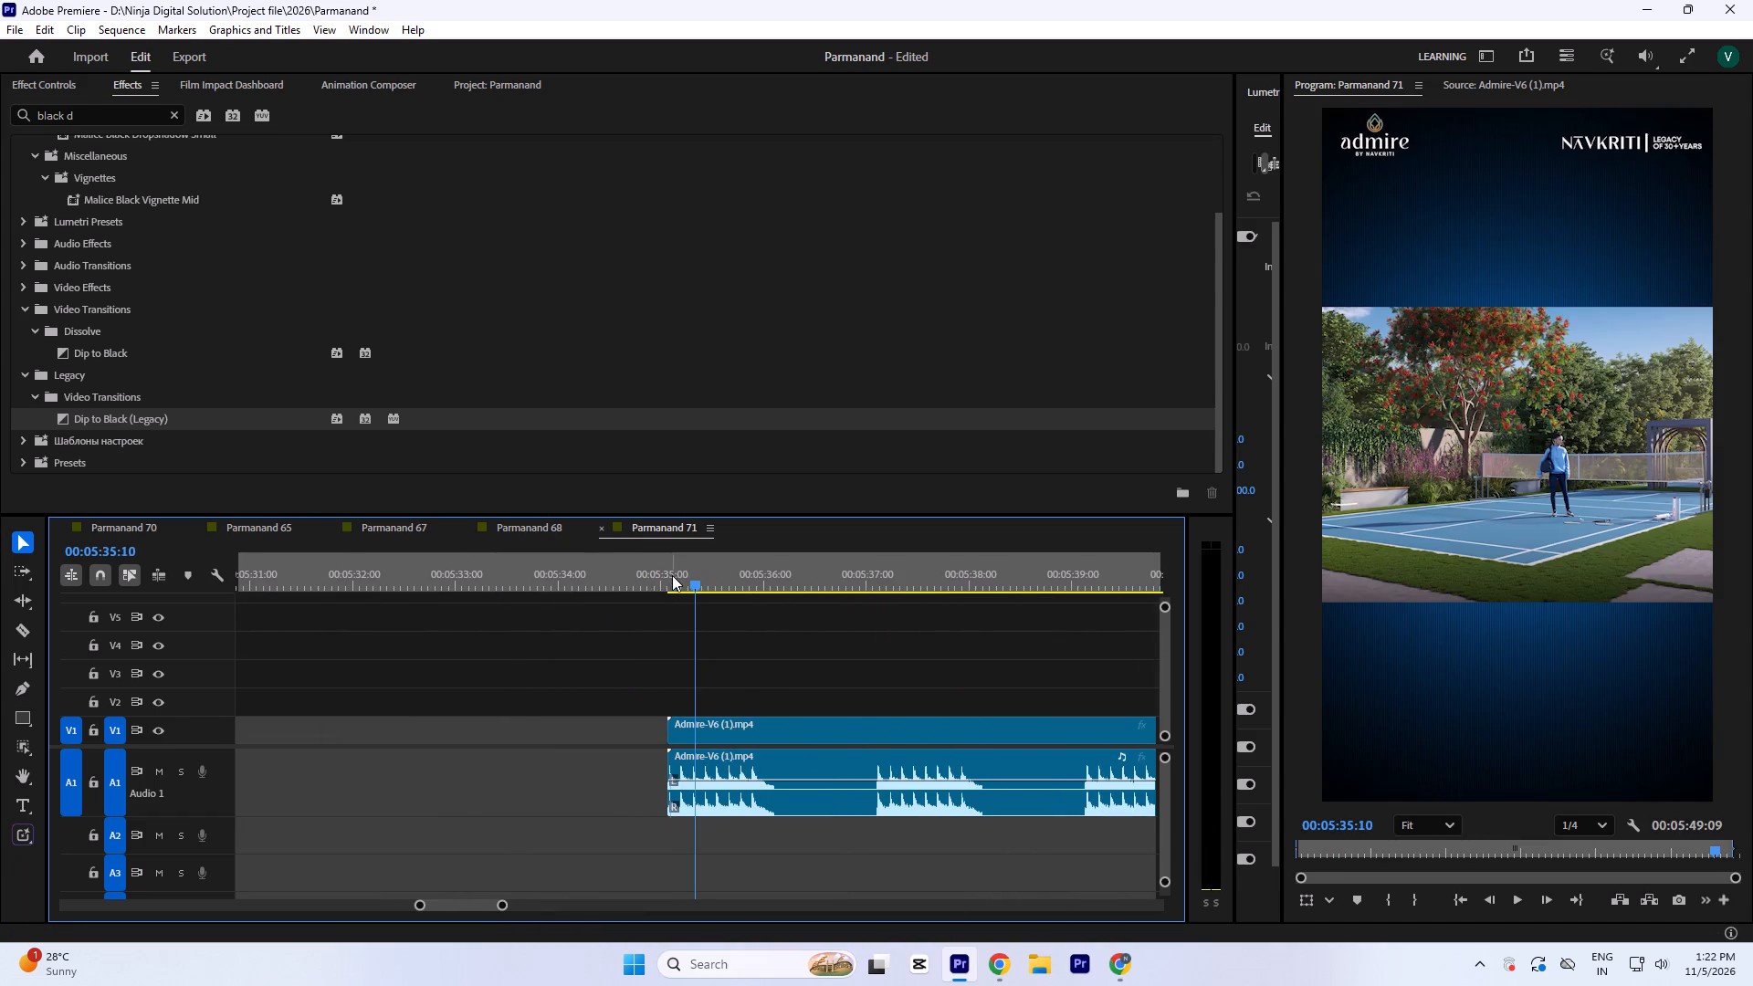
click(672, 575)
key(equal)
key(equal)
key(equal)
key(equal)
click(664, 576)
key(i)
Play back the marked Admire section from its in point, with the whole marked range in view.
key(space)
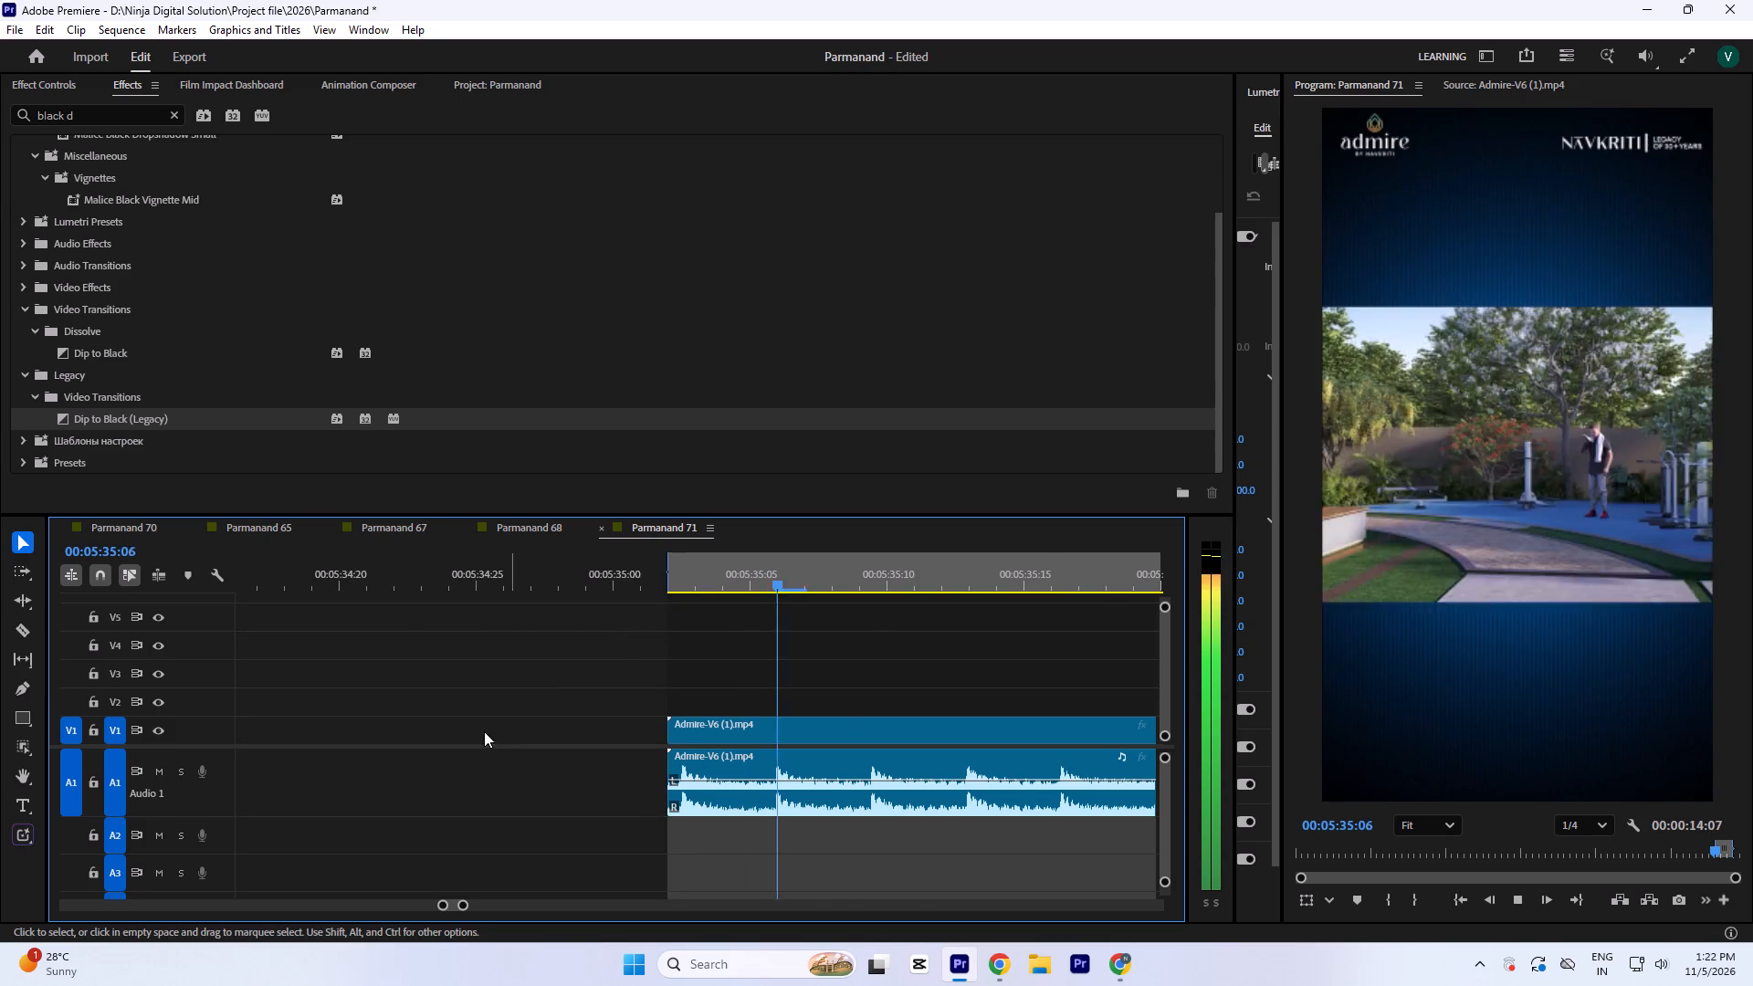
key(minus)
key(Return)
key(minus)
key(minus)
key(minus)
key(minus)
key(minus)
key(minus)
key(minus)
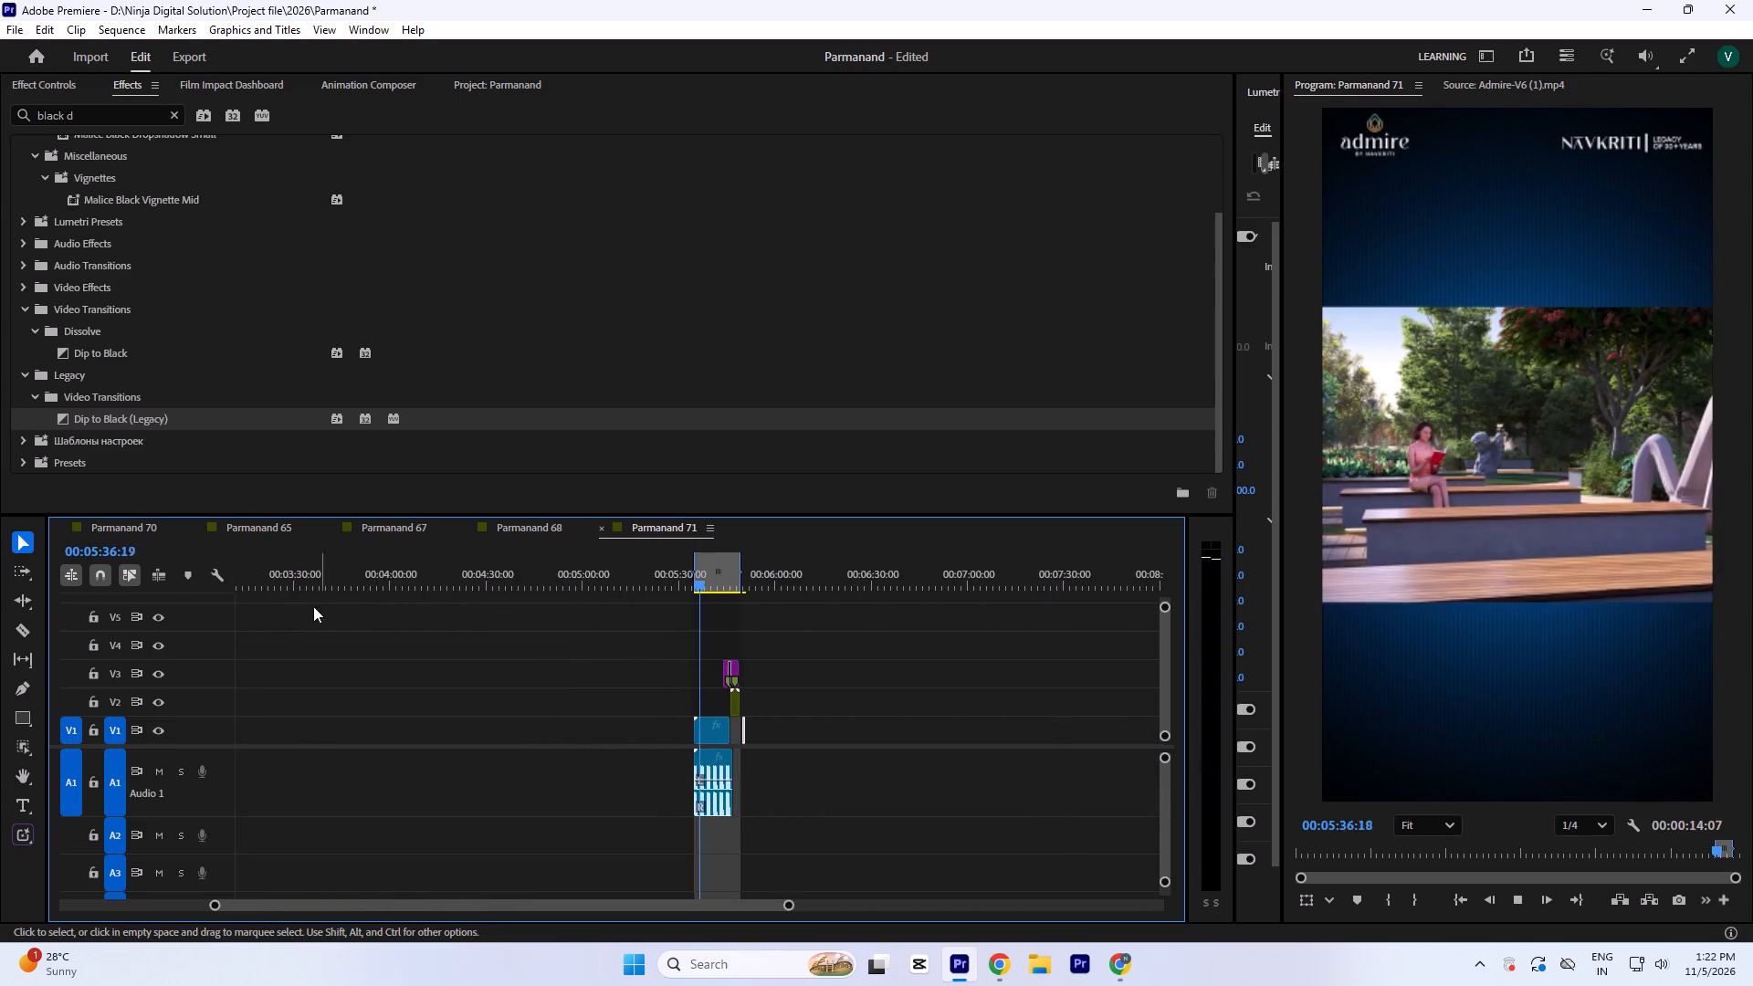
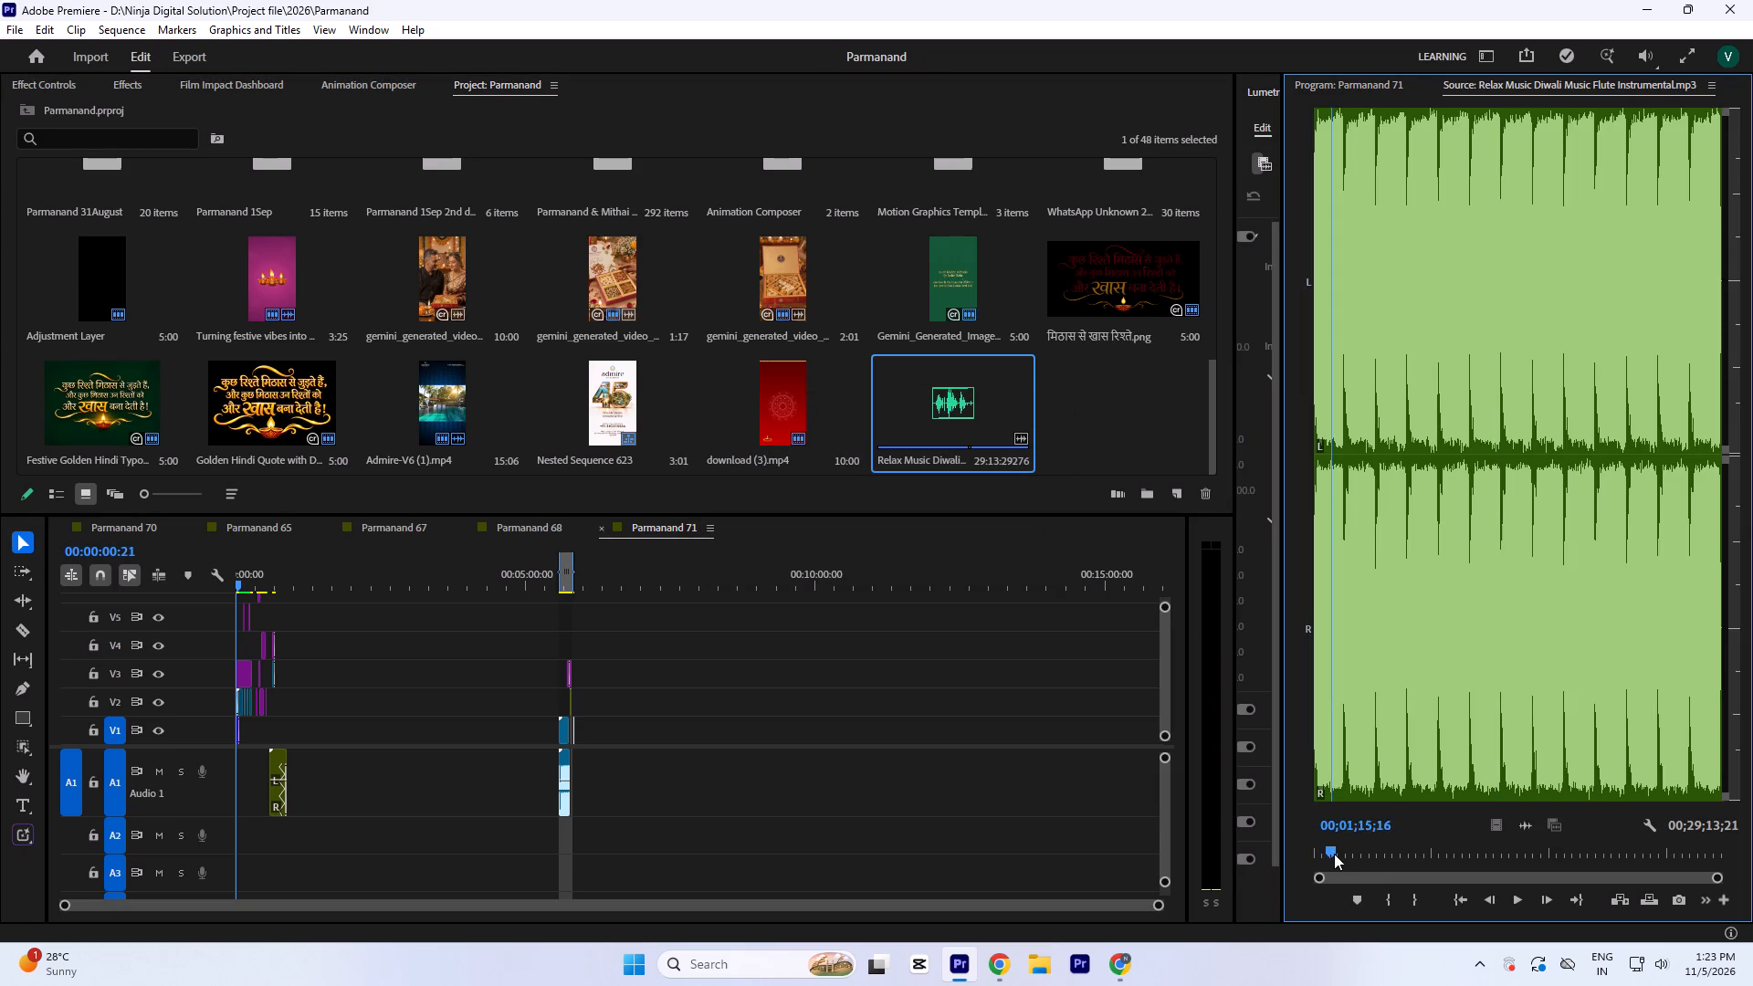
Mark the flute track from its start to about 00:02:58 in the source and place it on A2.
drag(1334, 854, 1314, 857)
key(i)
key(o)
key(i)
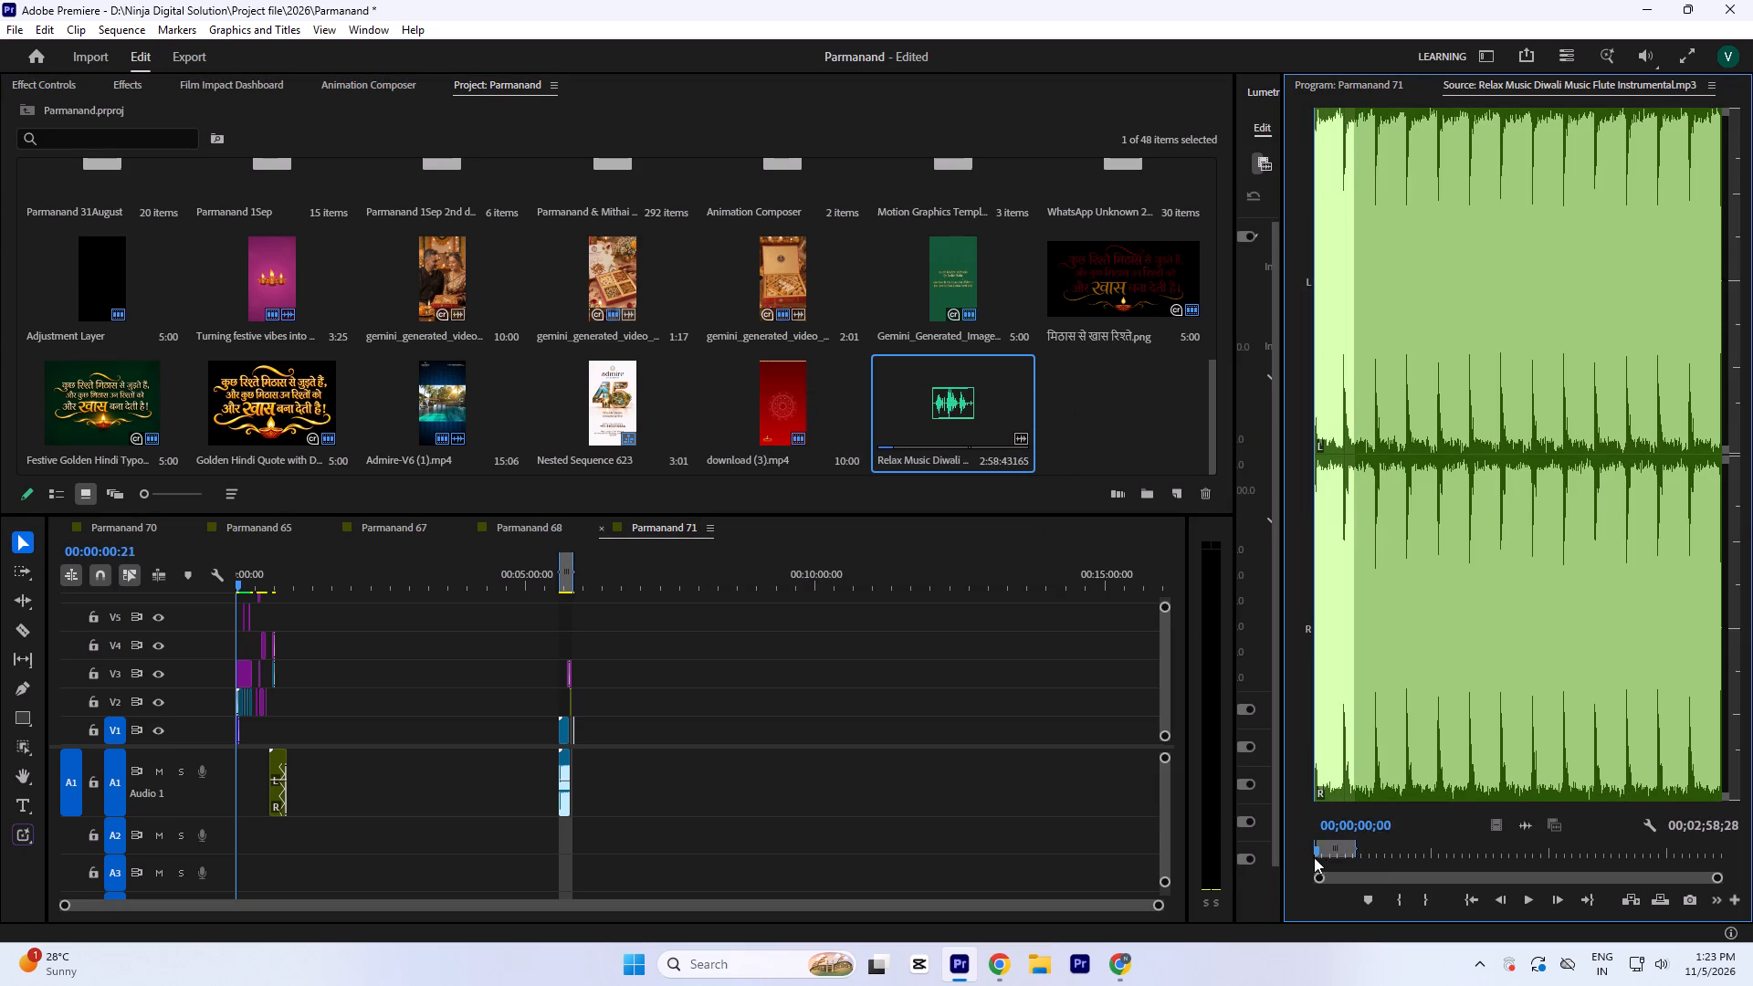
drag(1314, 857, 1339, 855)
drag(1529, 832, 260, 854)
Move the flute clip on A2 to the very start of the sequence, under the Diwali video.
drag(259, 572, 208, 597)
text(`=)
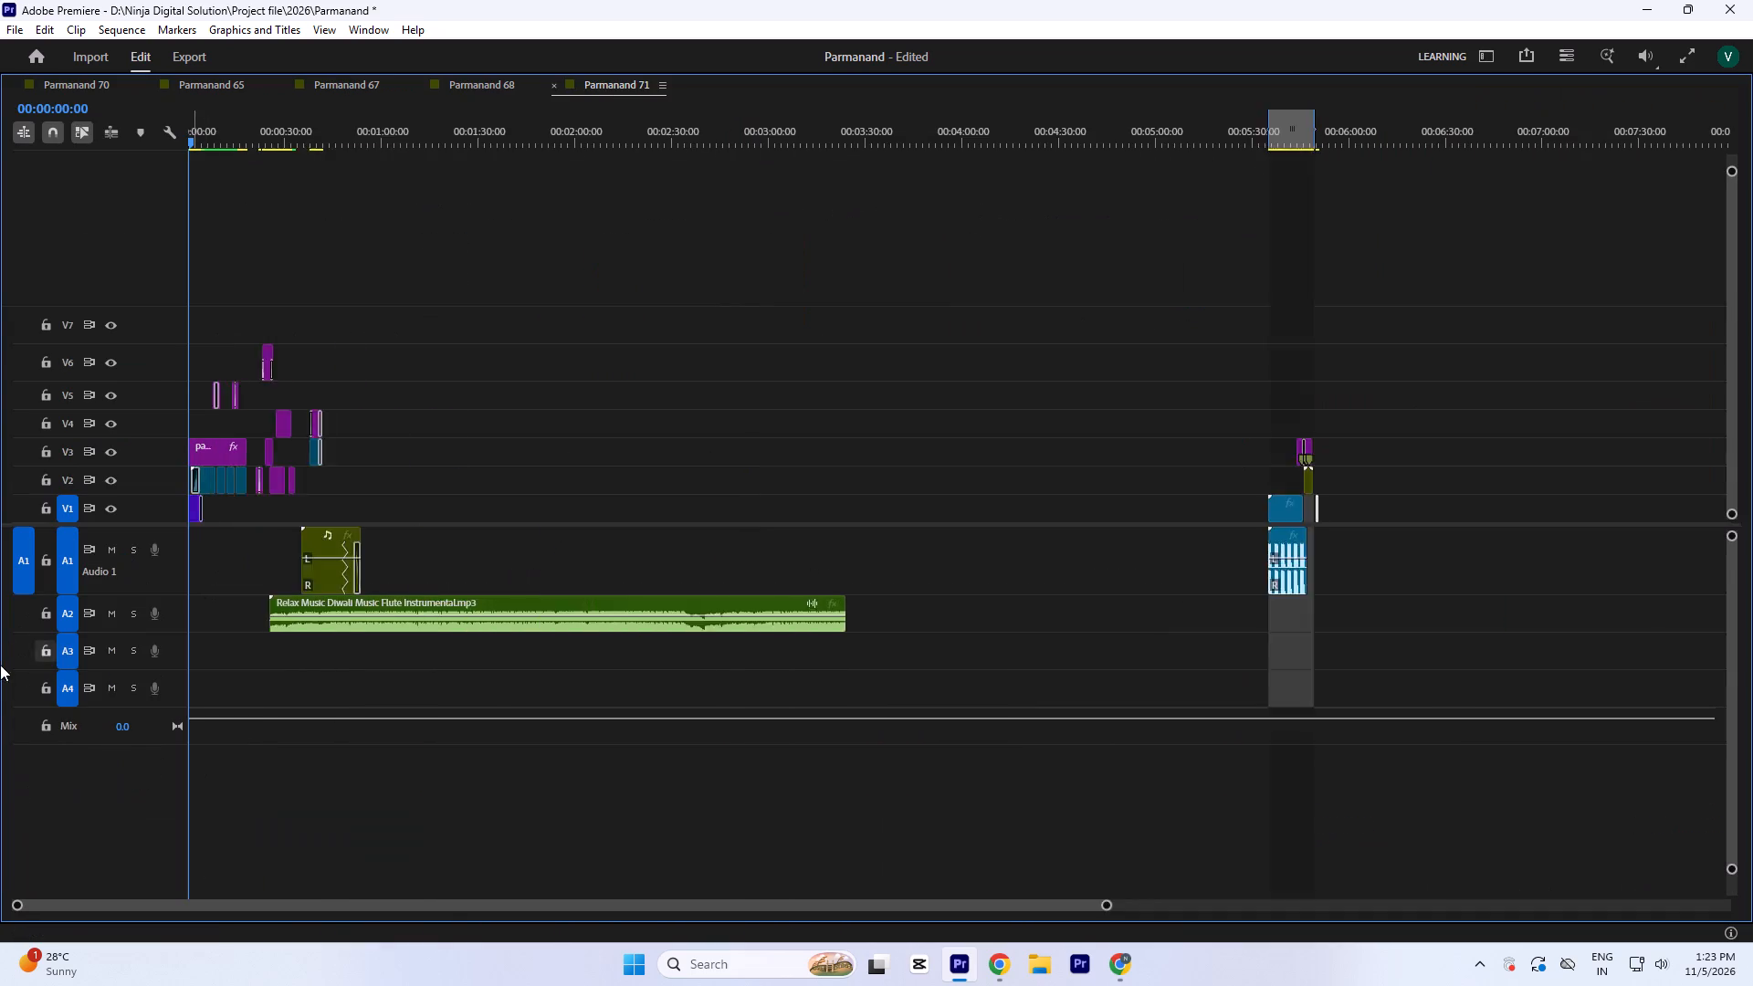
key(equal)
key(equal)
double_click(175, 624)
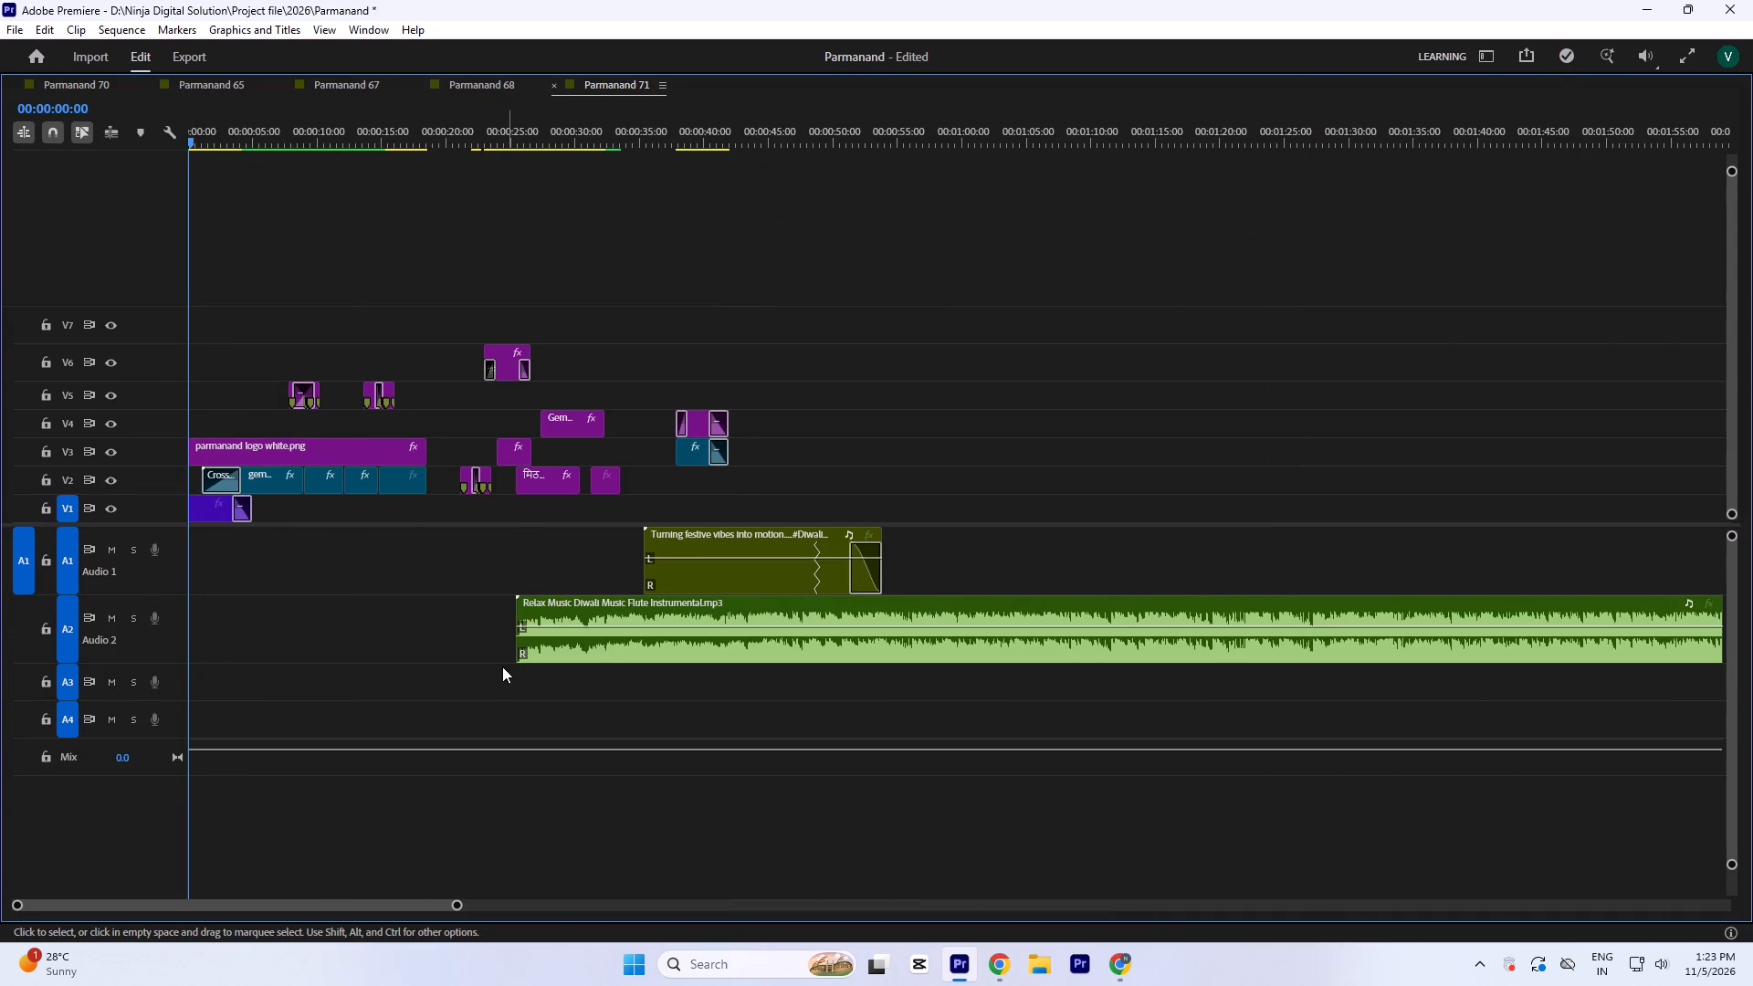
drag(511, 661, 394, 678)
drag(557, 656, 199, 664)
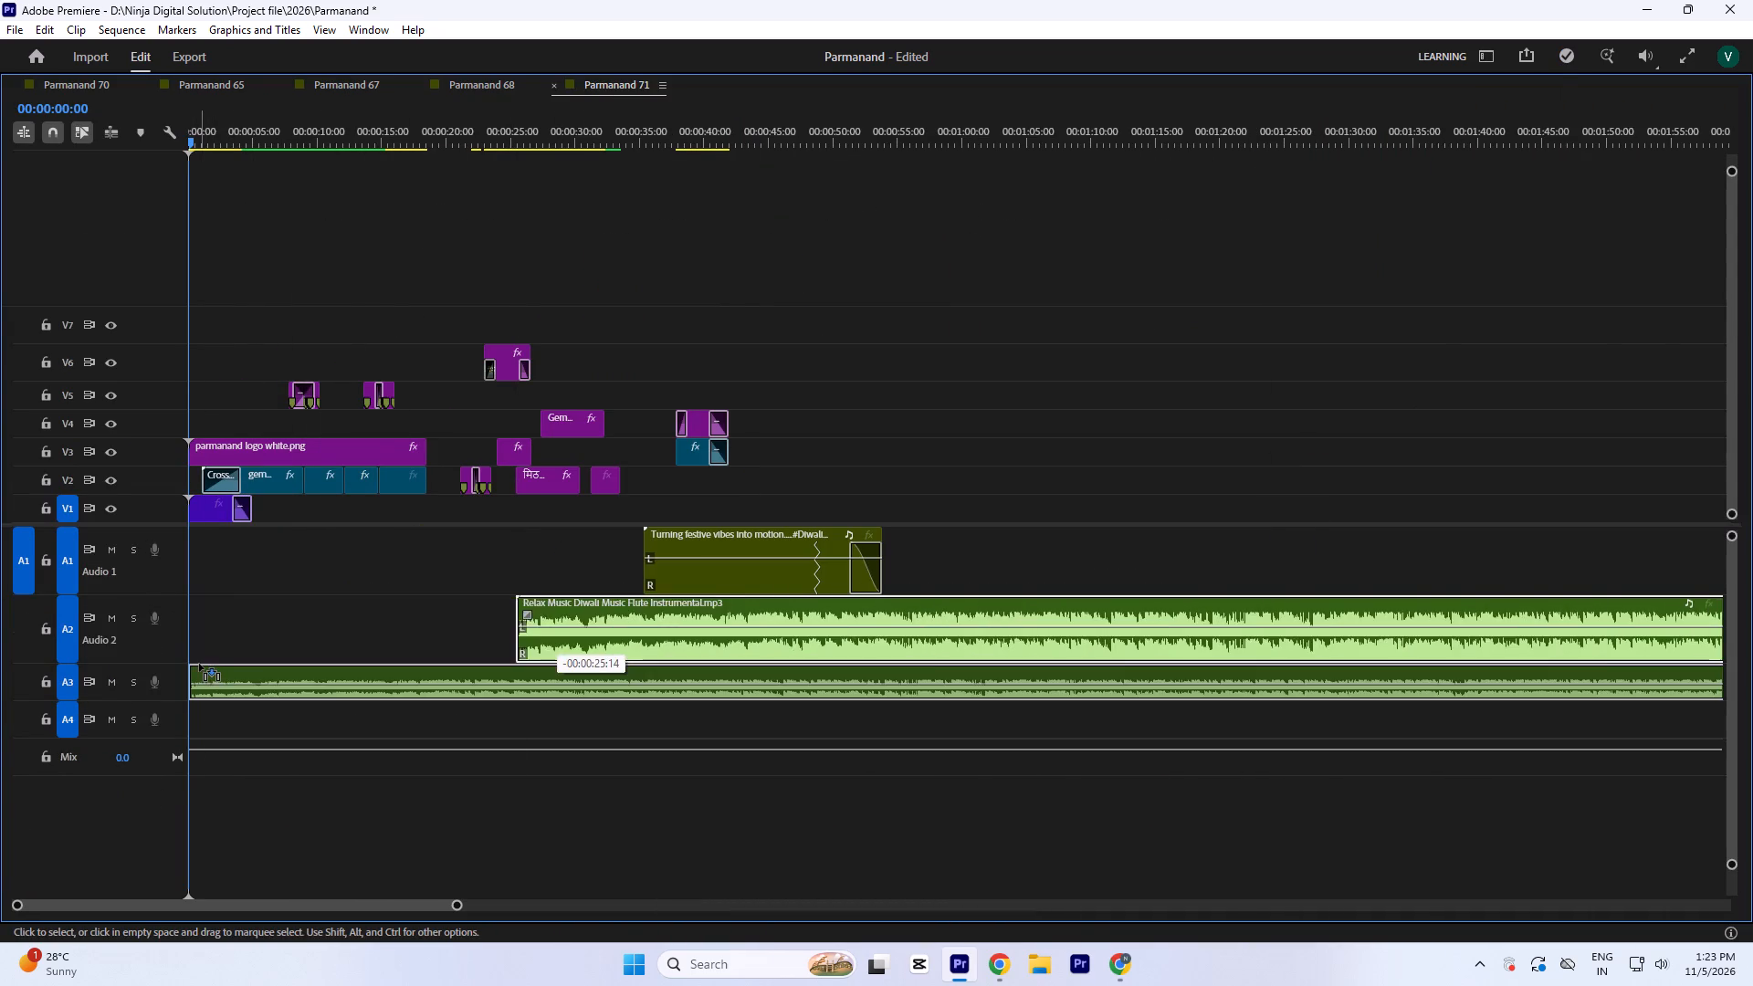
drag(199, 664, 204, 642)
text(==)
key(space)
key(space)
Trim about 9 frames of quiet opening off the flute clip and move it back to the sequence start.
key(equal)
key(equal)
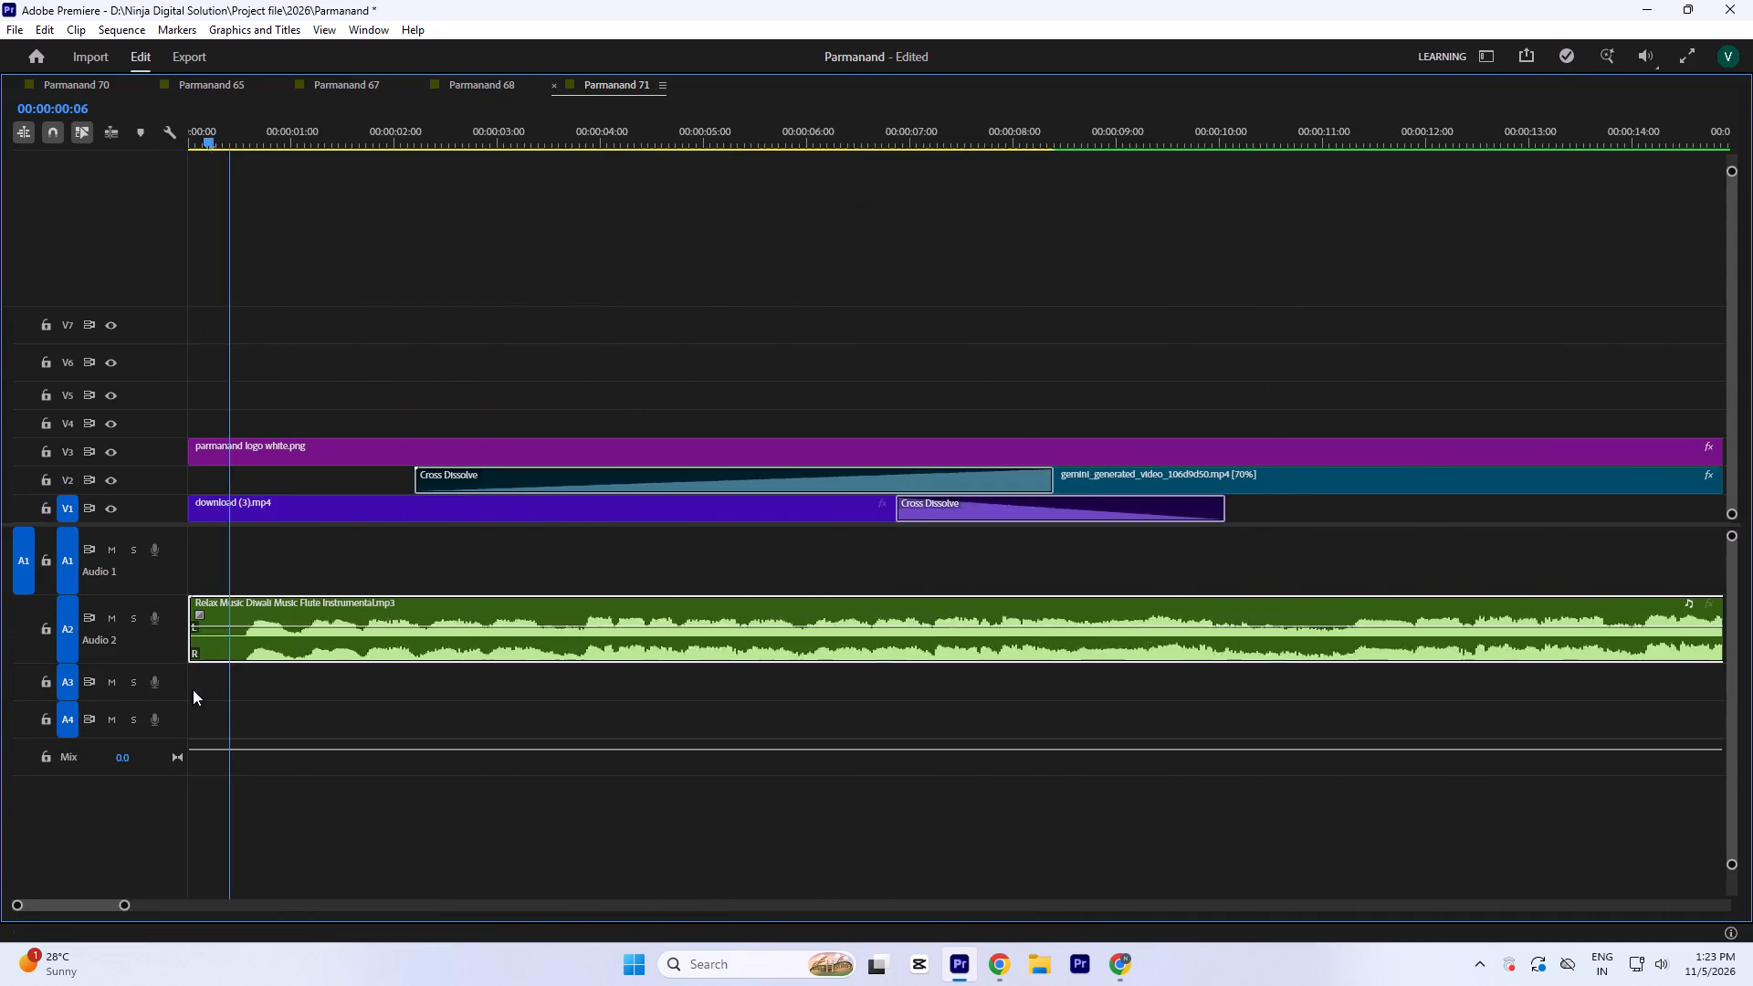
key(equal)
key(equal)
drag(197, 655, 432, 666)
key(equal)
key(equal)
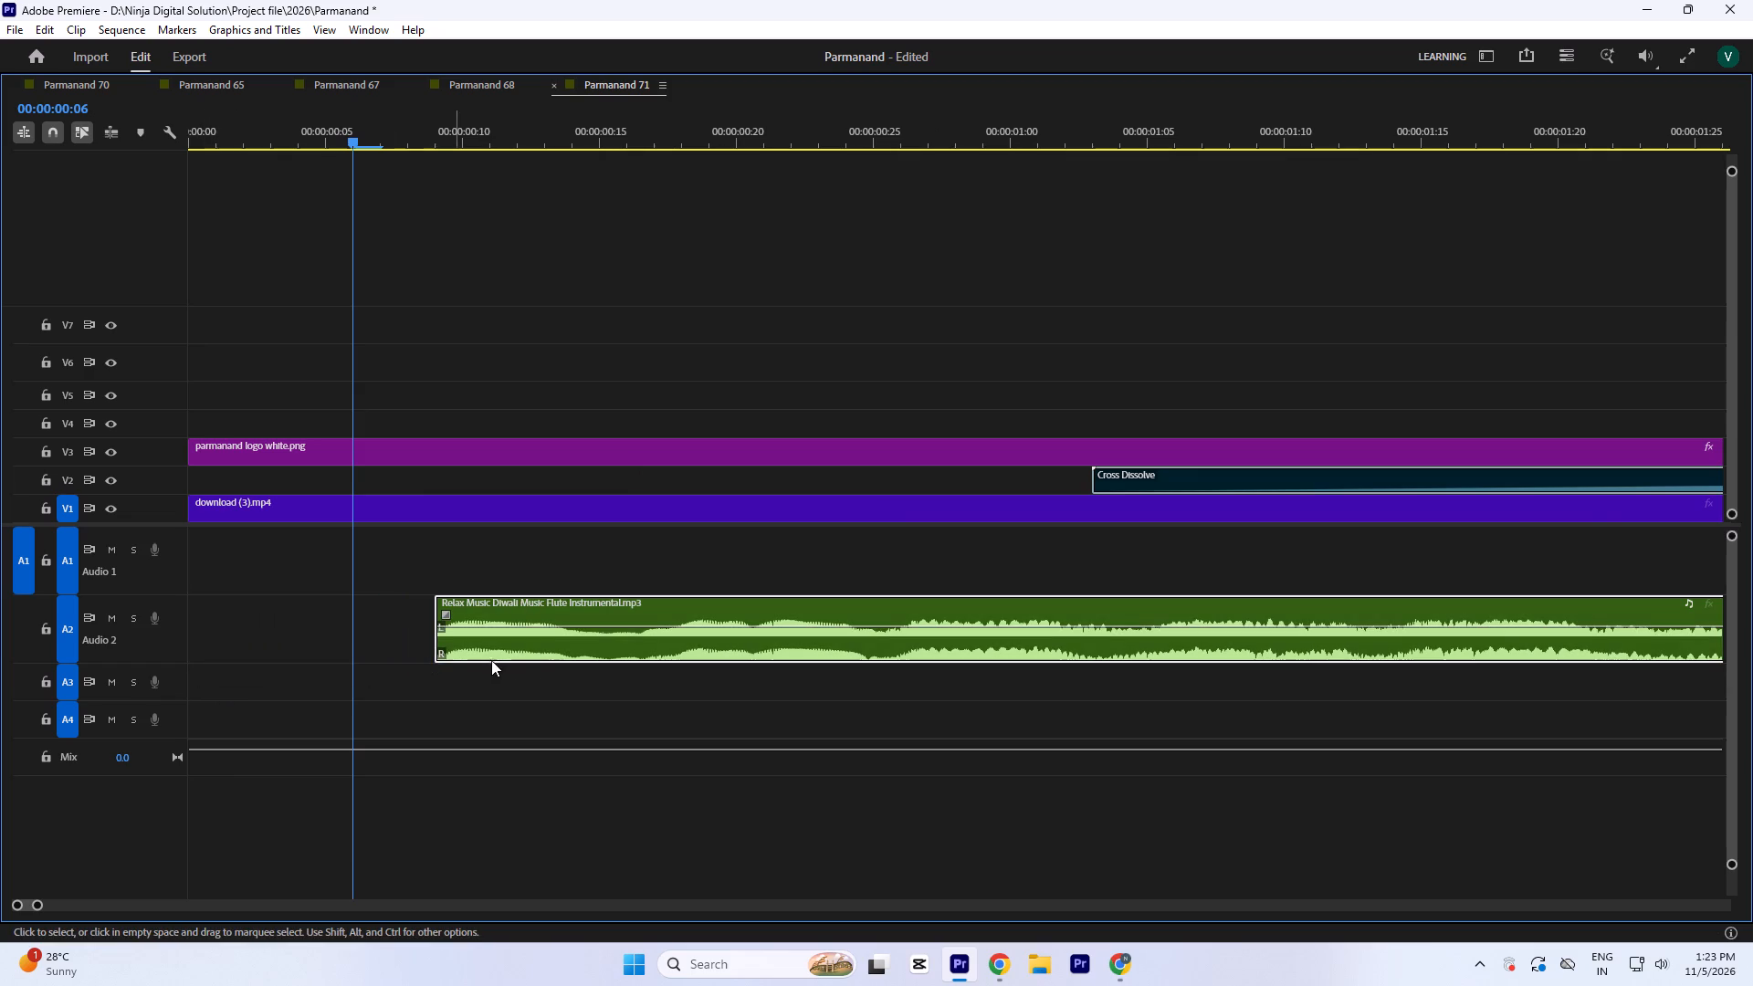
key(equal)
drag(510, 651, 247, 650)
drag(204, 134, 126, 141)
key(equal)
drag(236, 635, 259, 631)
drag(215, 655, 128, 671)
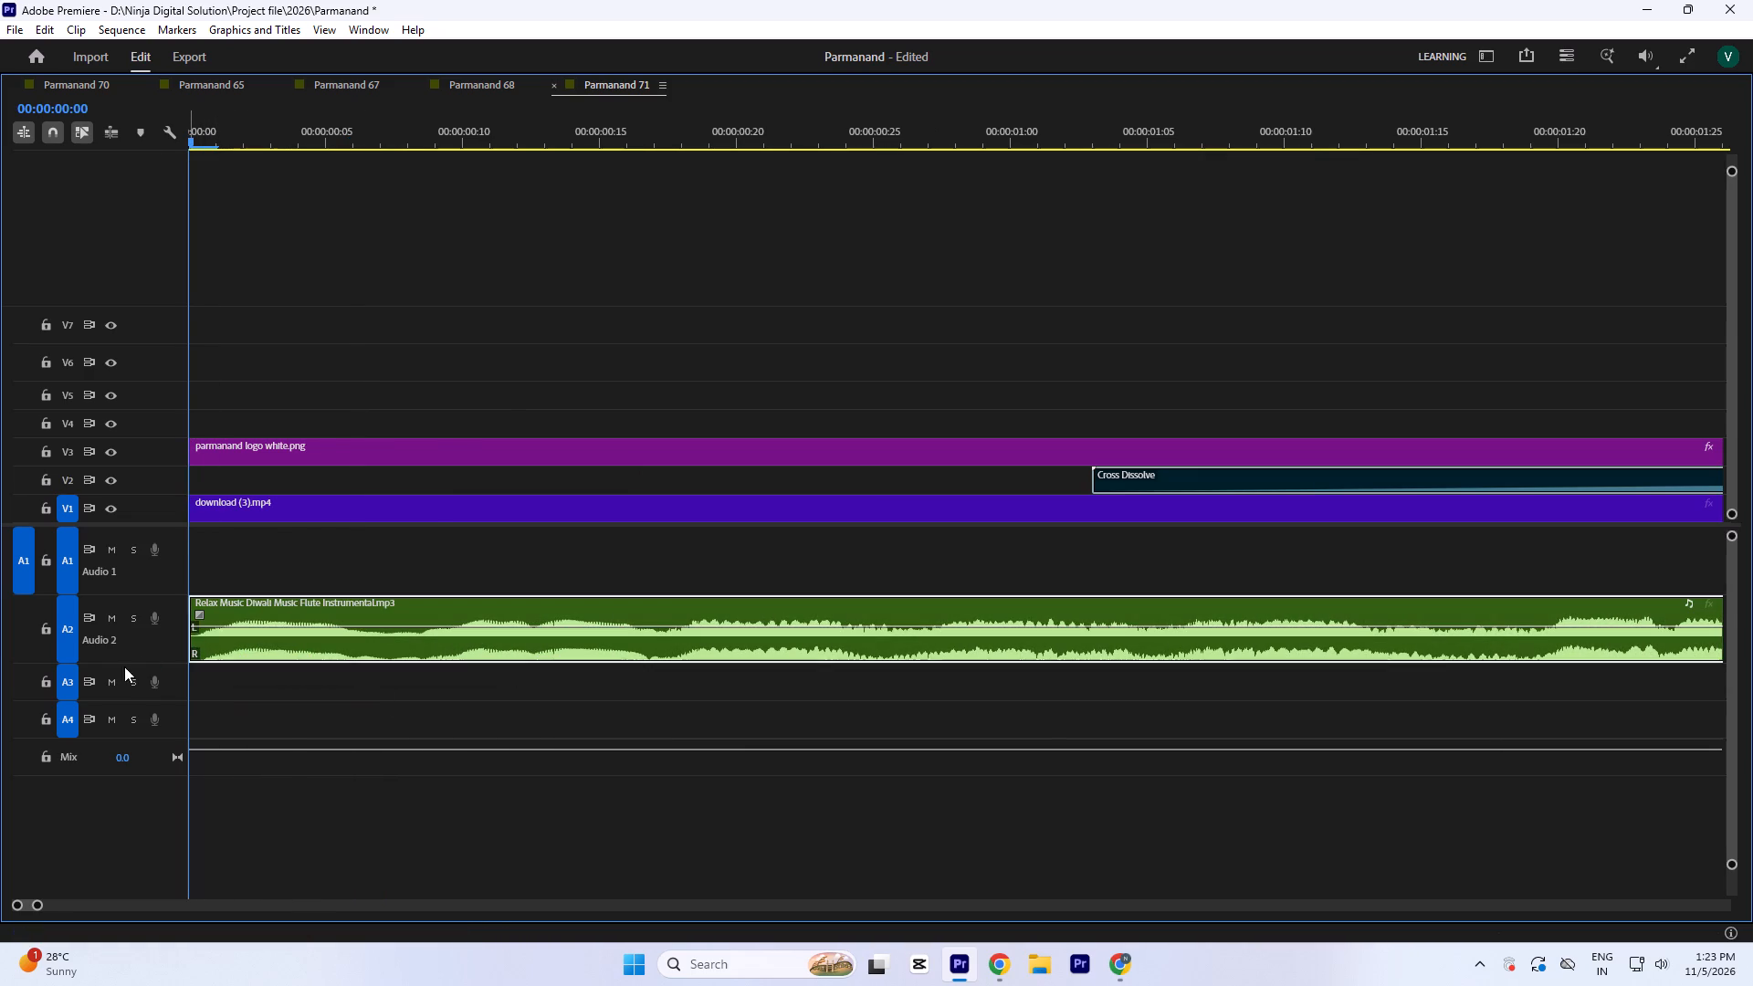
drag(251, 653, 223, 654)
click(188, 653)
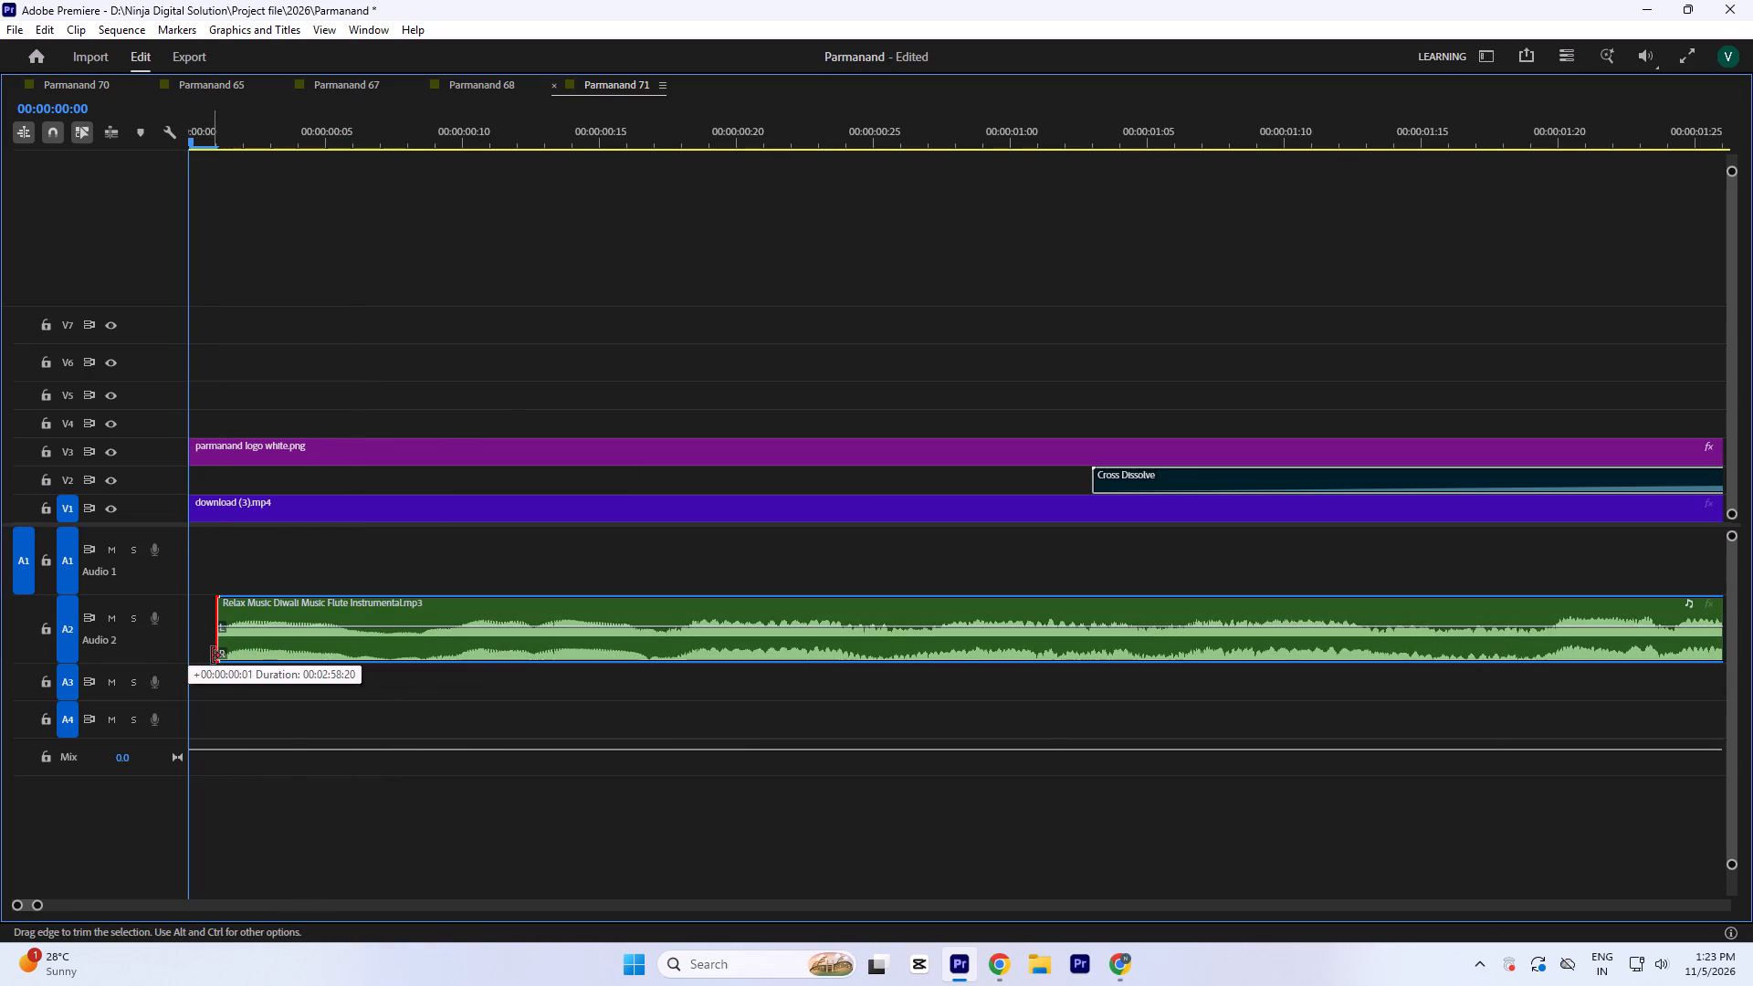
click(238, 656)
Play the Diwali video from the start to check how the flute music begins.
key(minus)
key(space)
text(`---)
key(space)
drag(320, 570, 0, 610)
key(space)
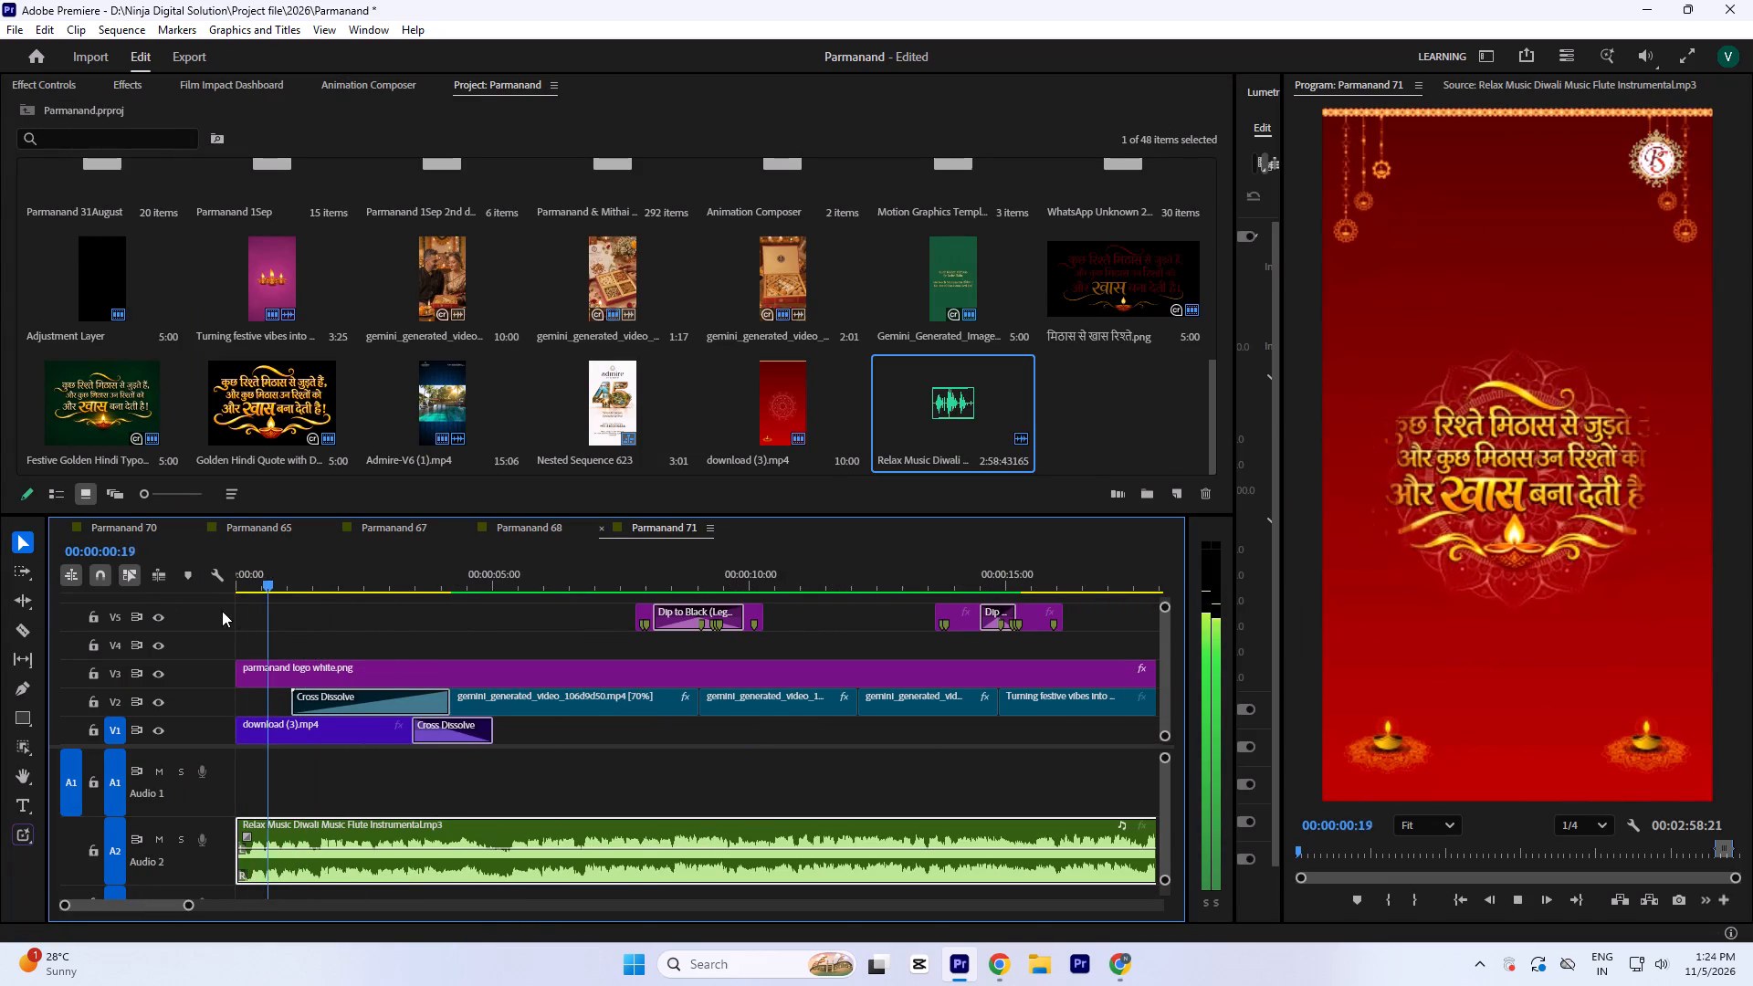
key(minus)
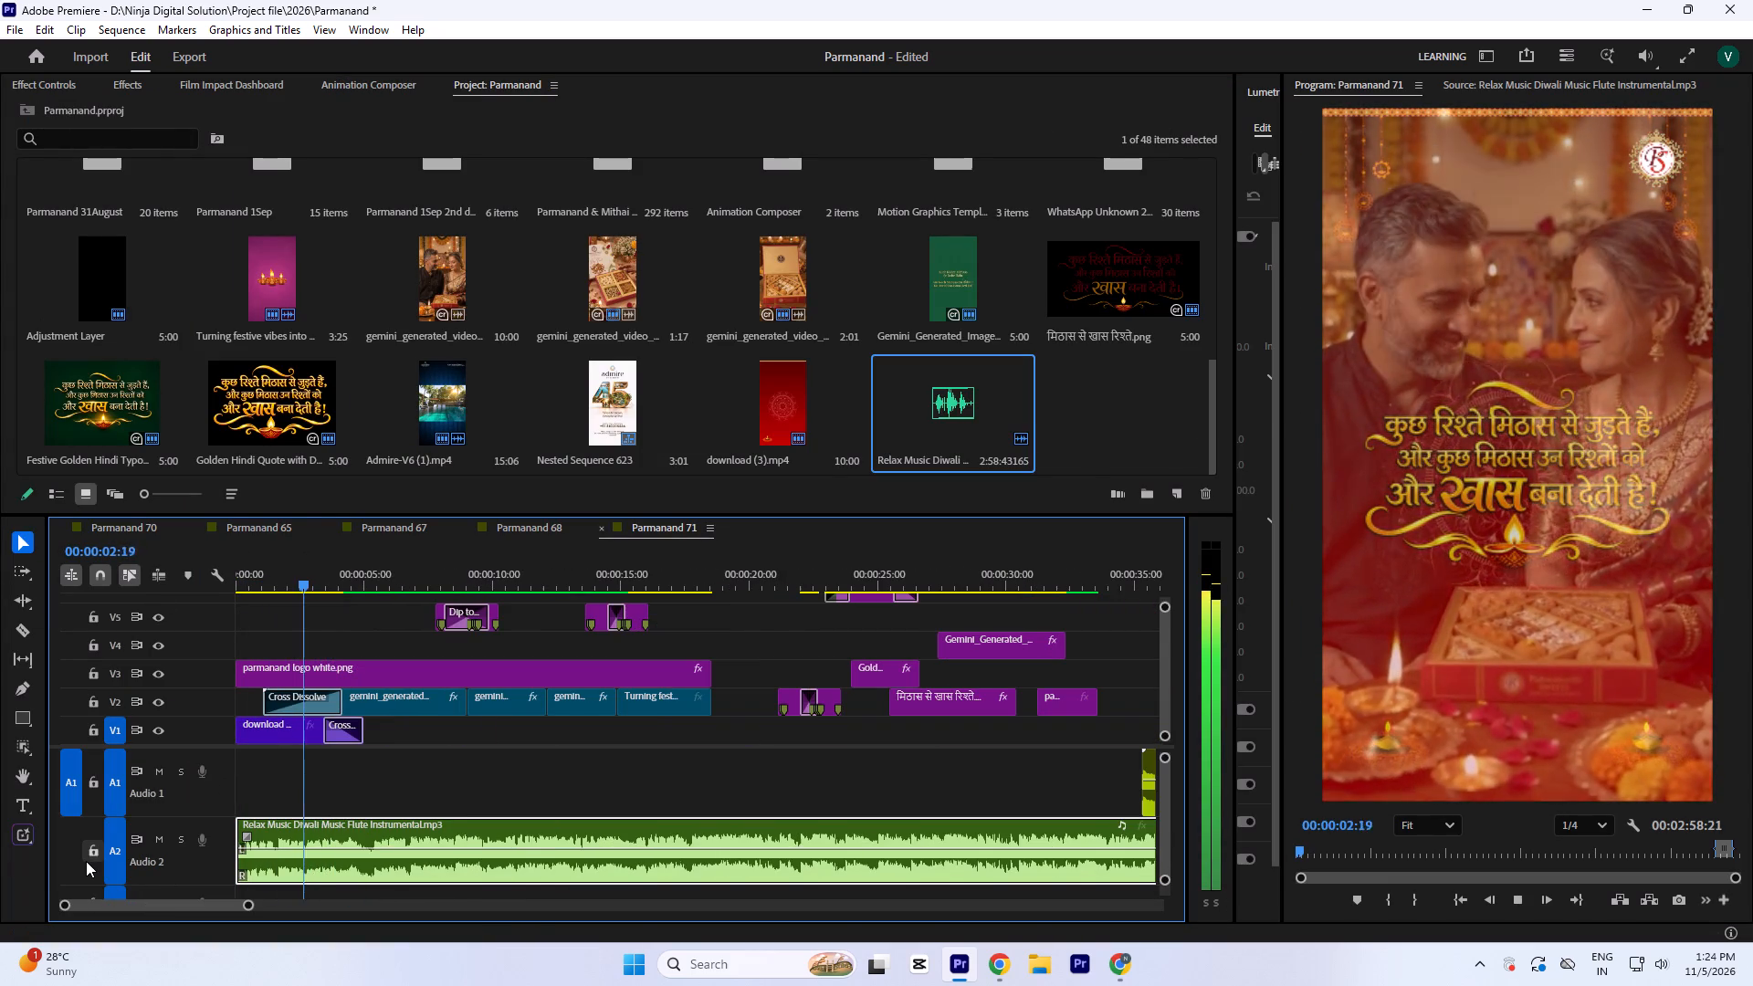
Trim the end of the flute clip to the end of the Diwali visuals, at 00:00:18:17.
text(`--)
drag(1344, 644, 508, 668)
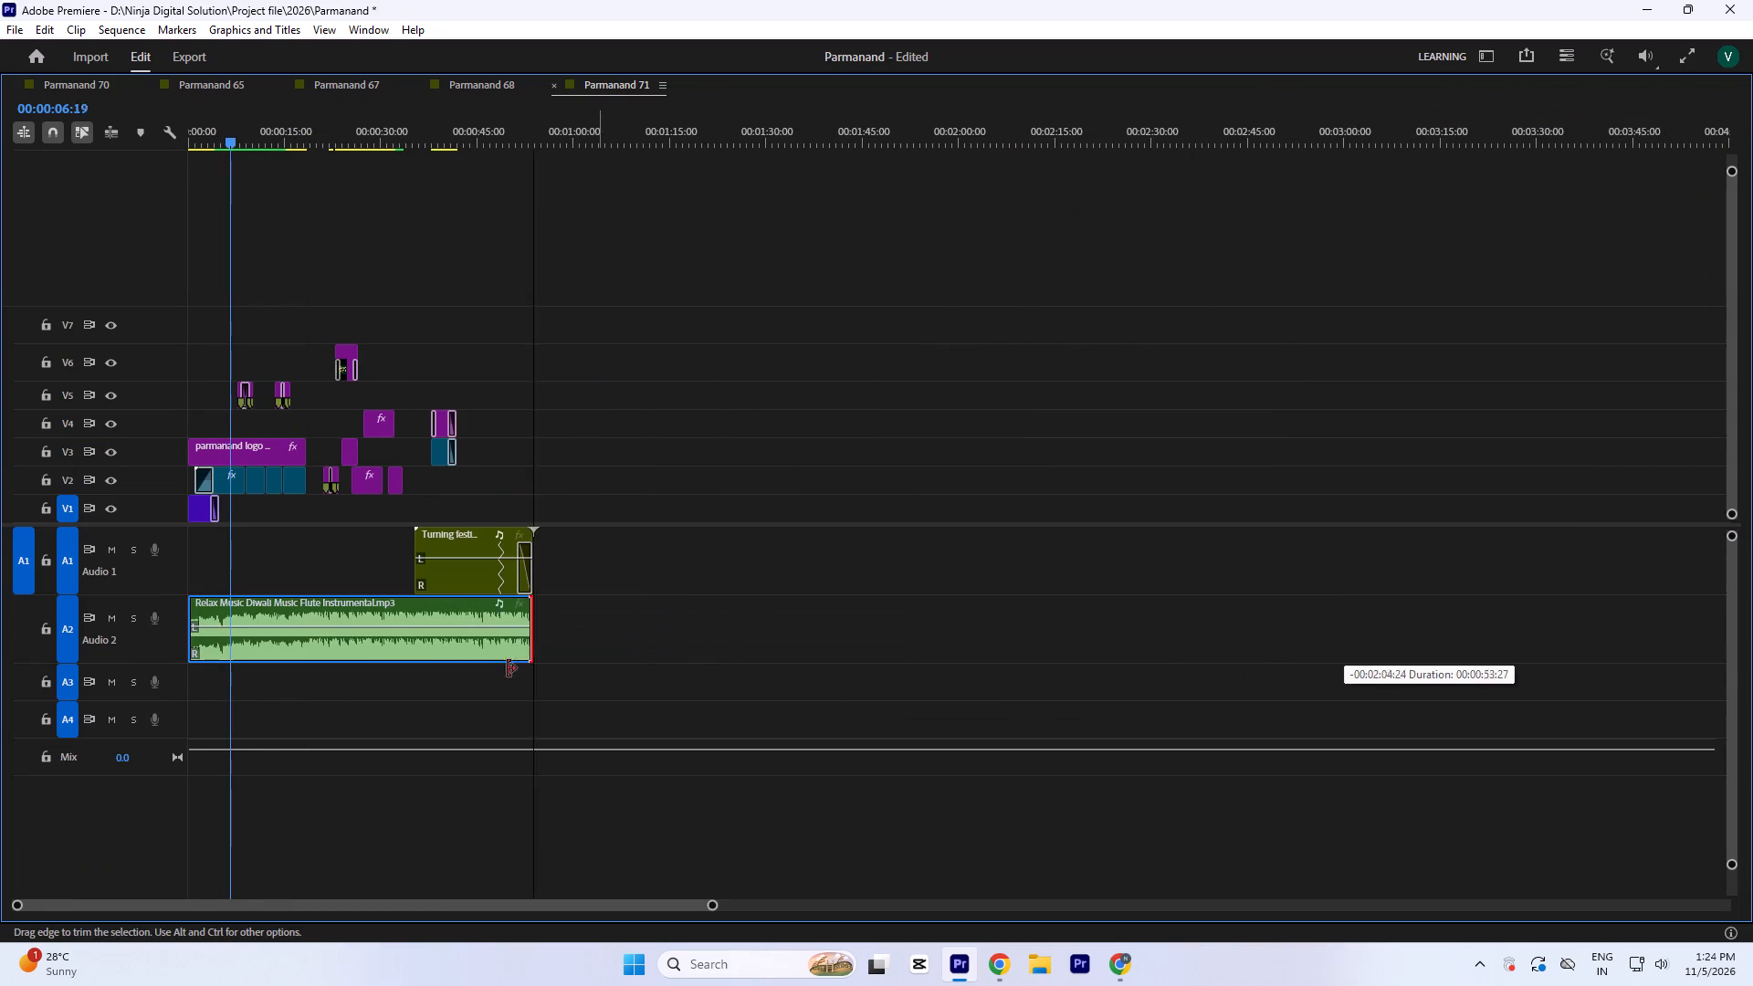
drag(508, 668, 322, 679)
key(equal)
key(equal)
key(equal)
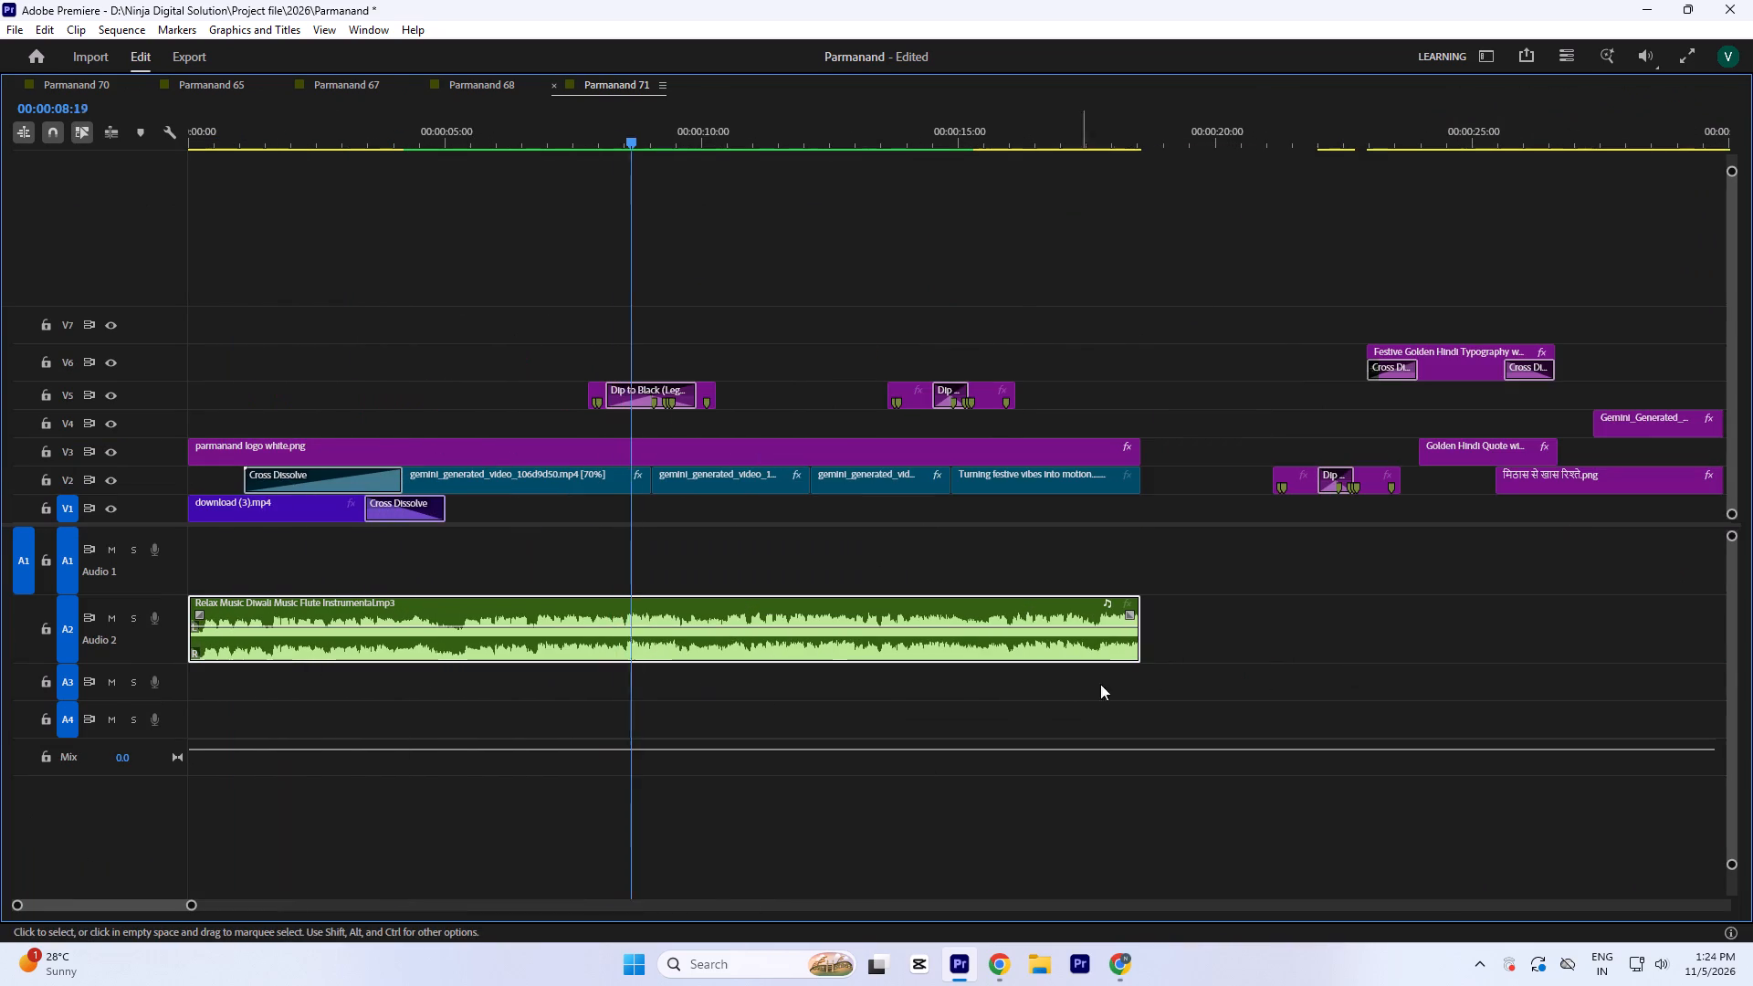
Apply the default audio transition to both ends of the flute clip and delete the one at its start.
drag(1145, 649, 1145, 660)
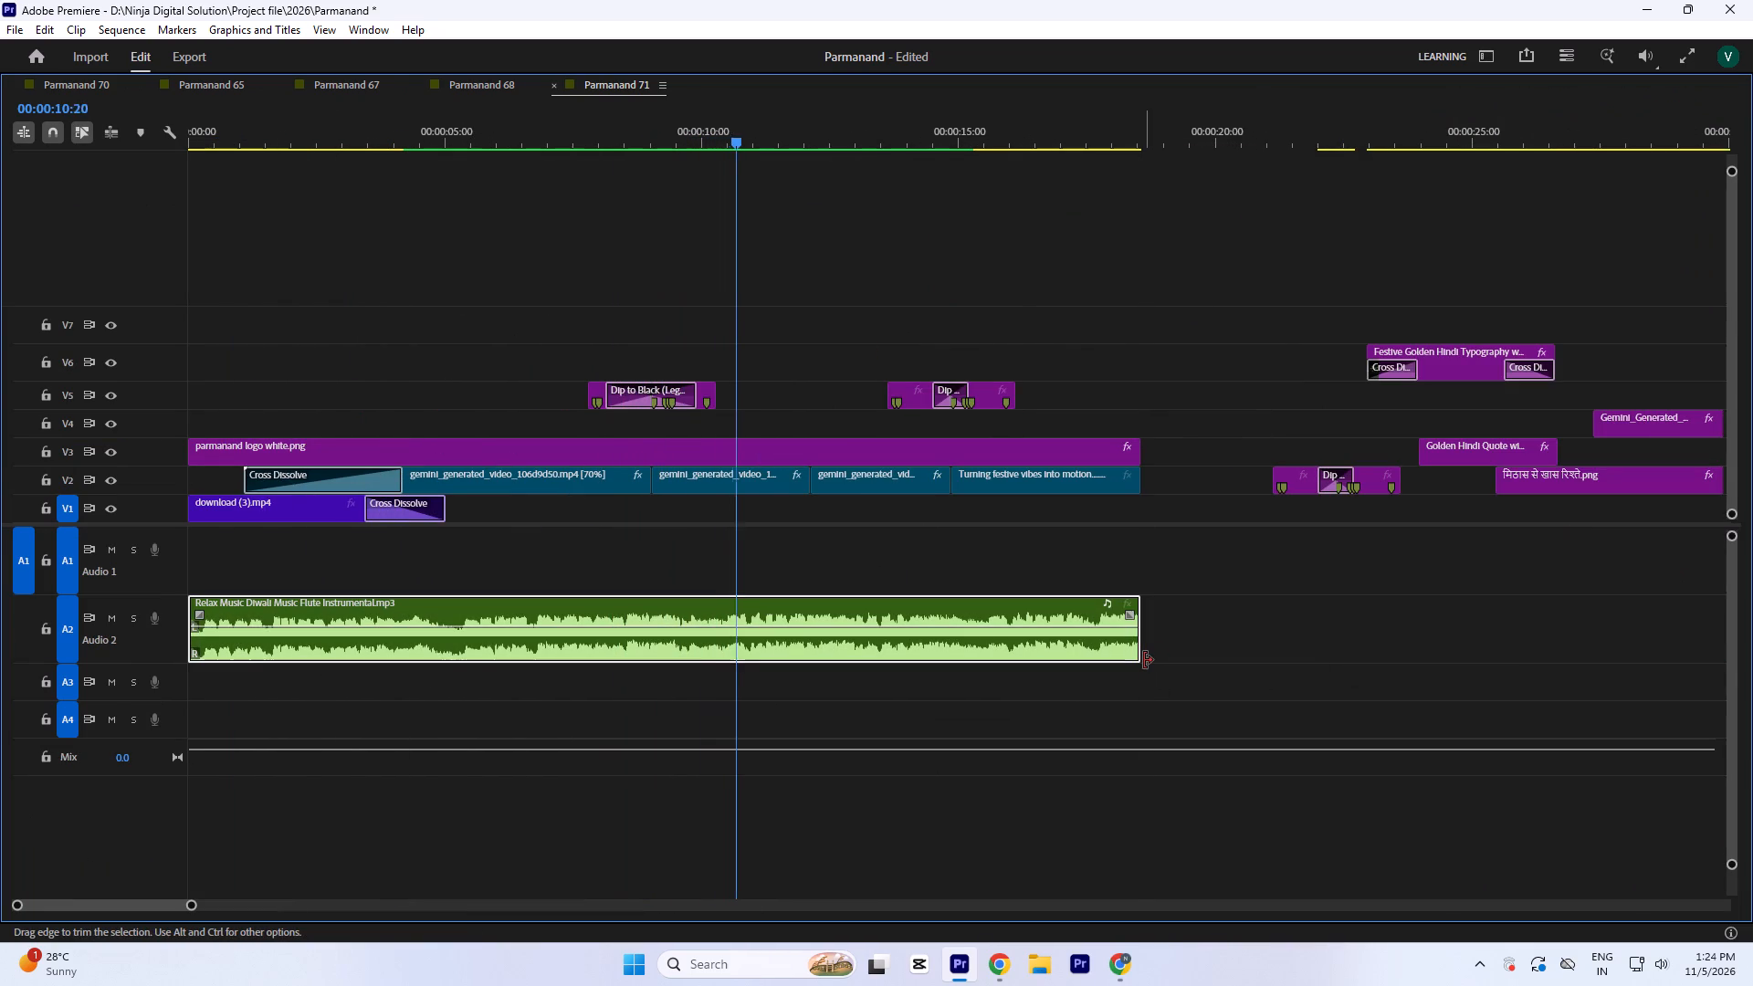
text(D`)
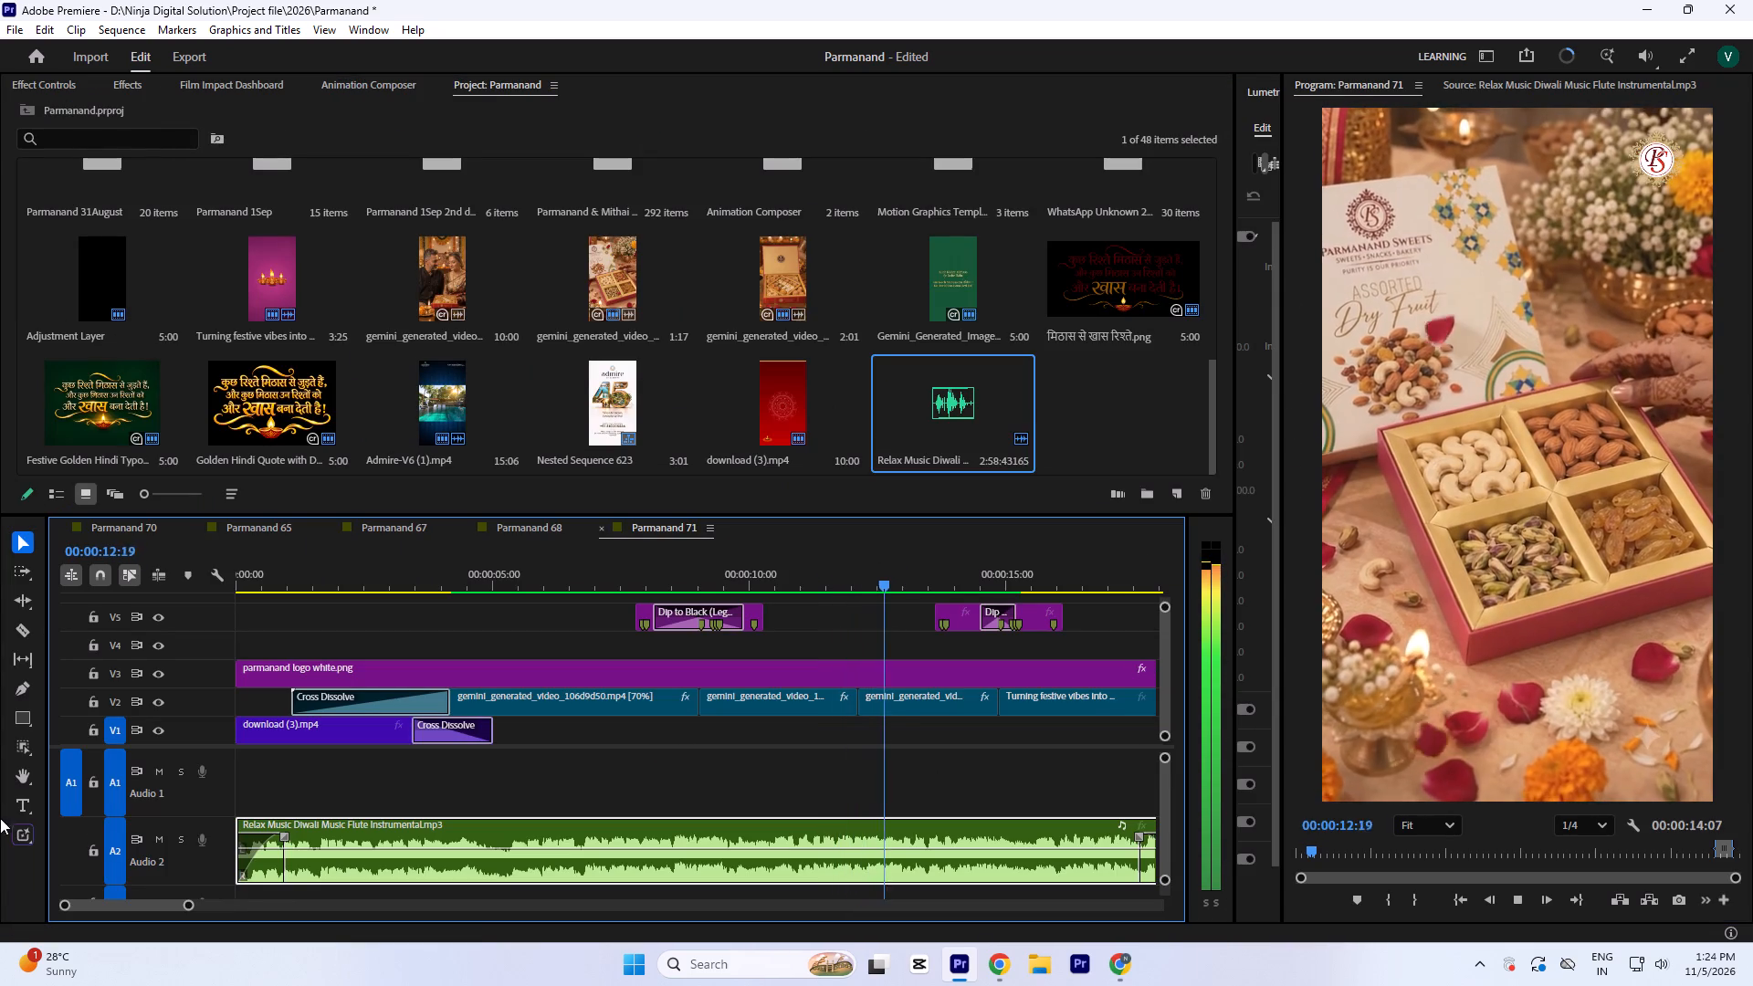
key(minus)
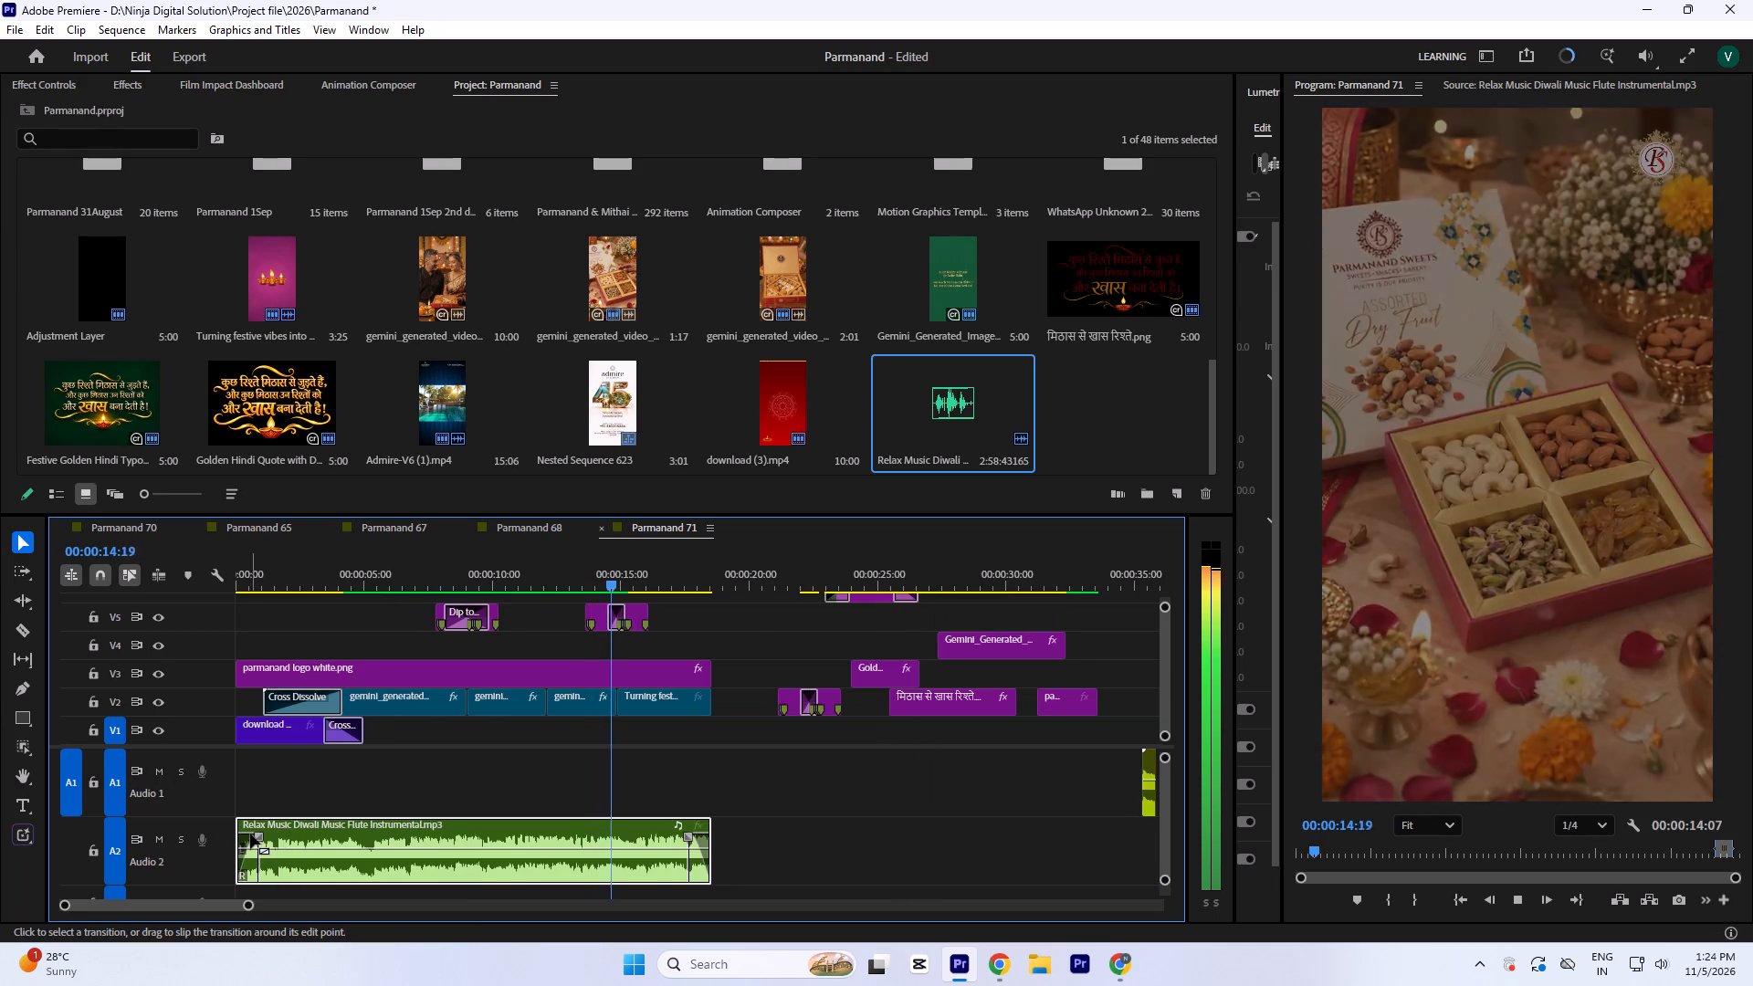
click(249, 834)
key(Delete)
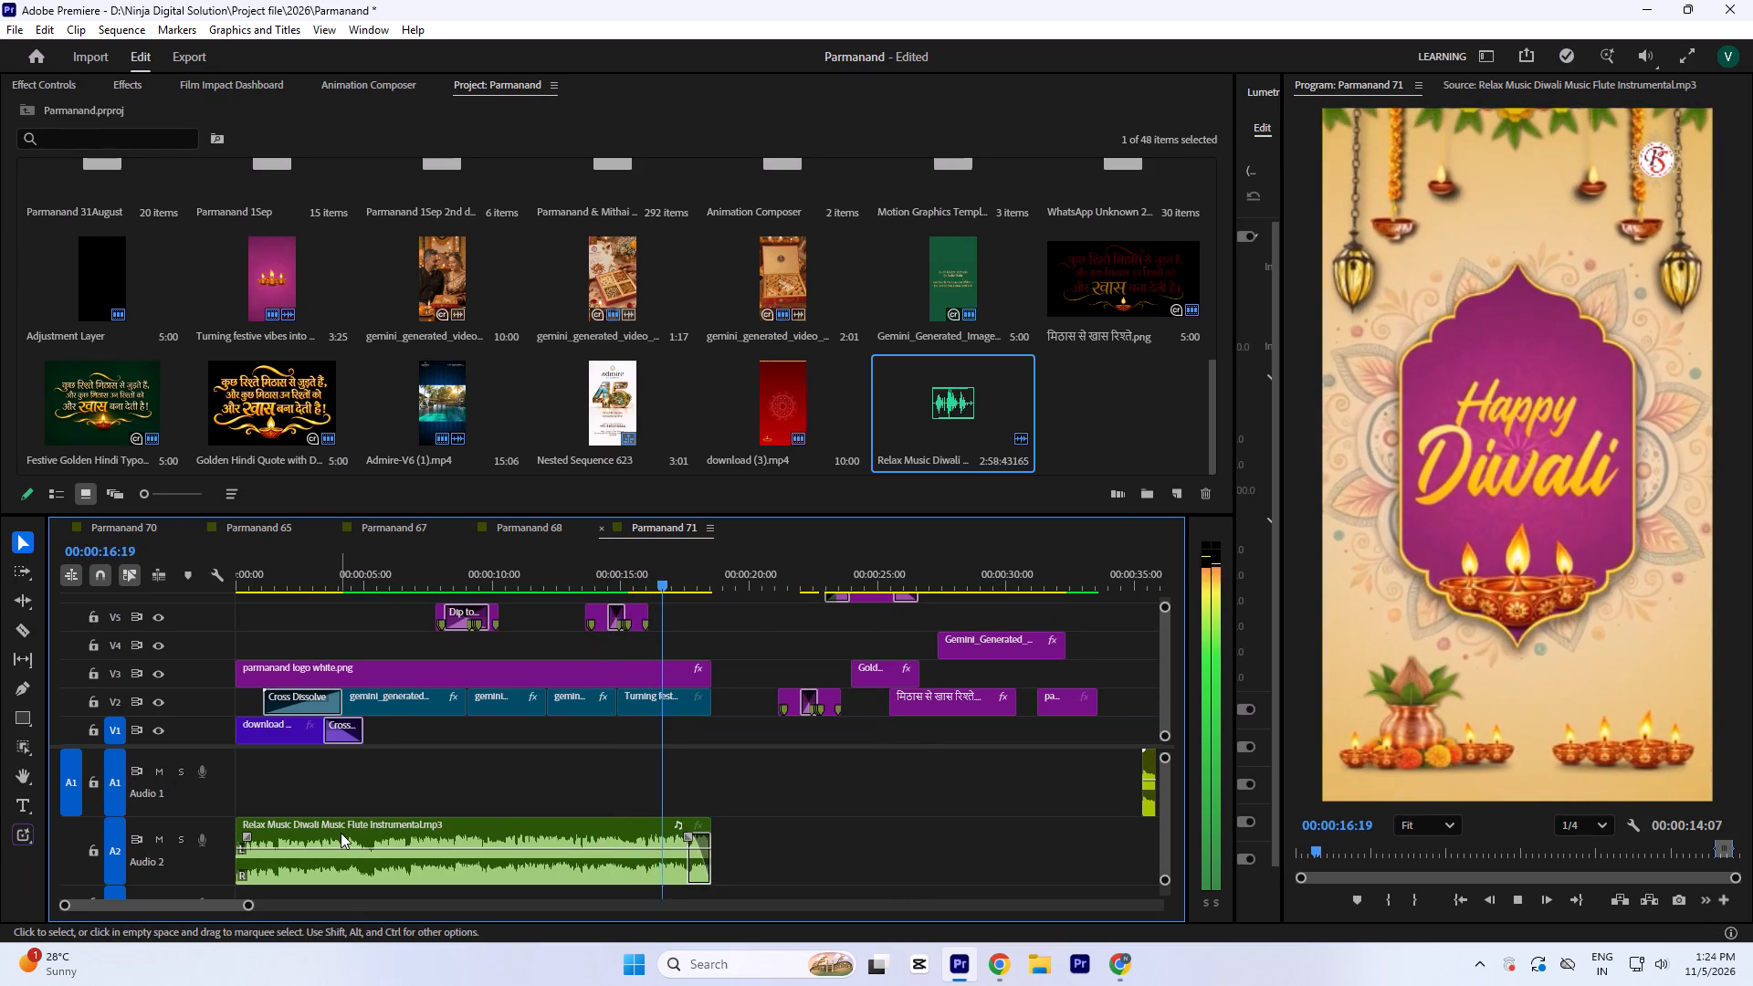
Set the sequence's out point at 00:00:18:16, the last frame of the Diwali video.
key(space)
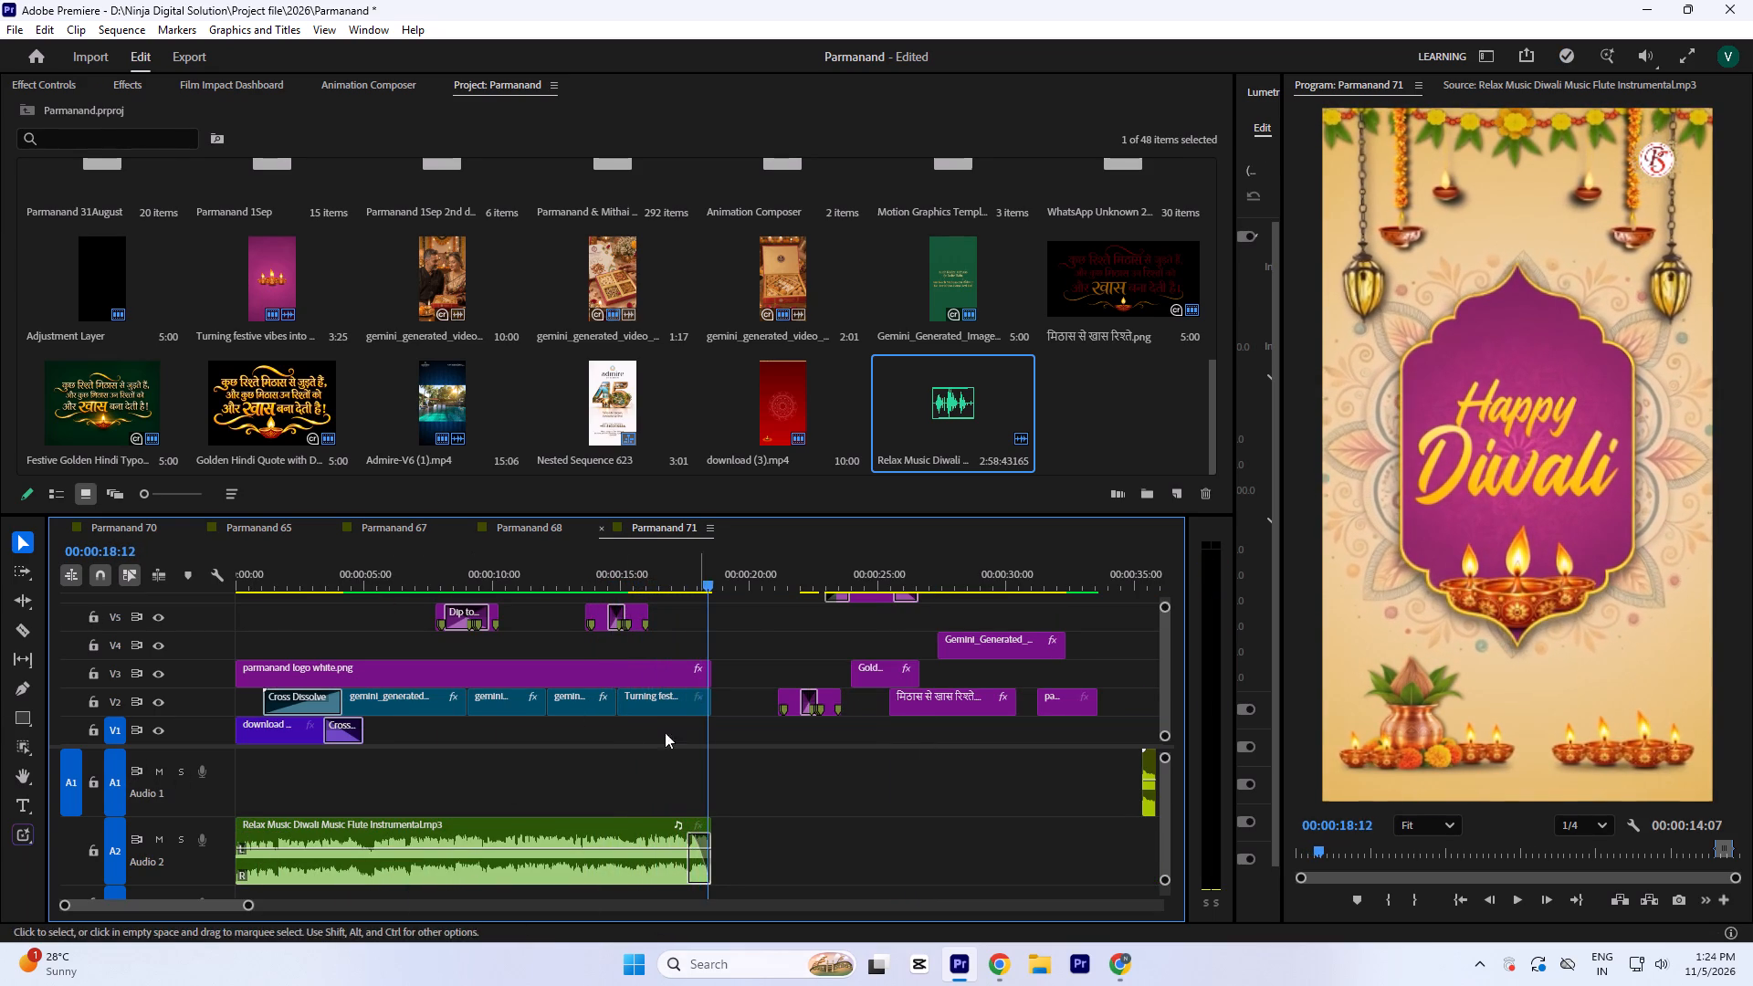
key(equal)
key(equal)
key(equal)
key(equal)
key(equal)
drag(719, 582, 816, 603)
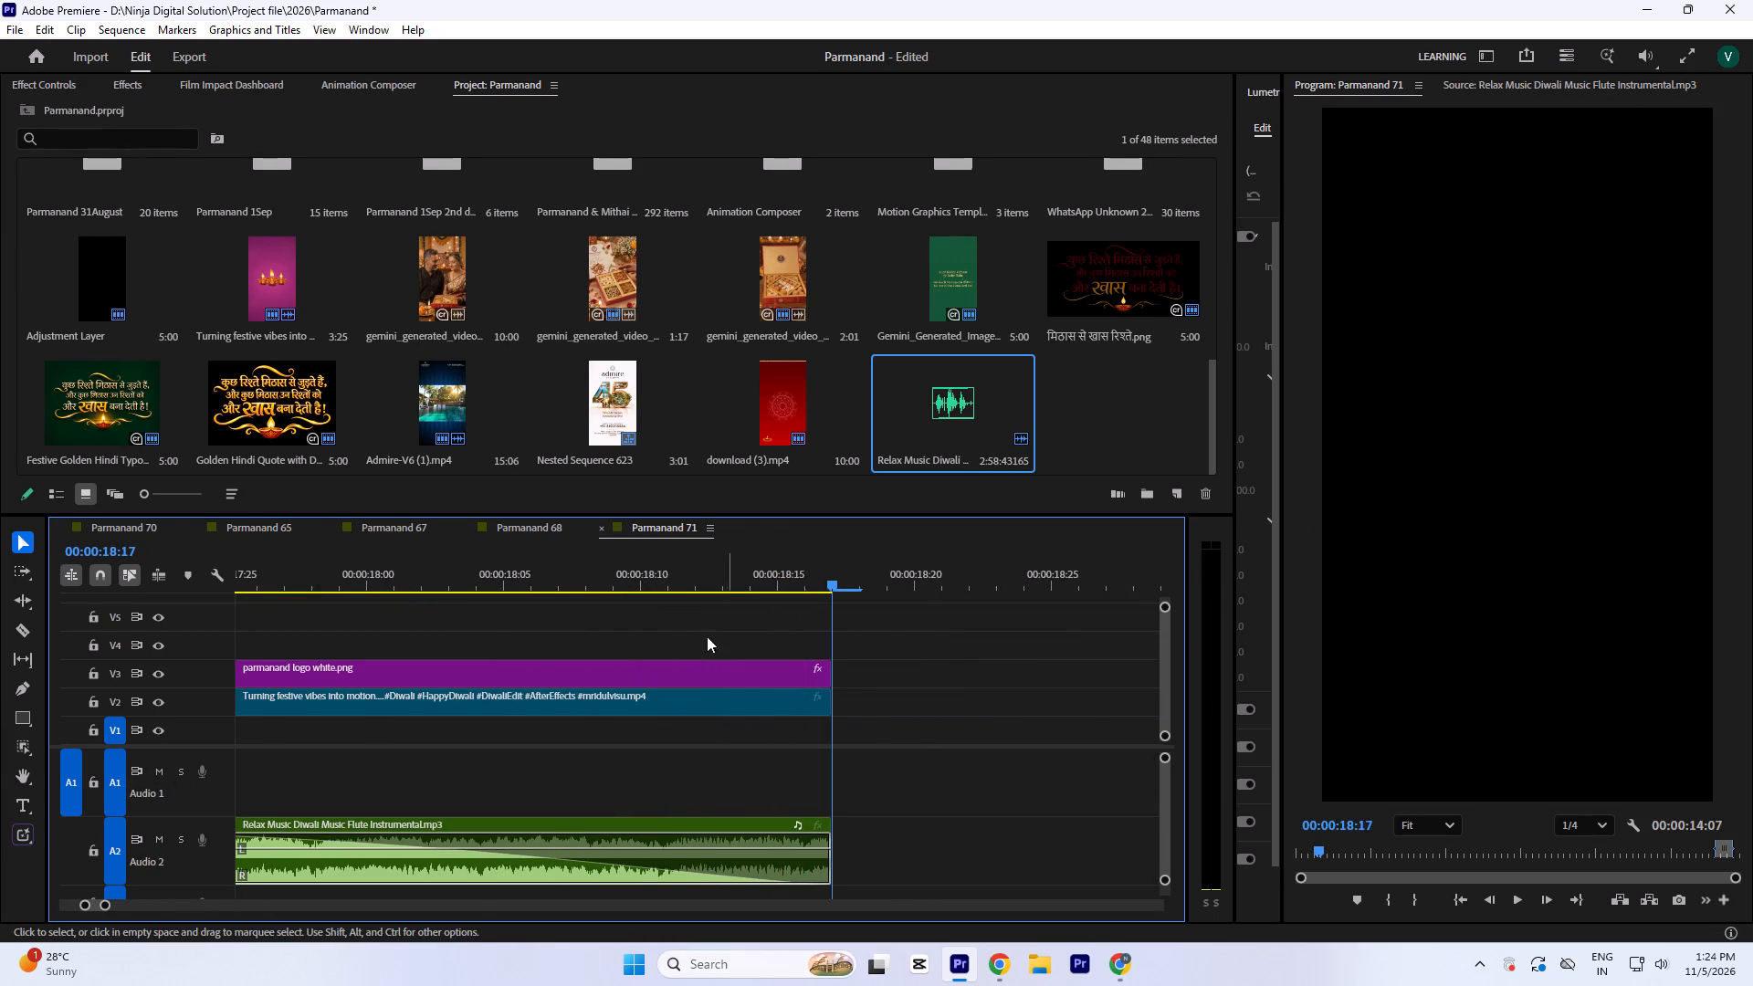
key(o)
key(minus)
key(minus)
key(equal)
key(equal)
key(equal)
key(equal)
click(668, 572)
key(o)
key(minus)
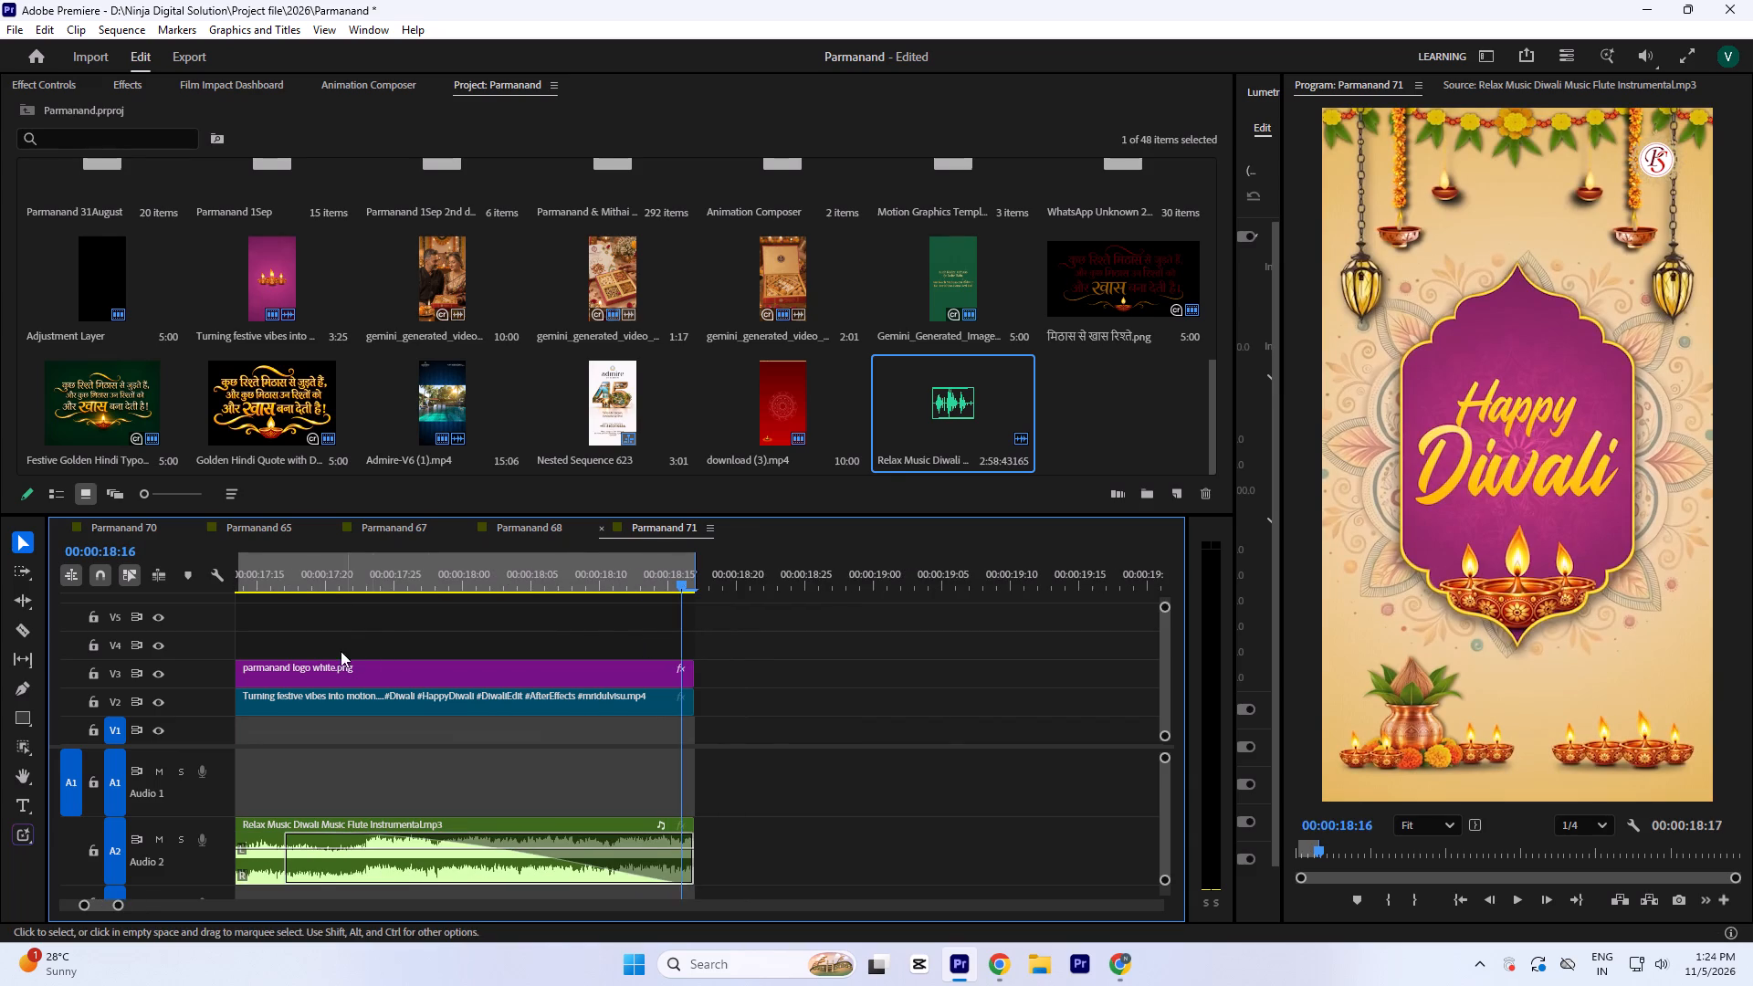
Set the sequence's in point at 00:00:00:00, the start of the Diwali video.
key(Return)
key(space)
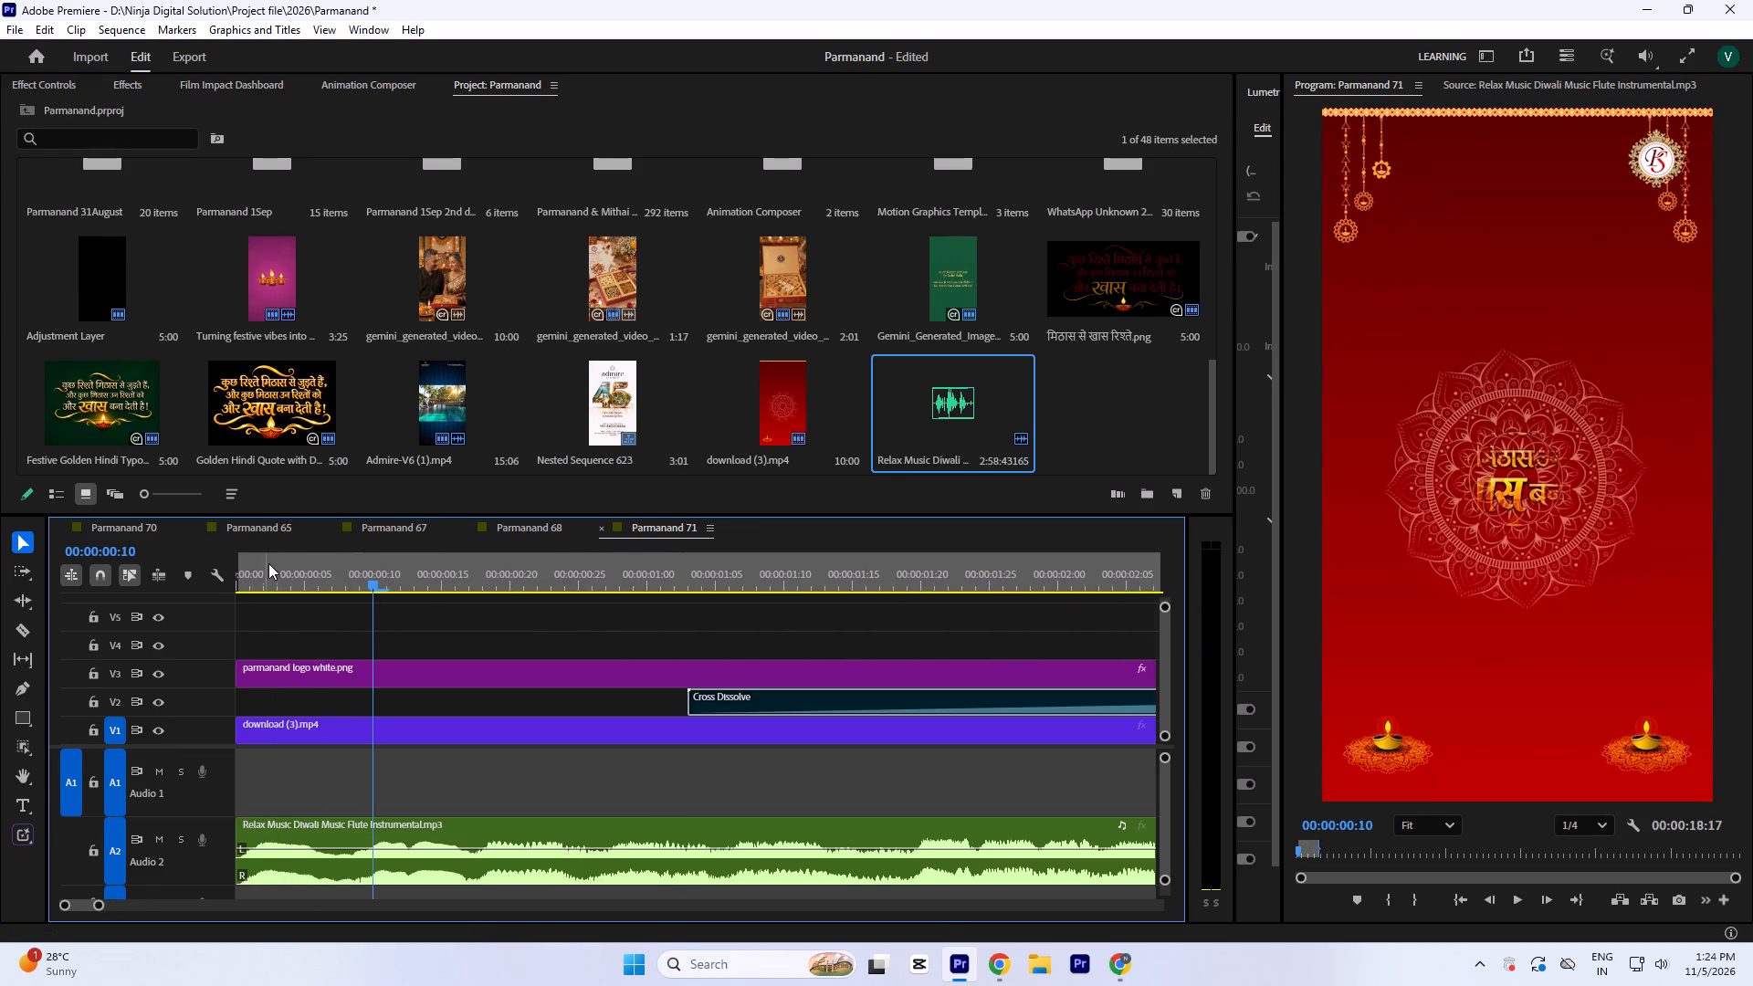
drag(268, 568, 121, 611)
key(i)
Play back the marked Diwali section to check the flute music against the visuals.
key(space)
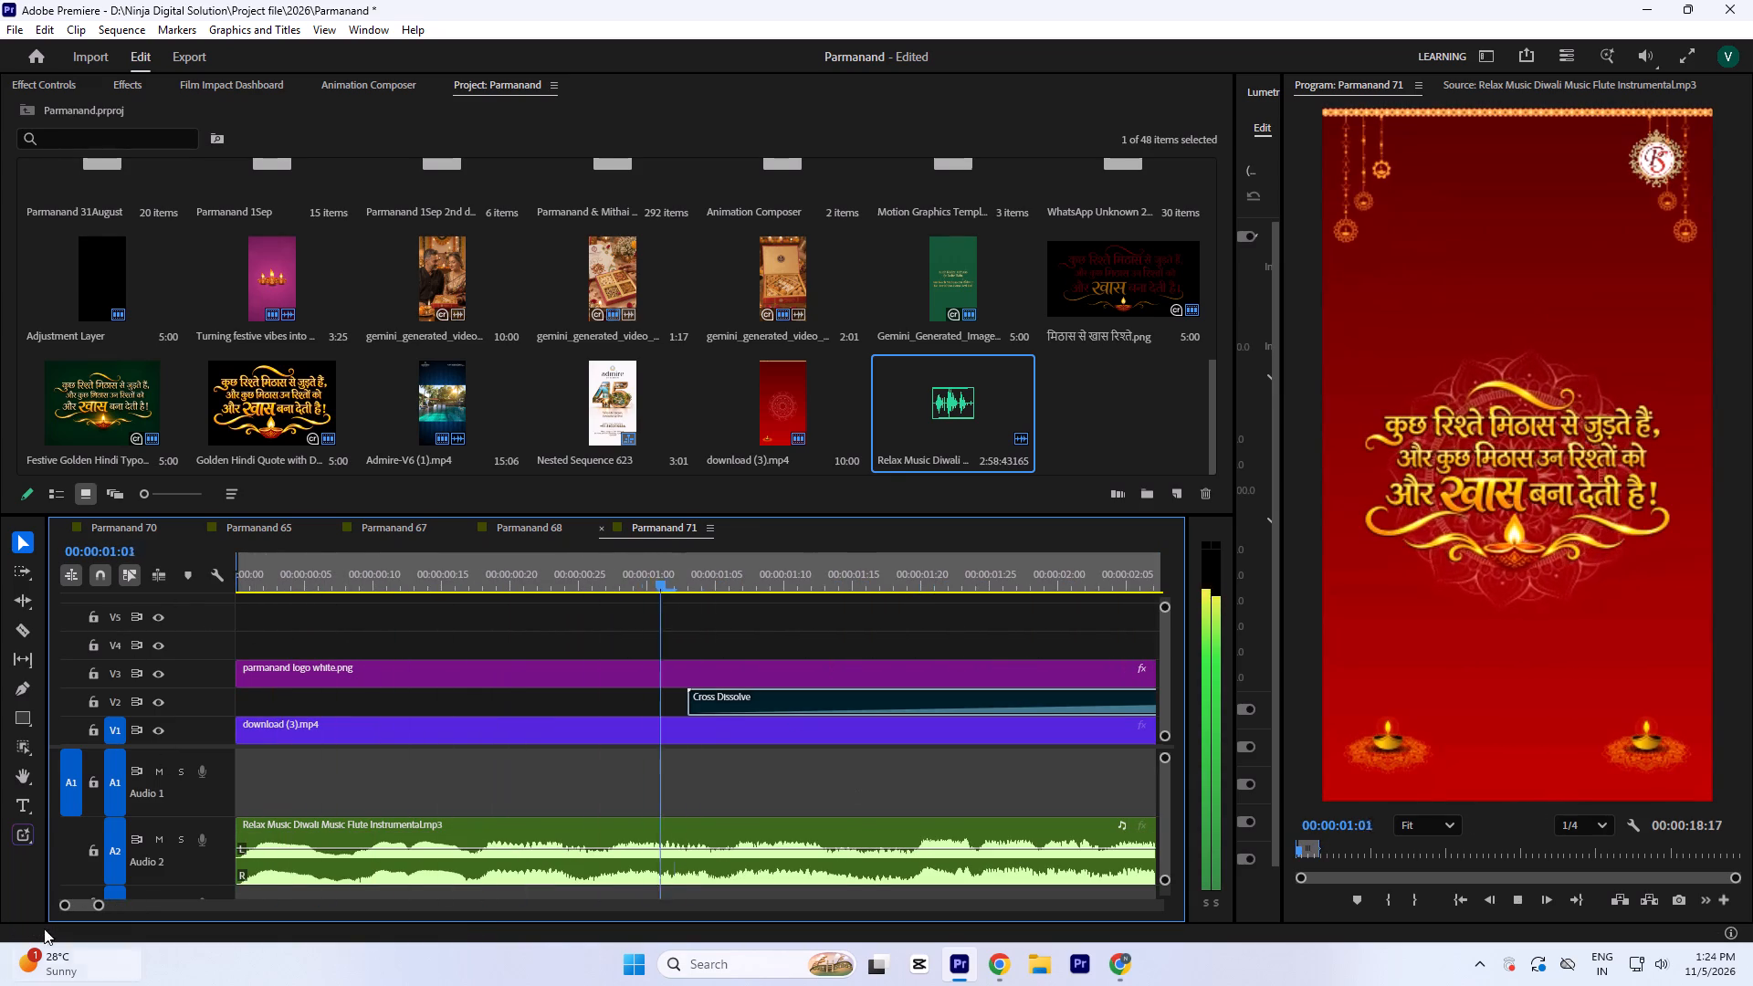
key(minus)
key(minus)
key(minus)
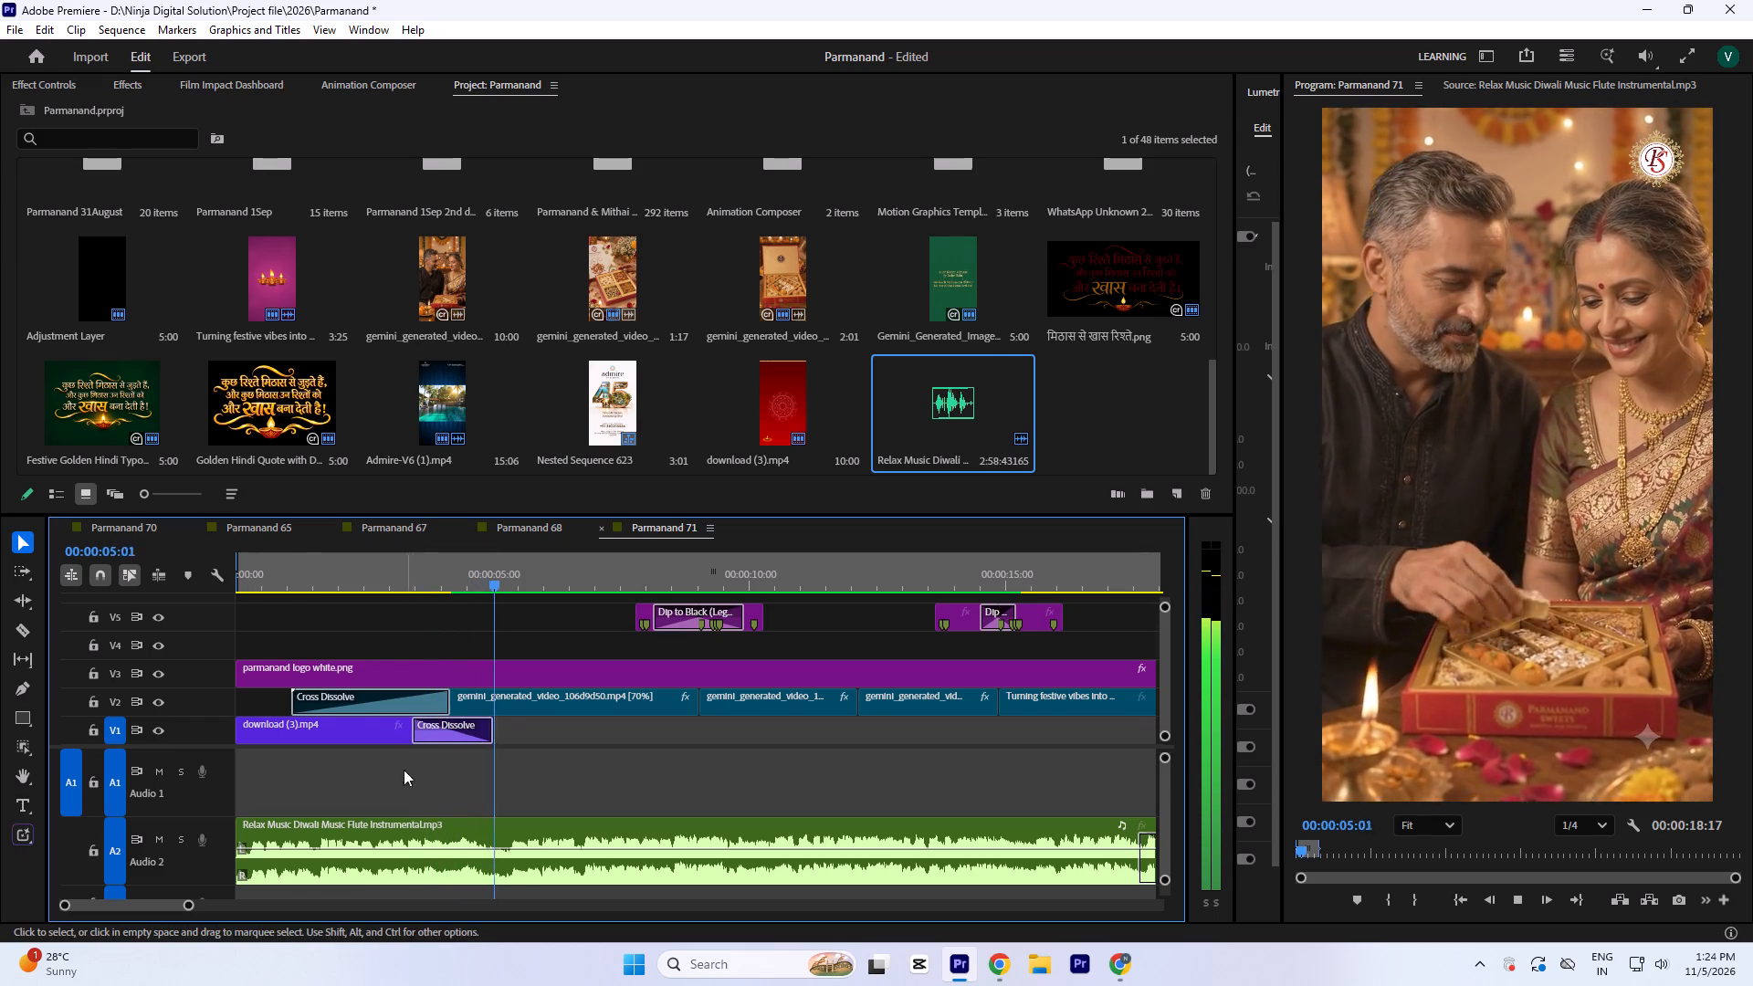
key(space)
click(378, 561)
key(space)
text(-)
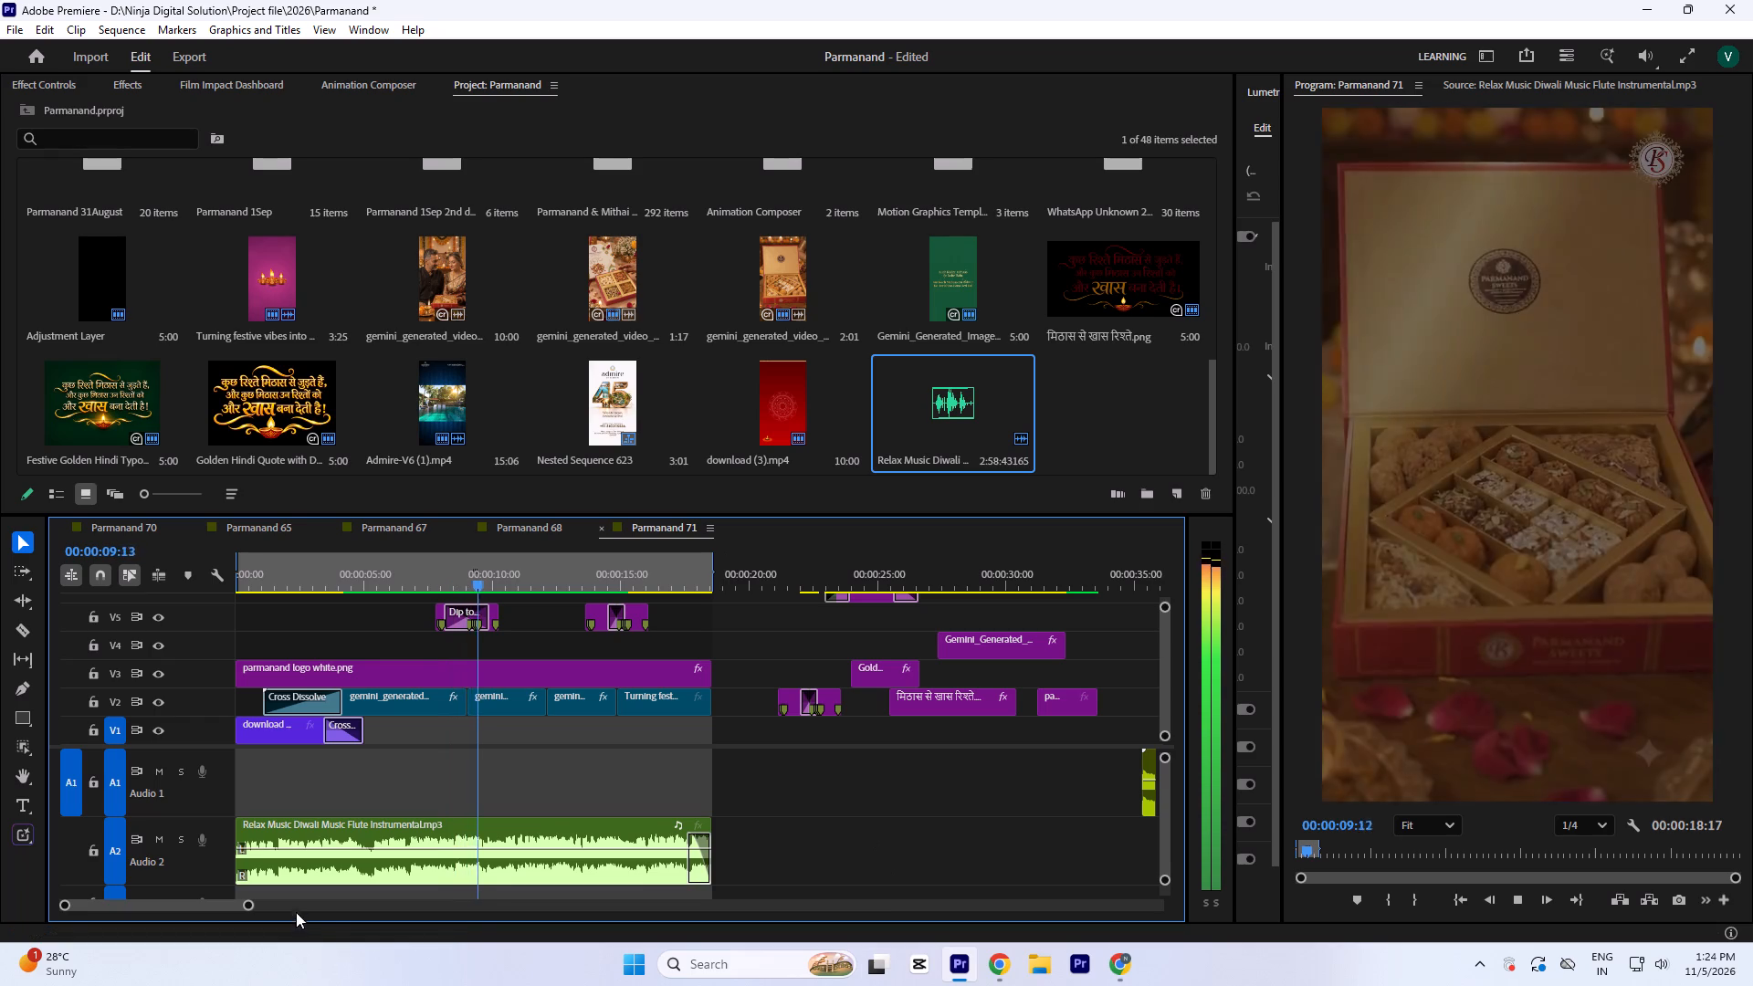
key(equal)
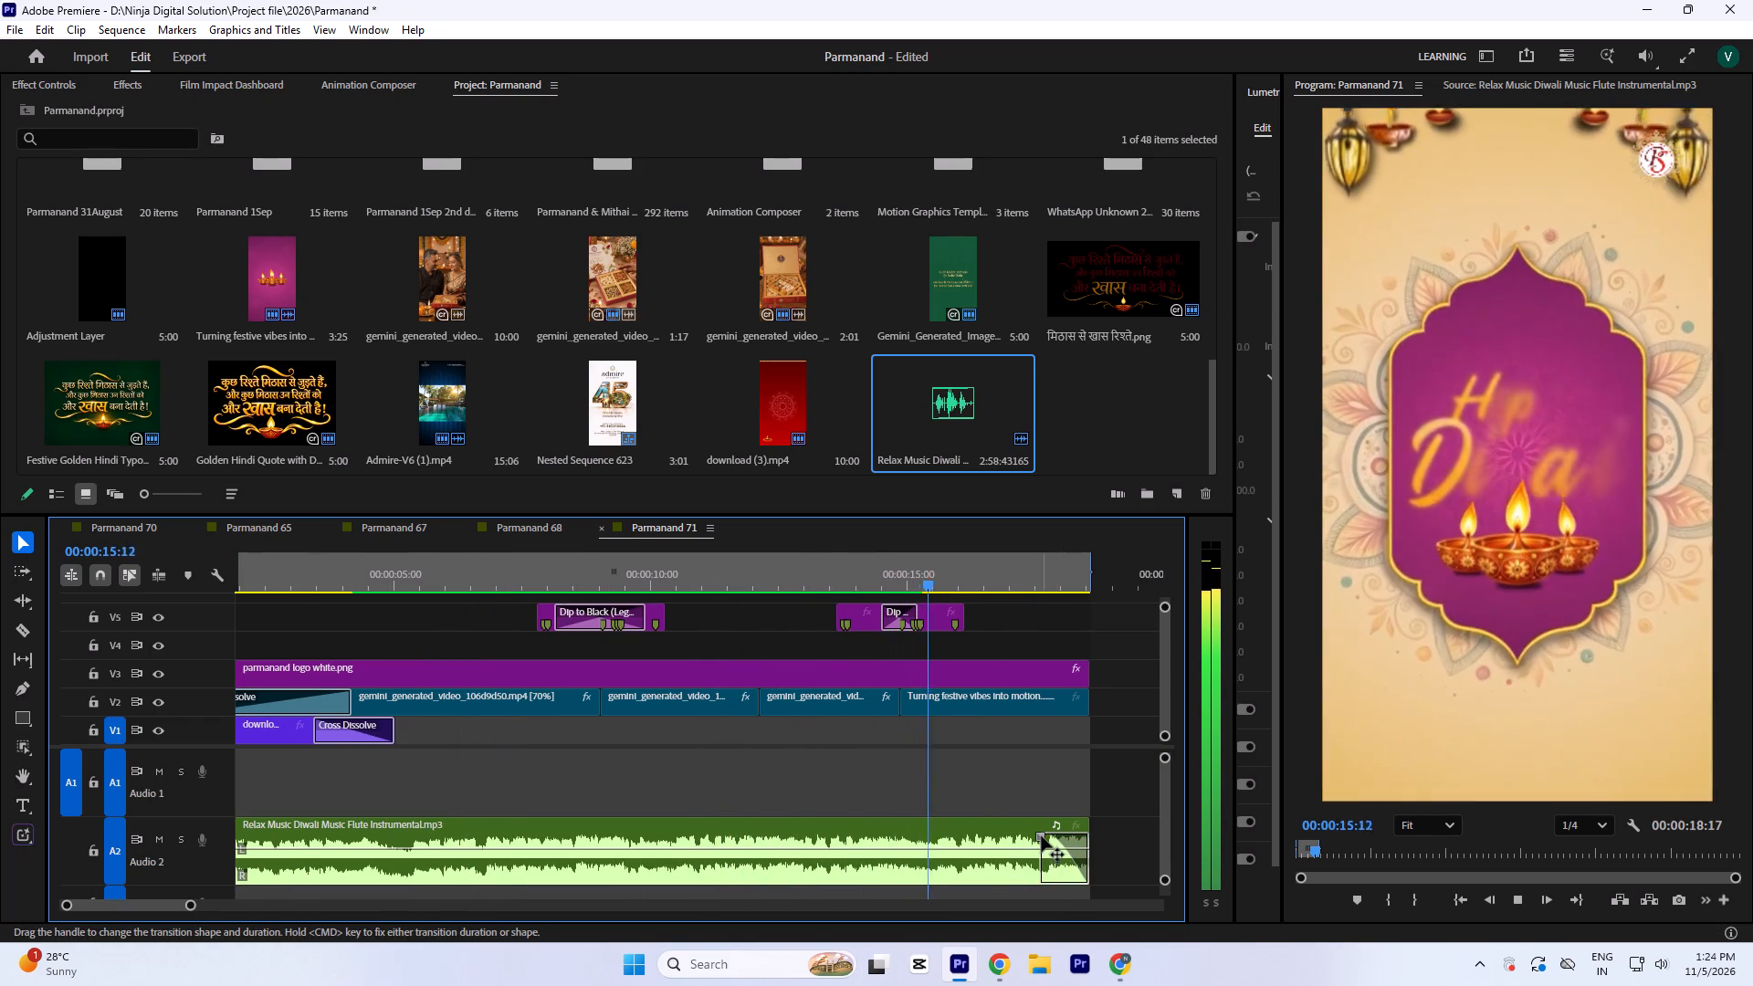
Lengthen the fade at the end of the flute clip to about 2 seconds.
drag(1041, 835, 974, 845)
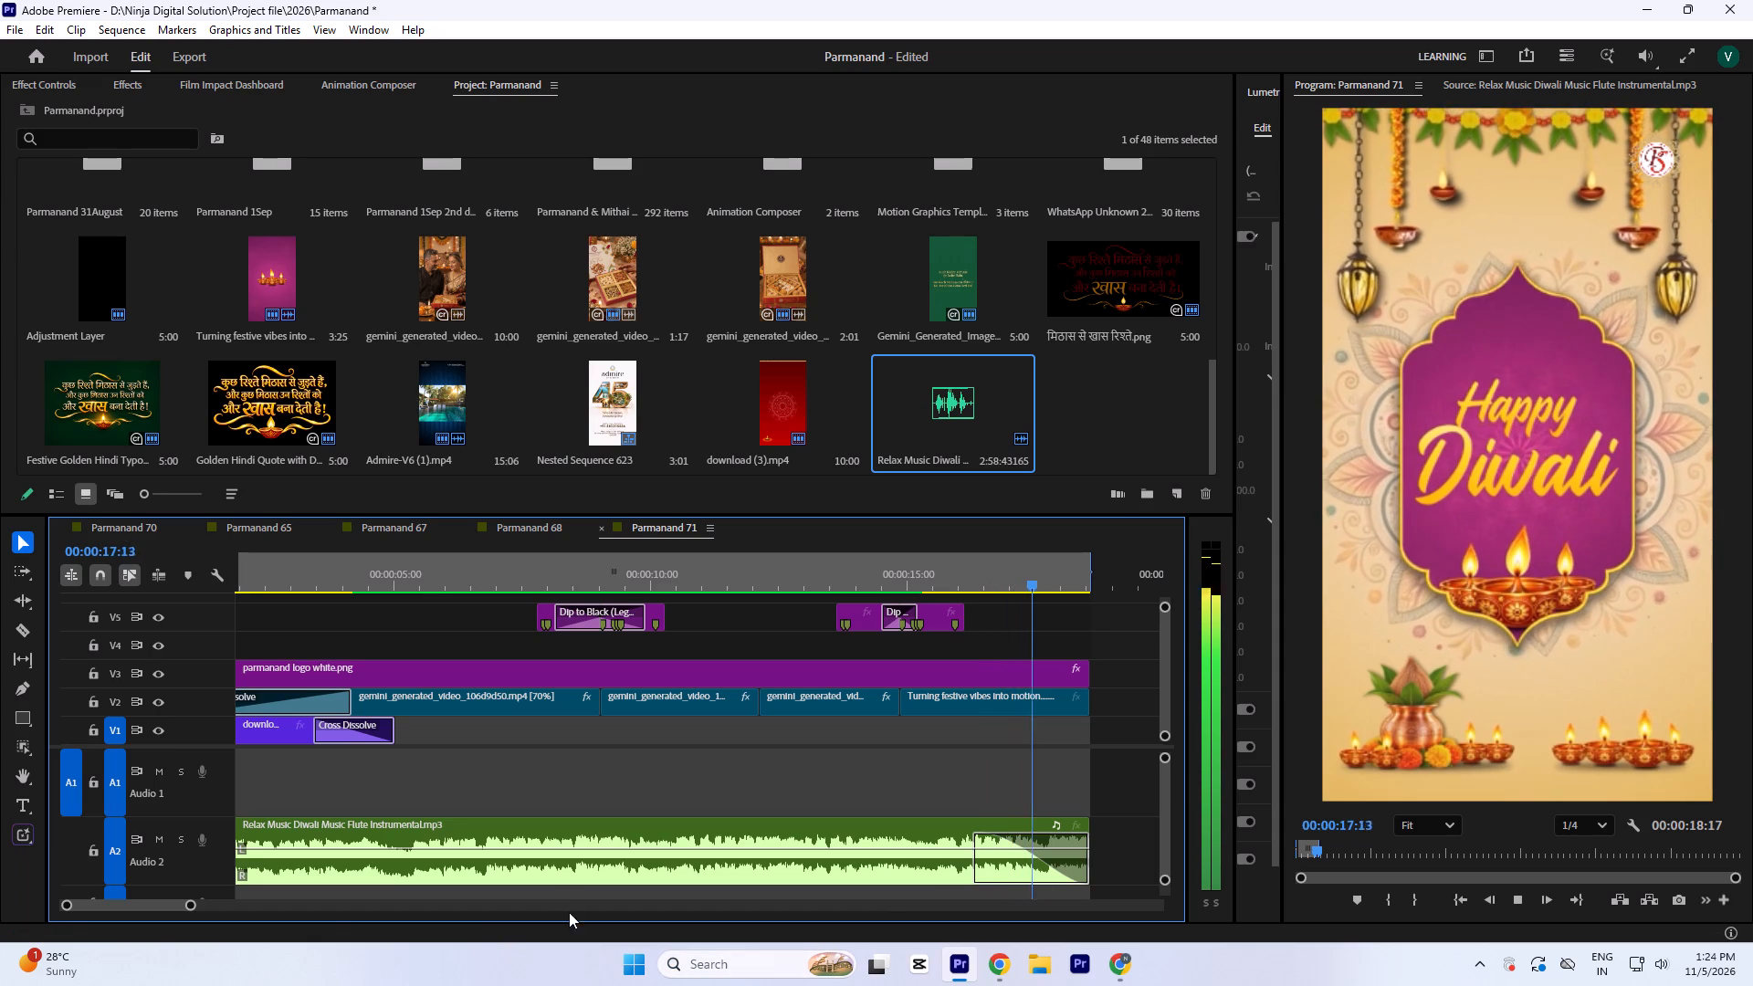
key(space)
key(minus)
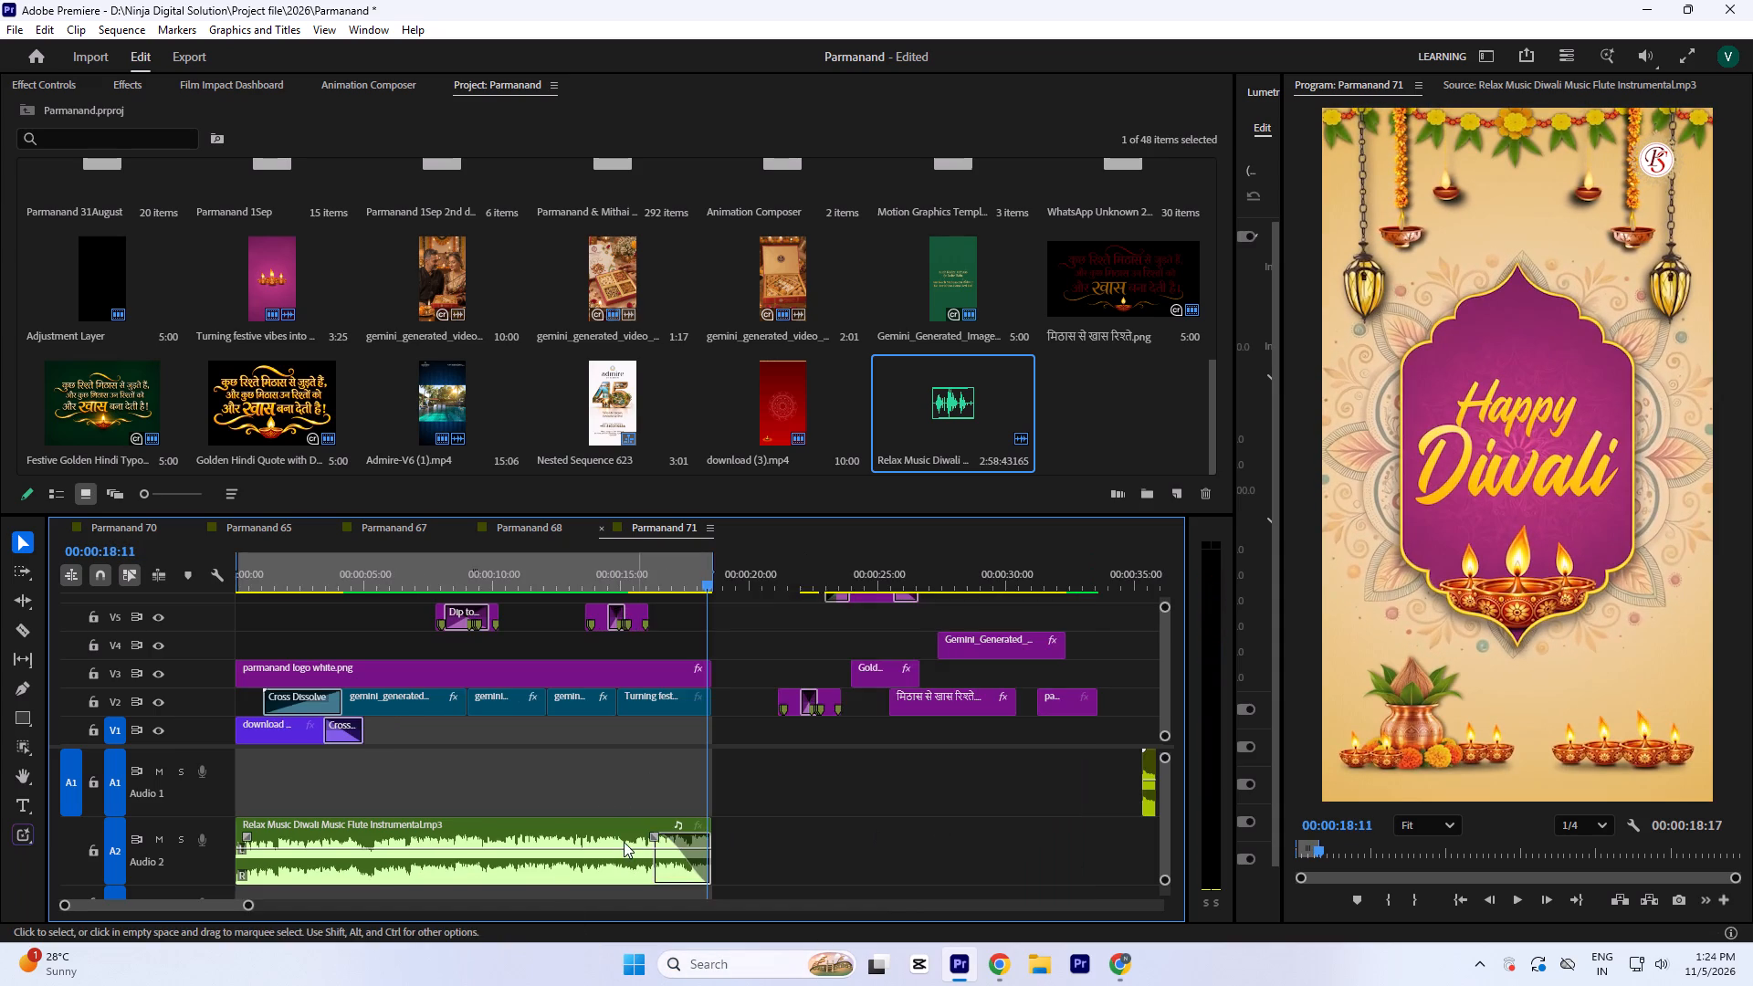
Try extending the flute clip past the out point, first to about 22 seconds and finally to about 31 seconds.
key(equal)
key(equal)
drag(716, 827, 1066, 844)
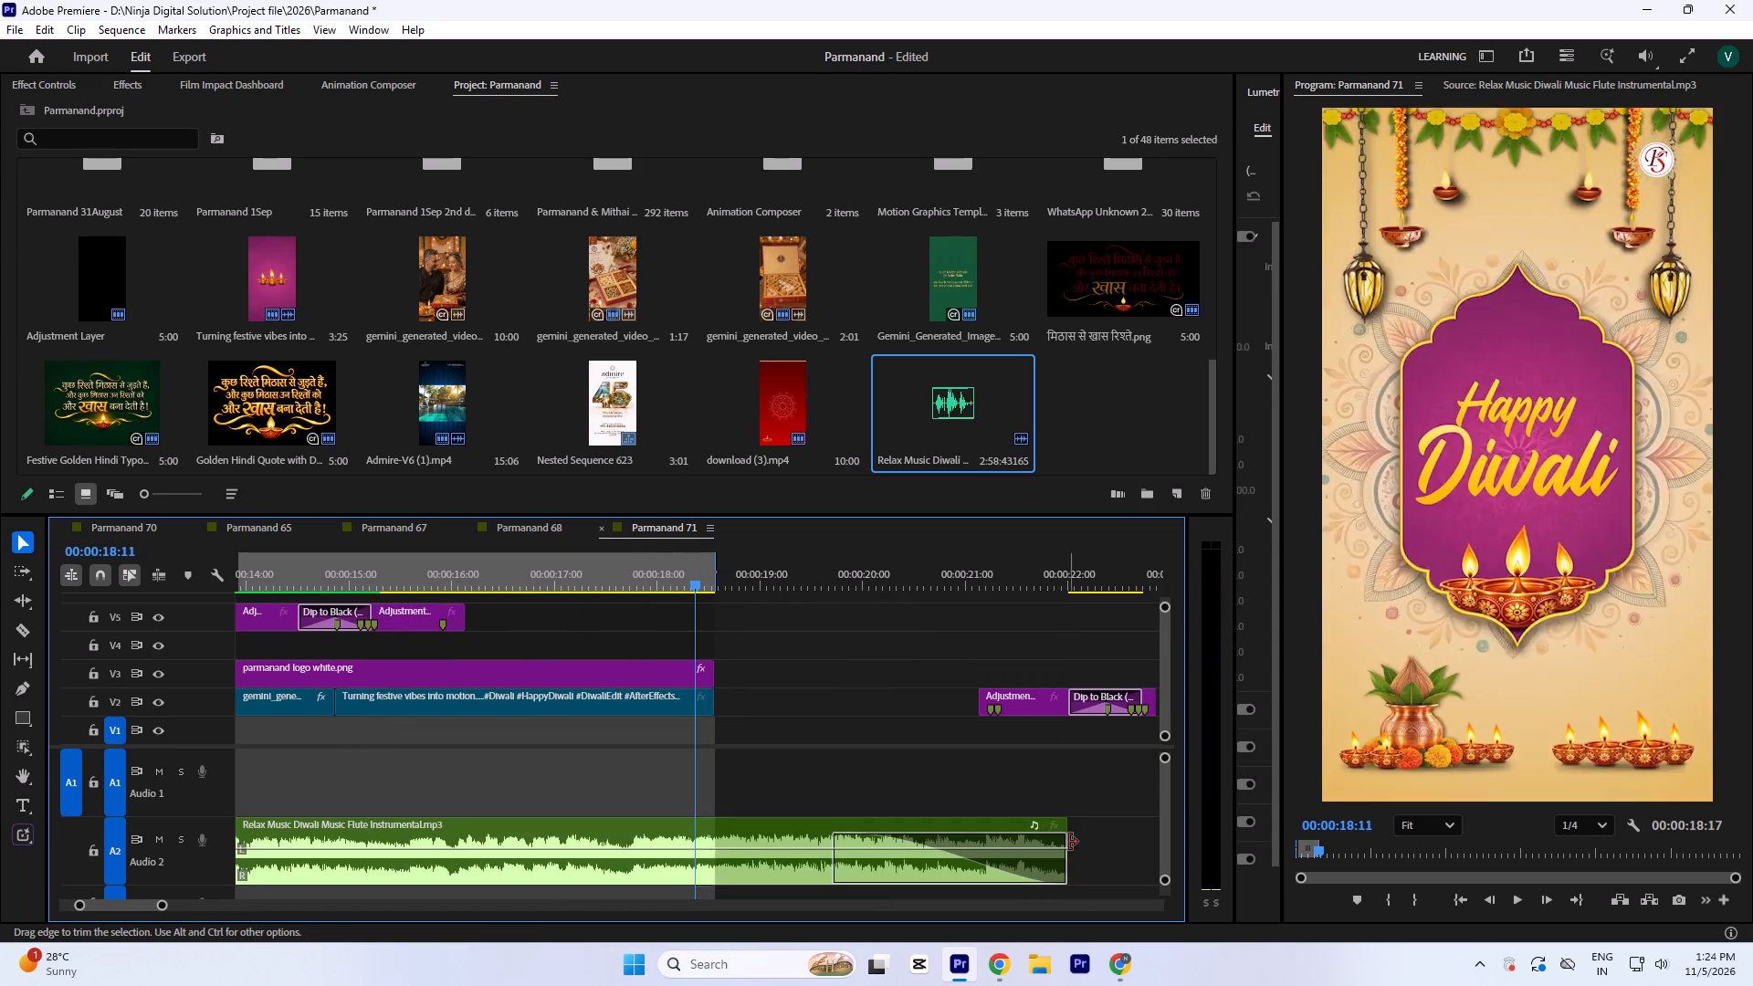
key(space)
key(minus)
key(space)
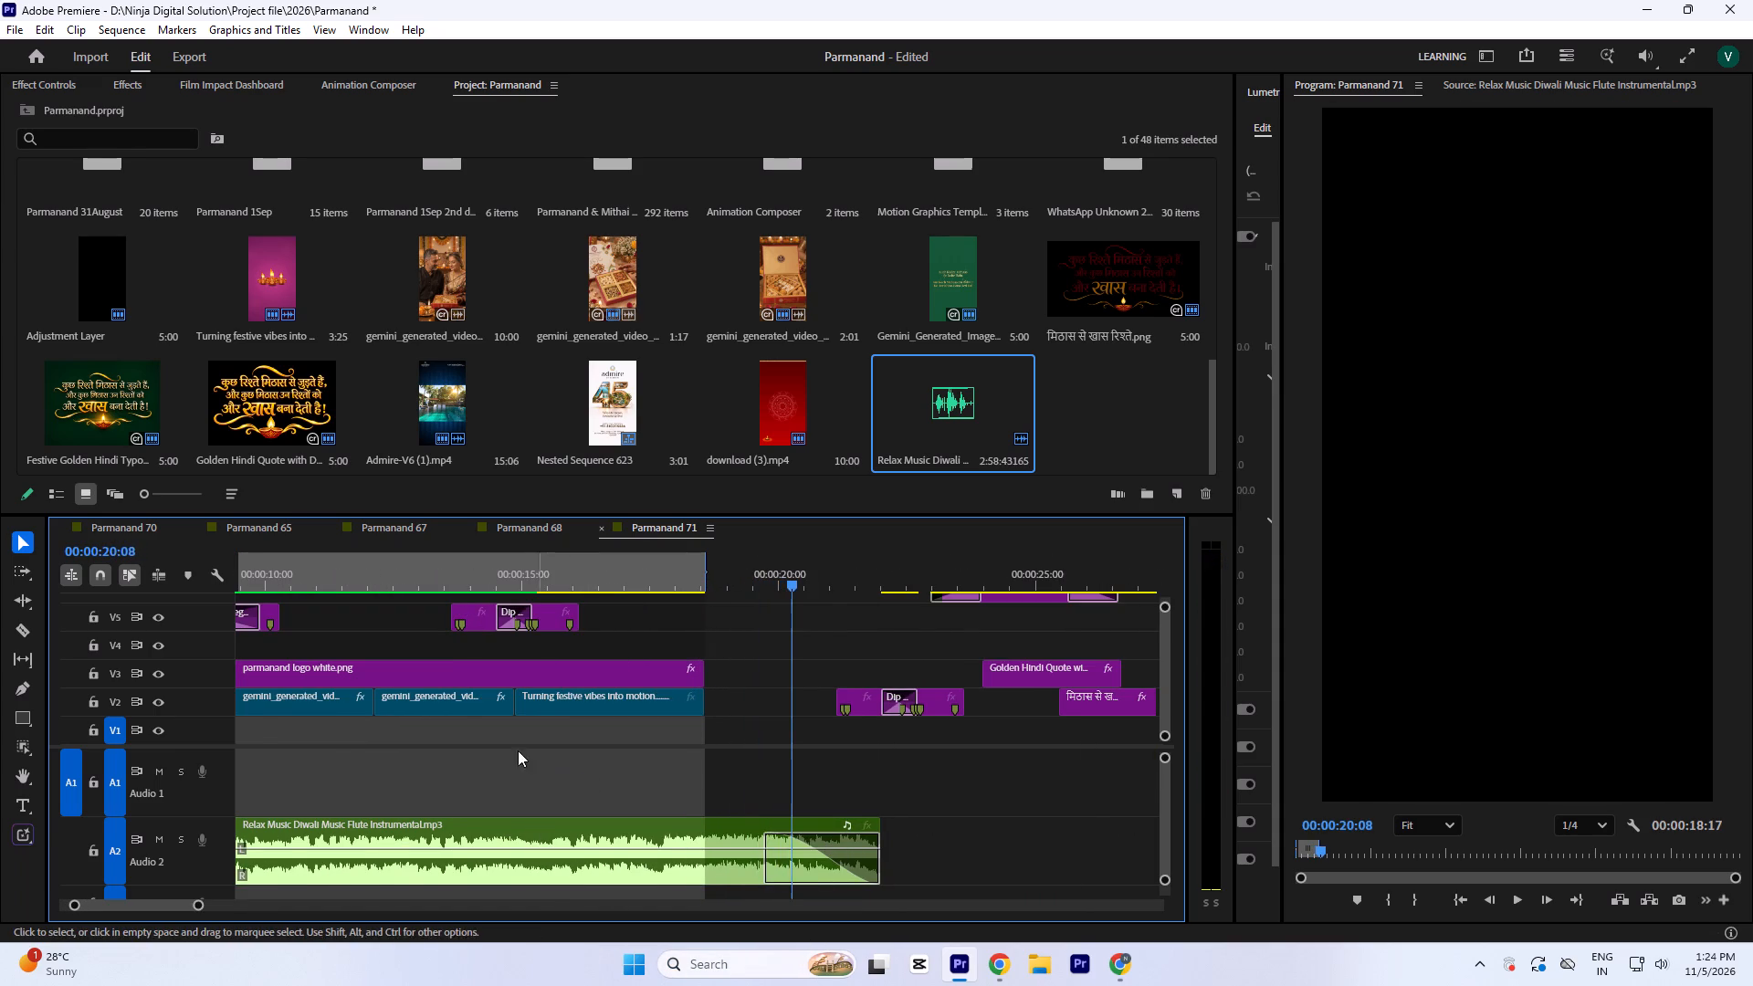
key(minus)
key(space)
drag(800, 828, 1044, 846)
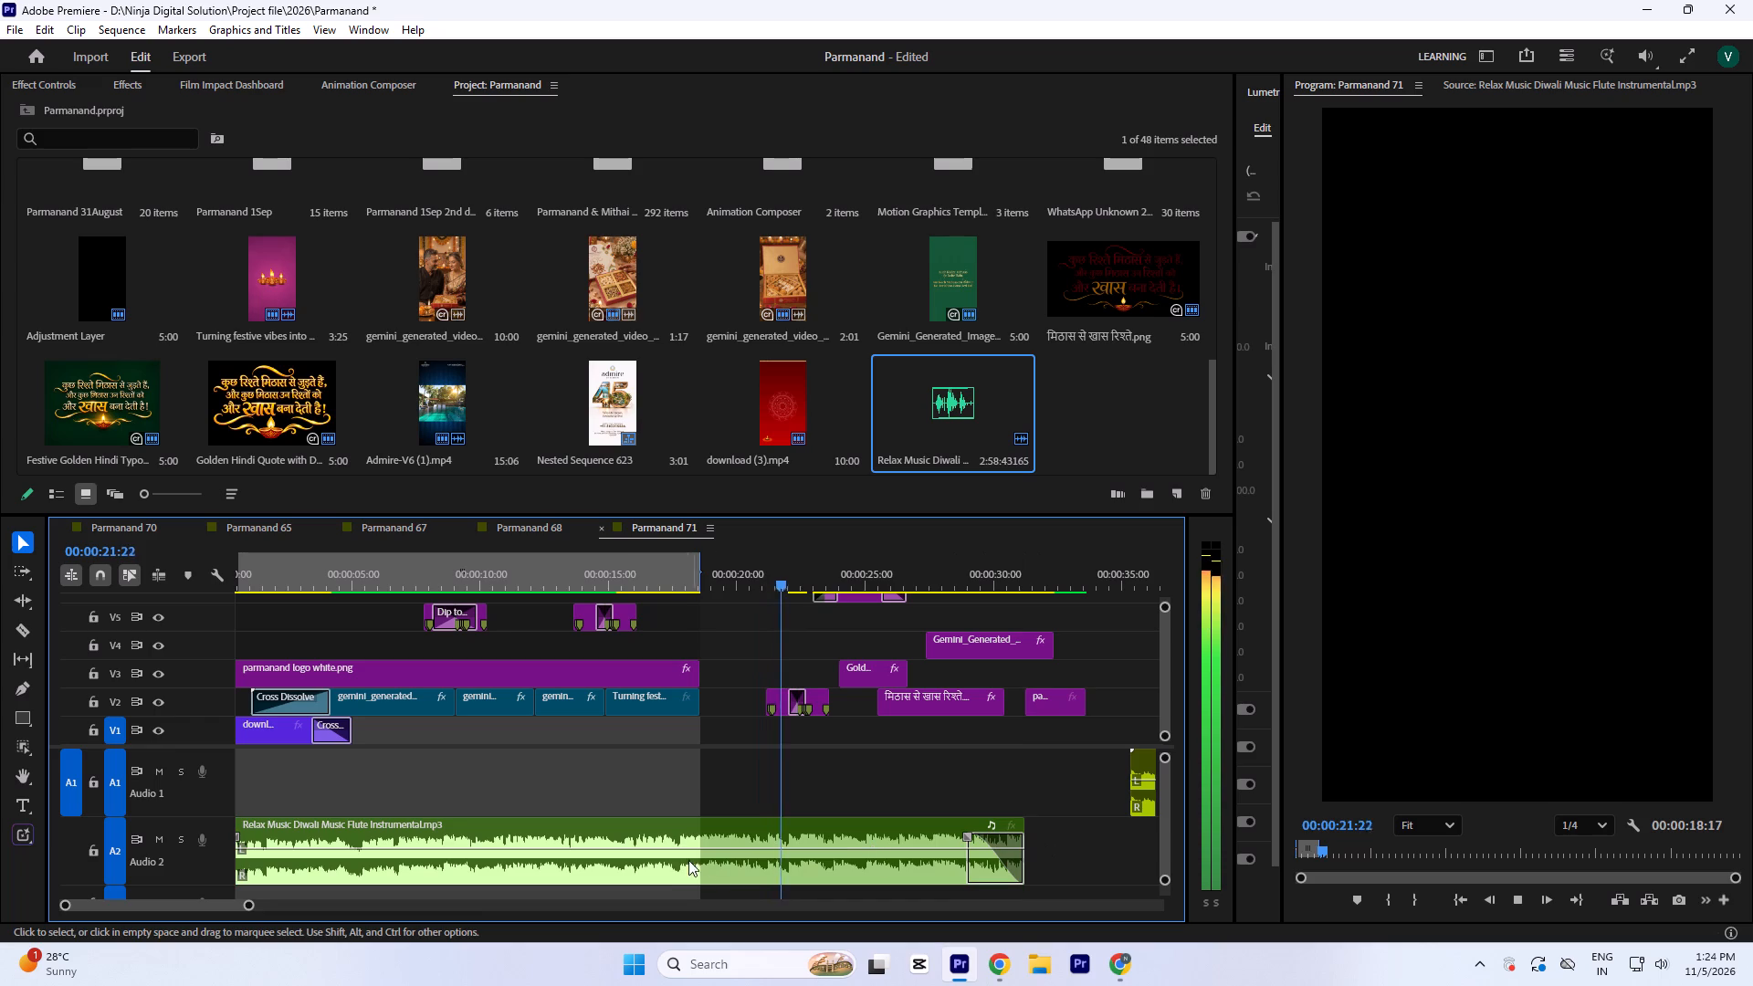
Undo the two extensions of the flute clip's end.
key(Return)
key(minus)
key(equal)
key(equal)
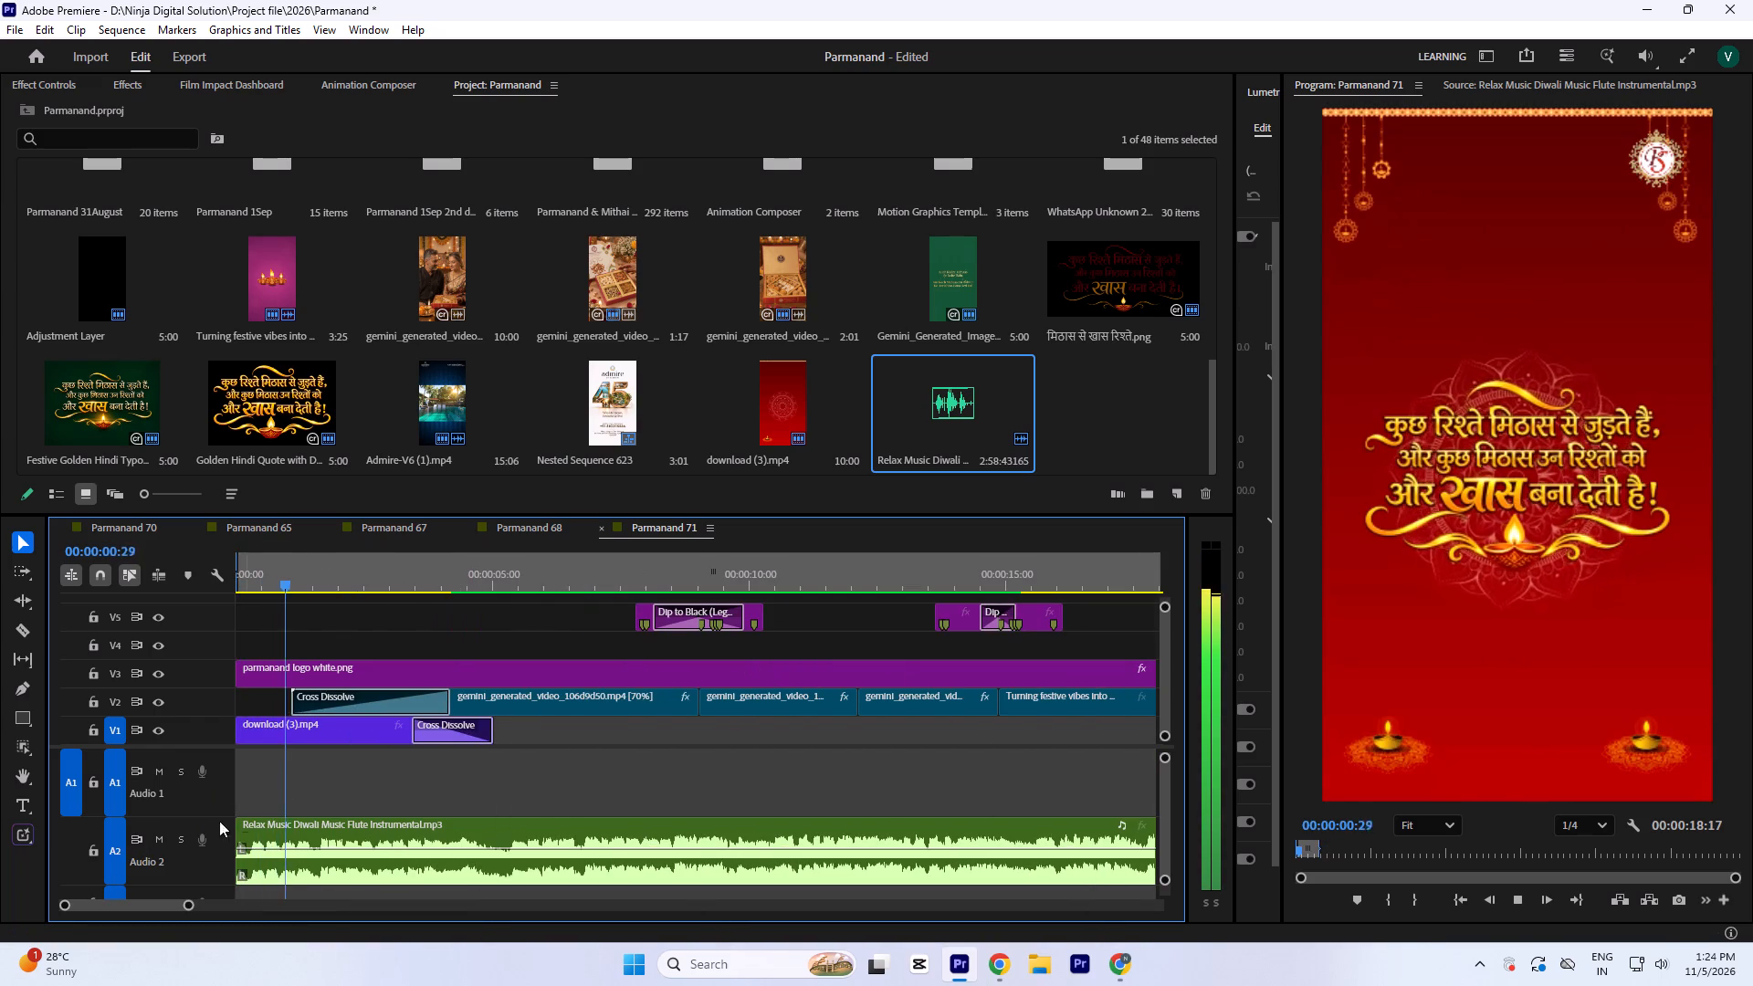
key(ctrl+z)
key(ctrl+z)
Play through the Diwali section and listen for a better starting point in the flute music.
key(minus)
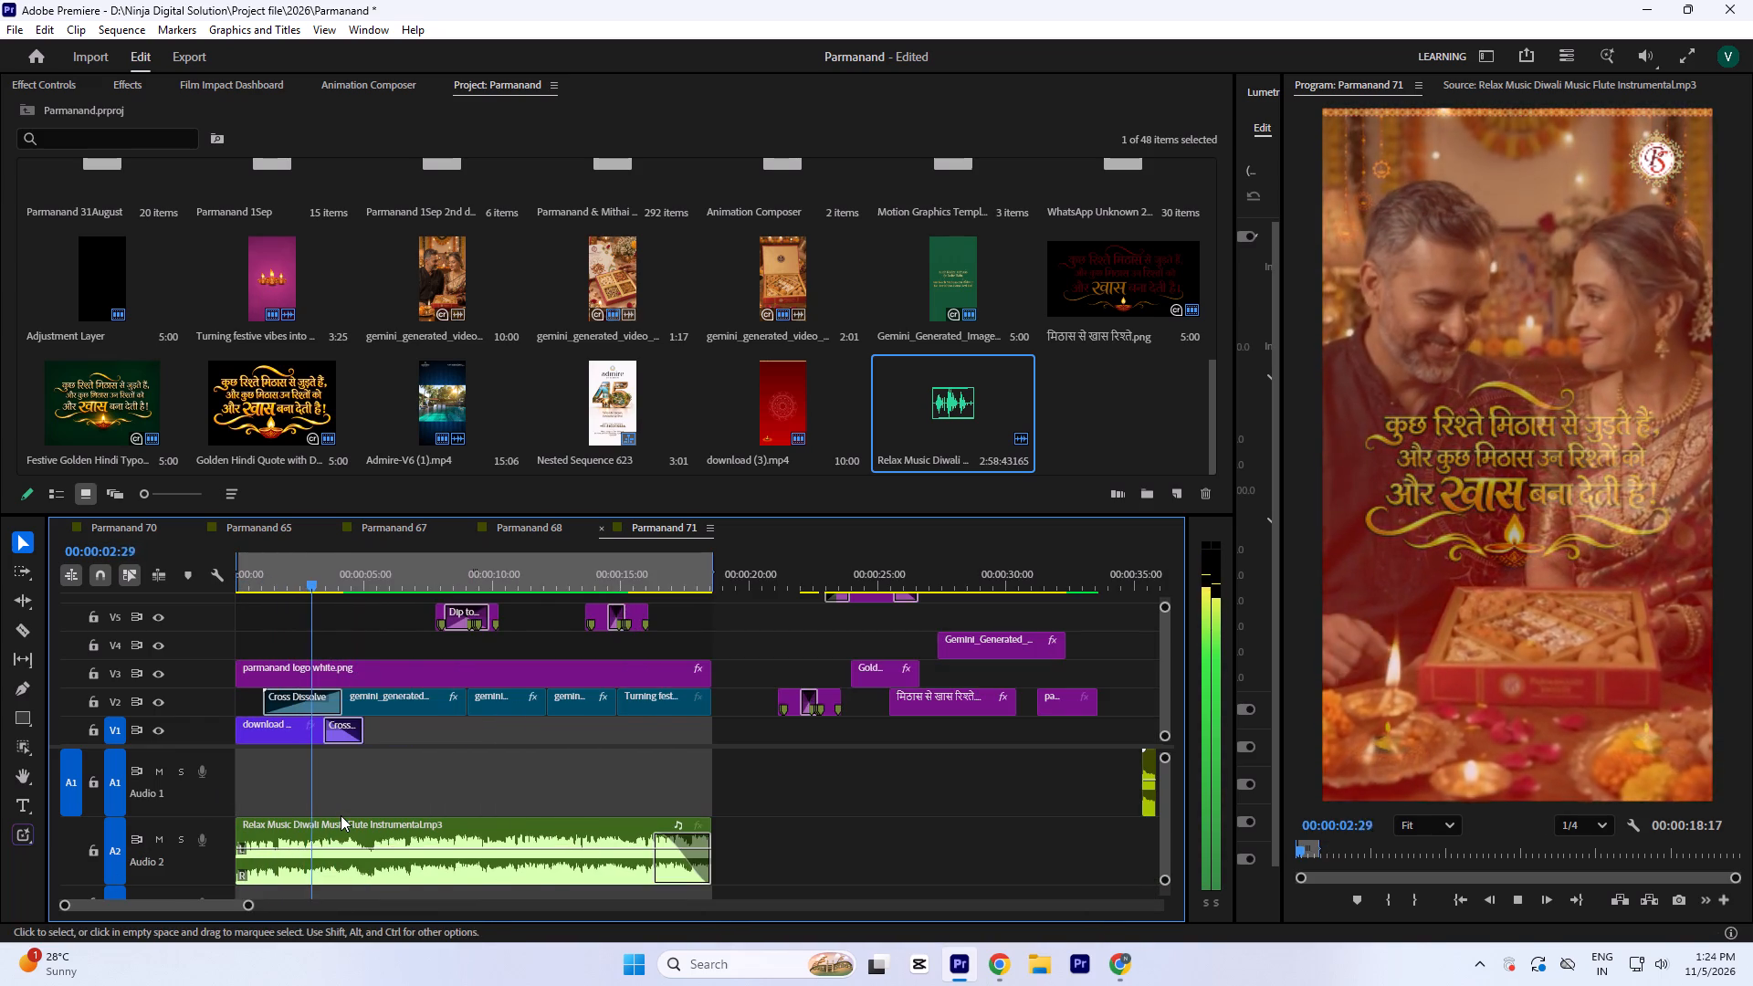
key(equal)
key(minus)
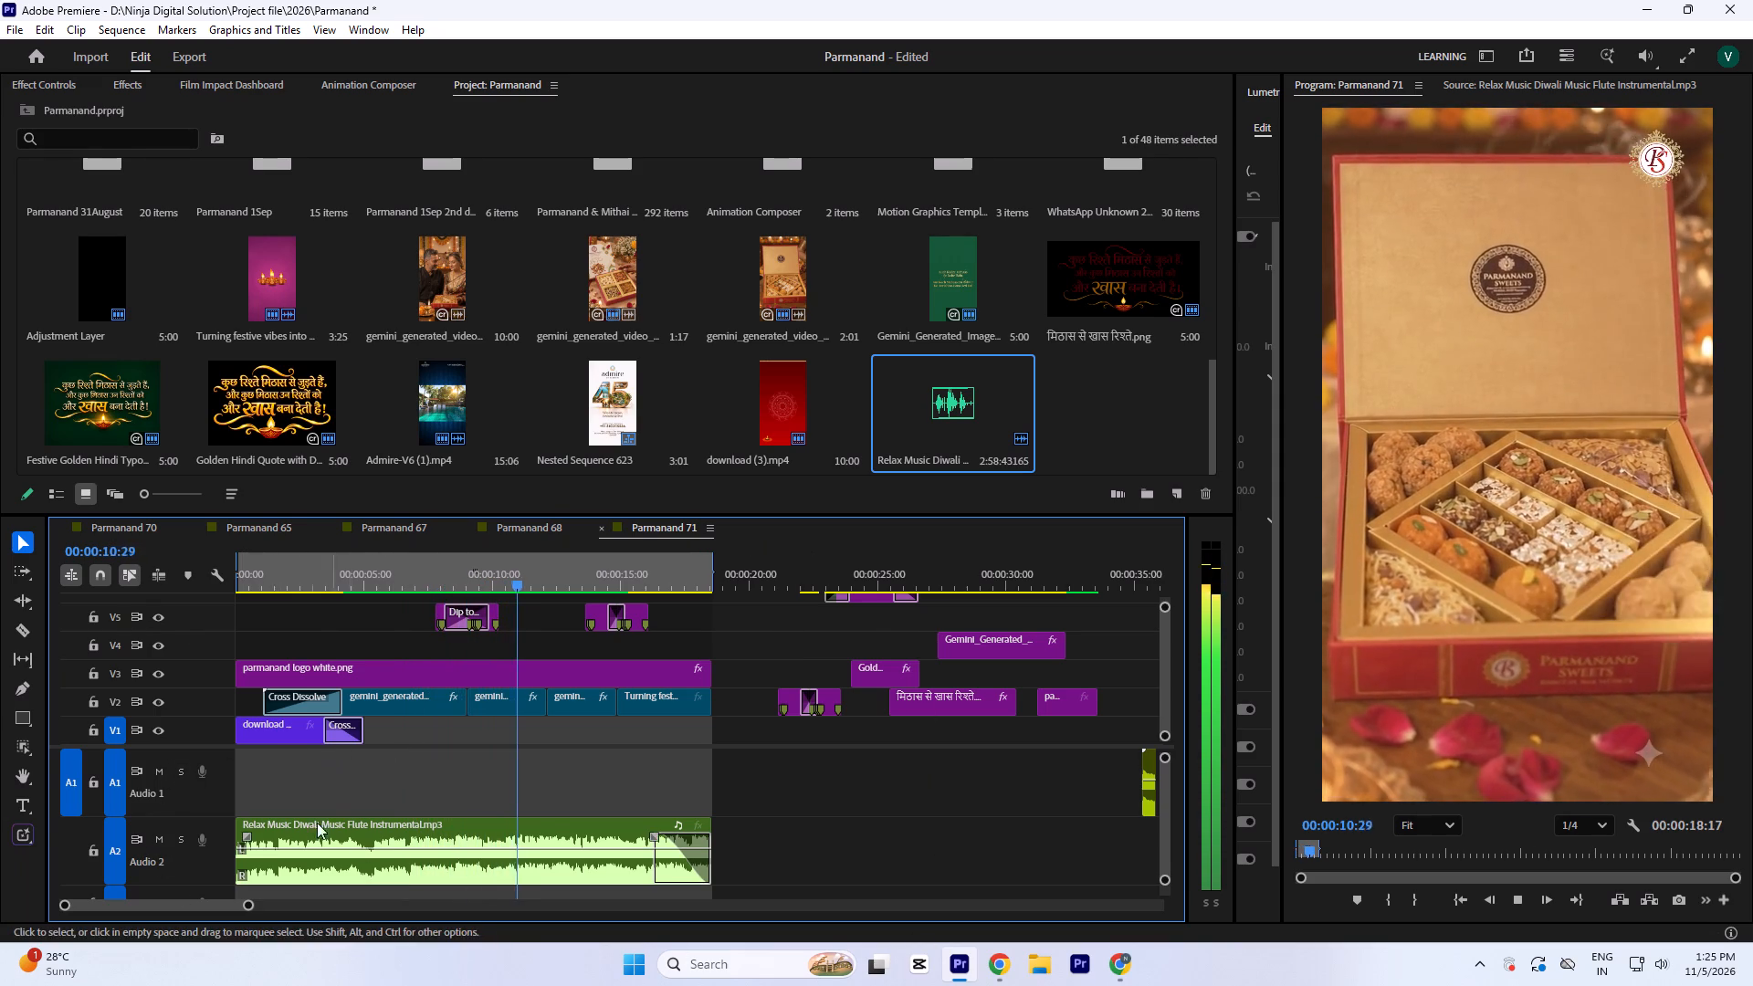
key(space)
click(376, 568)
key(space)
key(equal)
key(space)
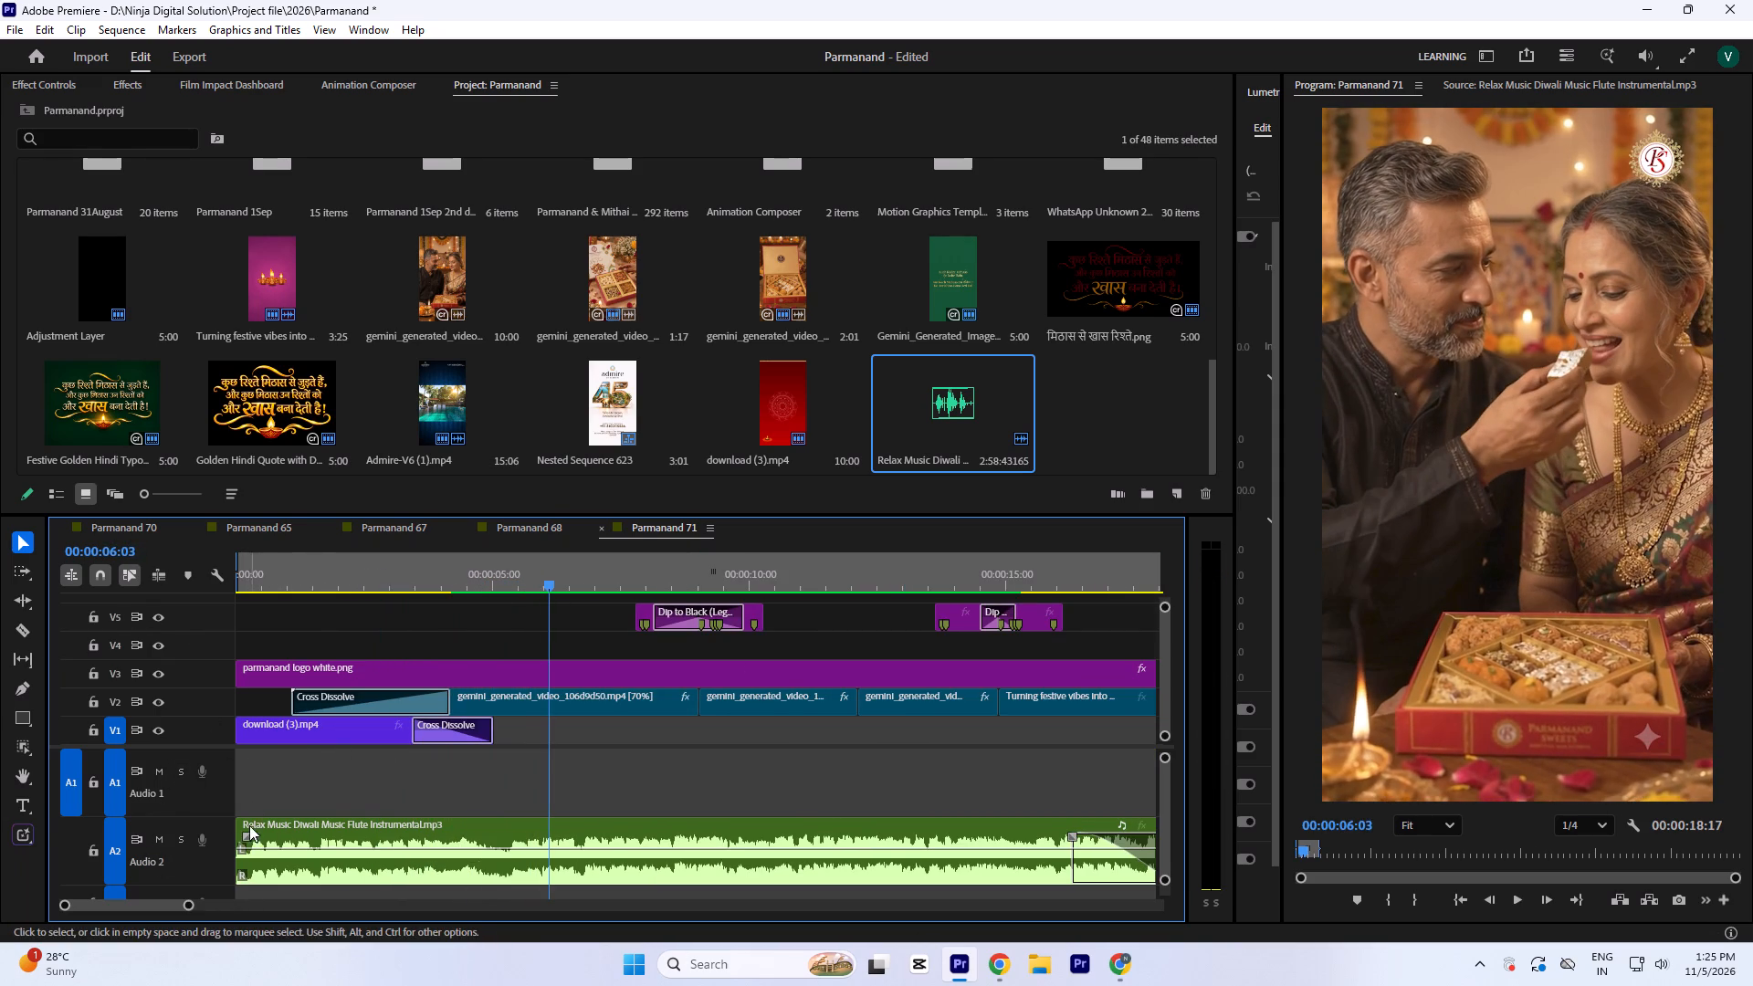
Trim about 5 seconds off the start of the flute clip and move it back to the sequence start.
key(Return)
drag(241, 824, 488, 853)
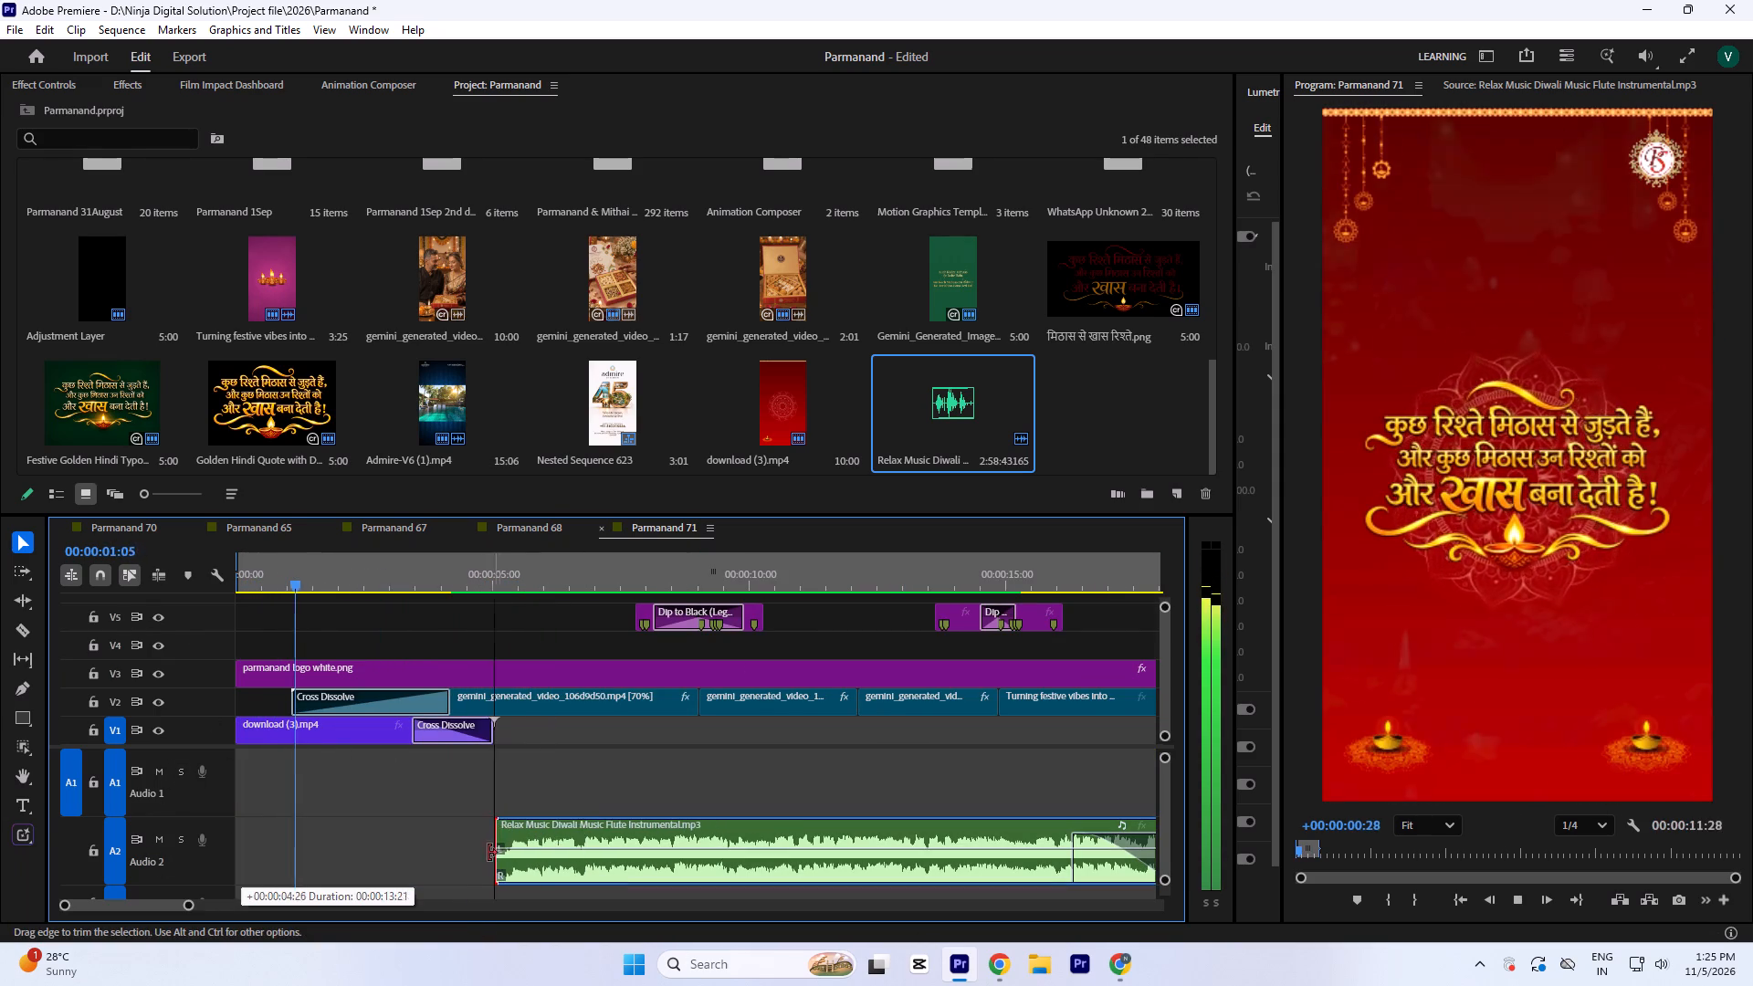
drag(488, 853, 509, 853)
drag(547, 823, 236, 833)
key(space)
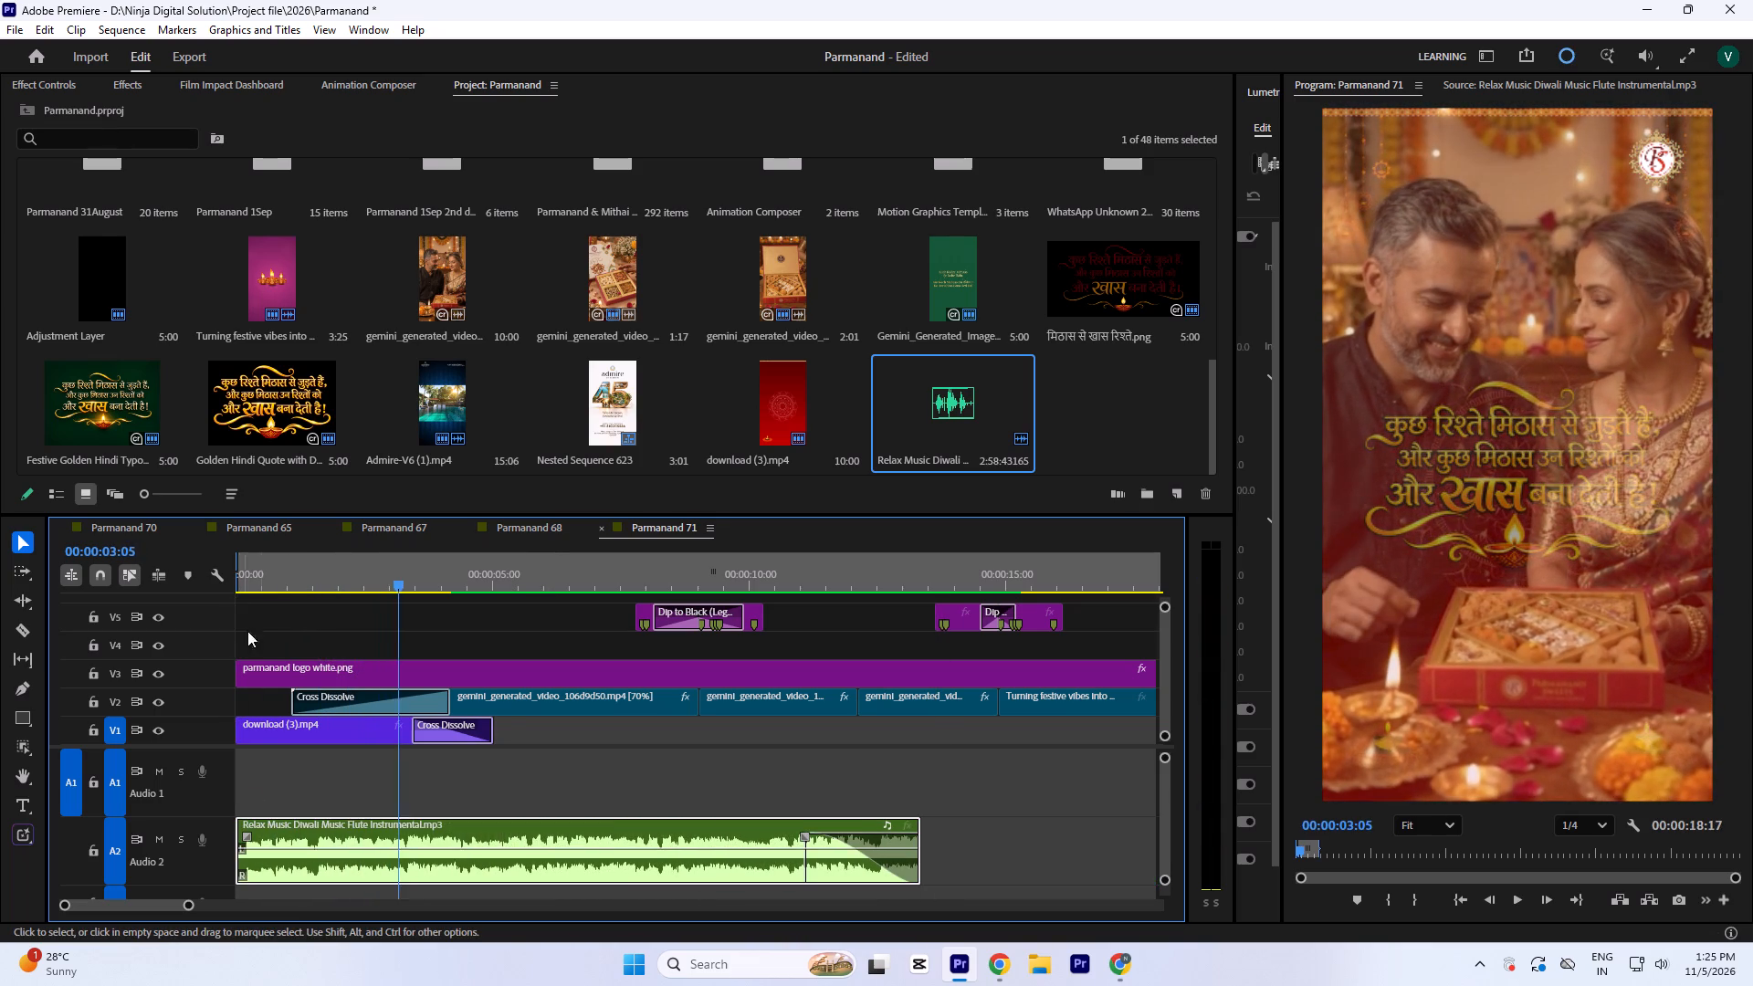
Extend the flute clip's end to the out point for a duration of 00:00:18:17, and play the section to check it.
drag(282, 581, 131, 605)
key(space)
key(minus)
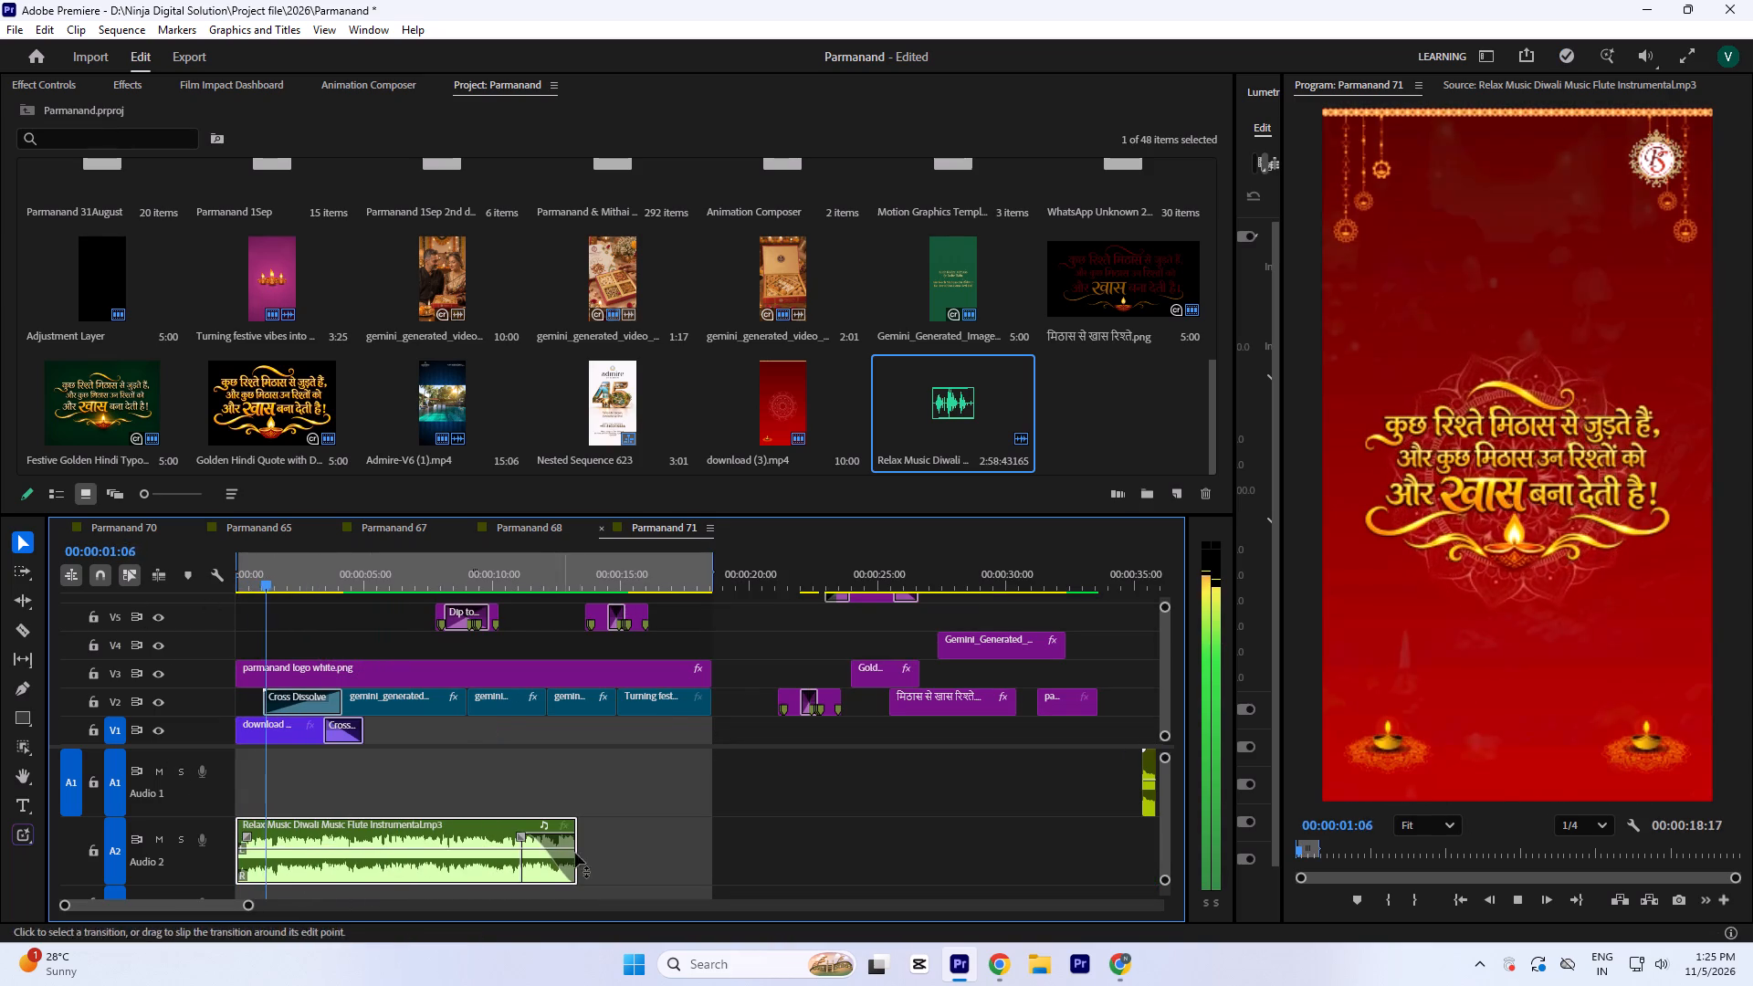
drag(584, 833, 714, 852)
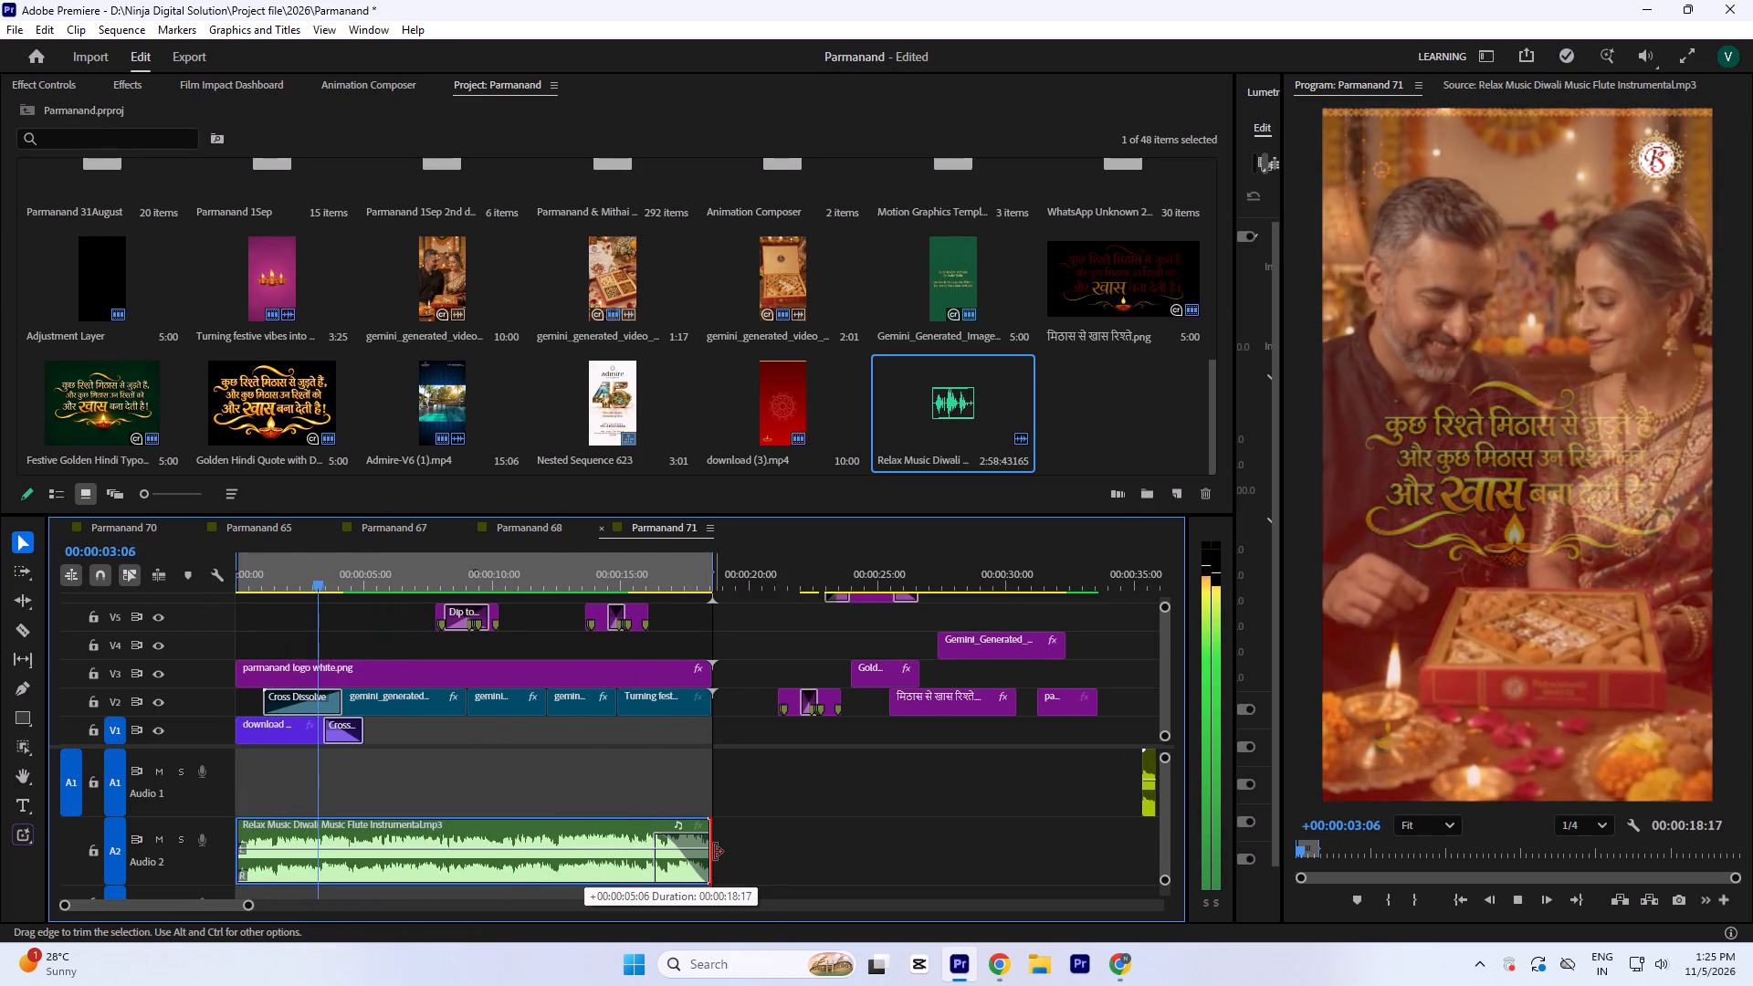
drag(714, 852, 715, 852)
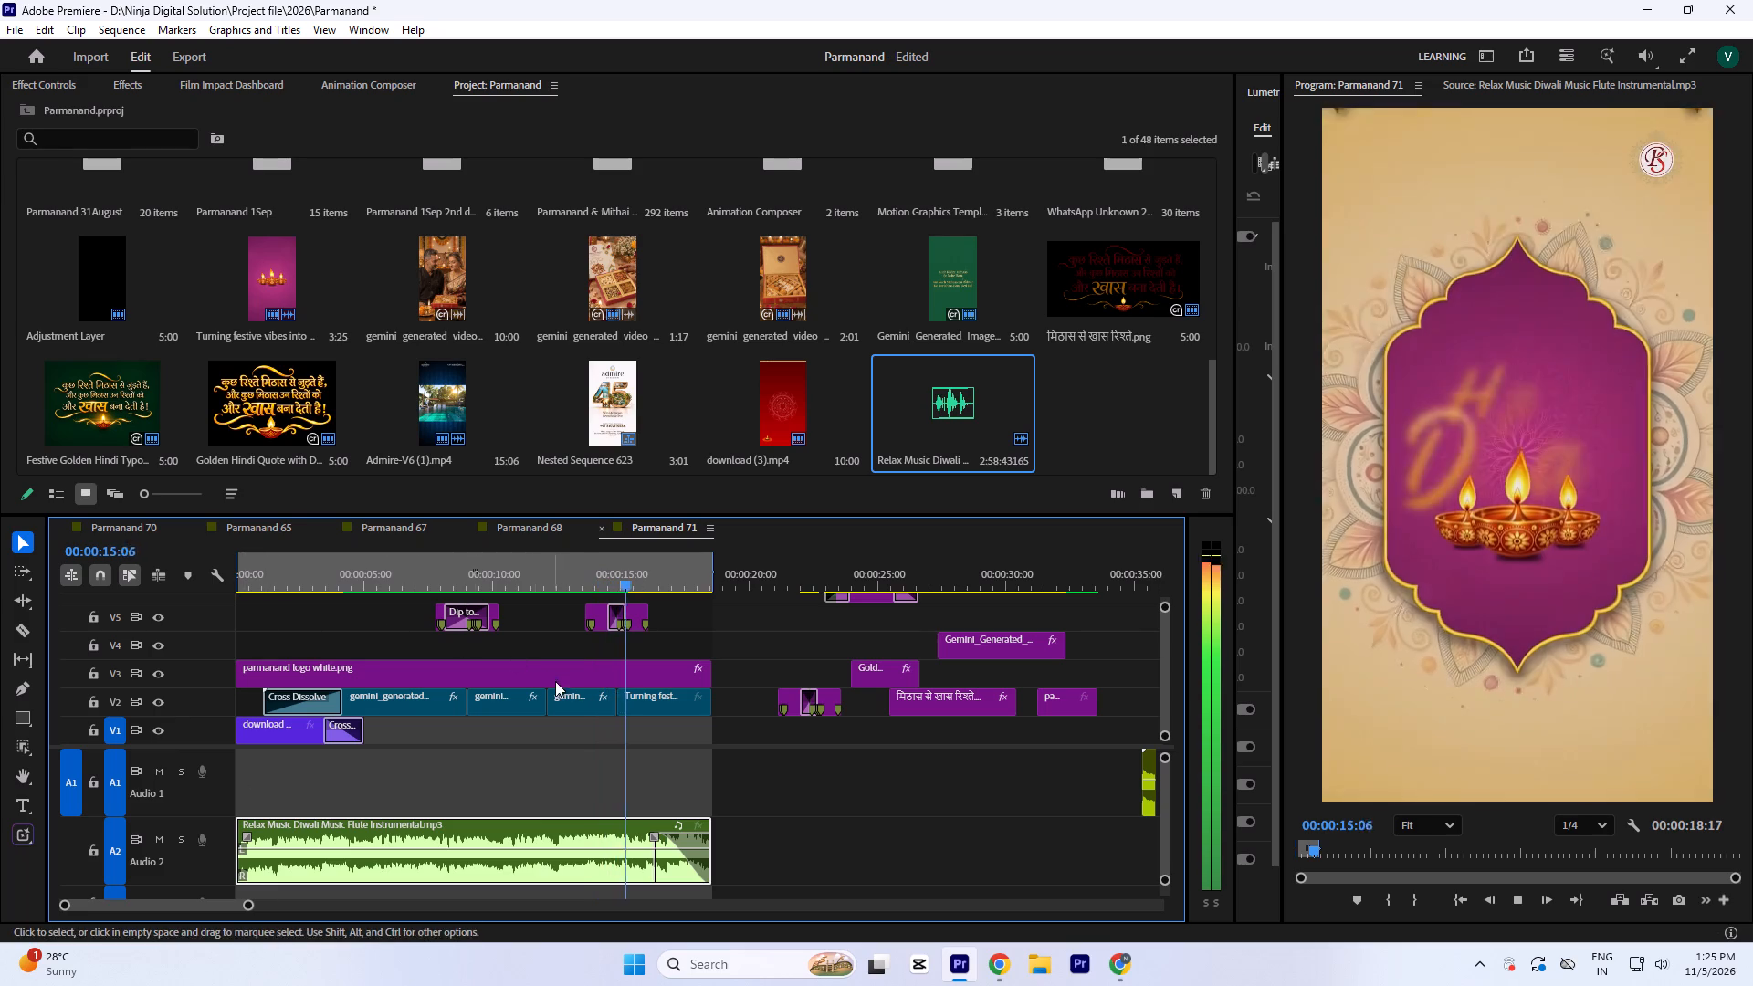
key(equal)
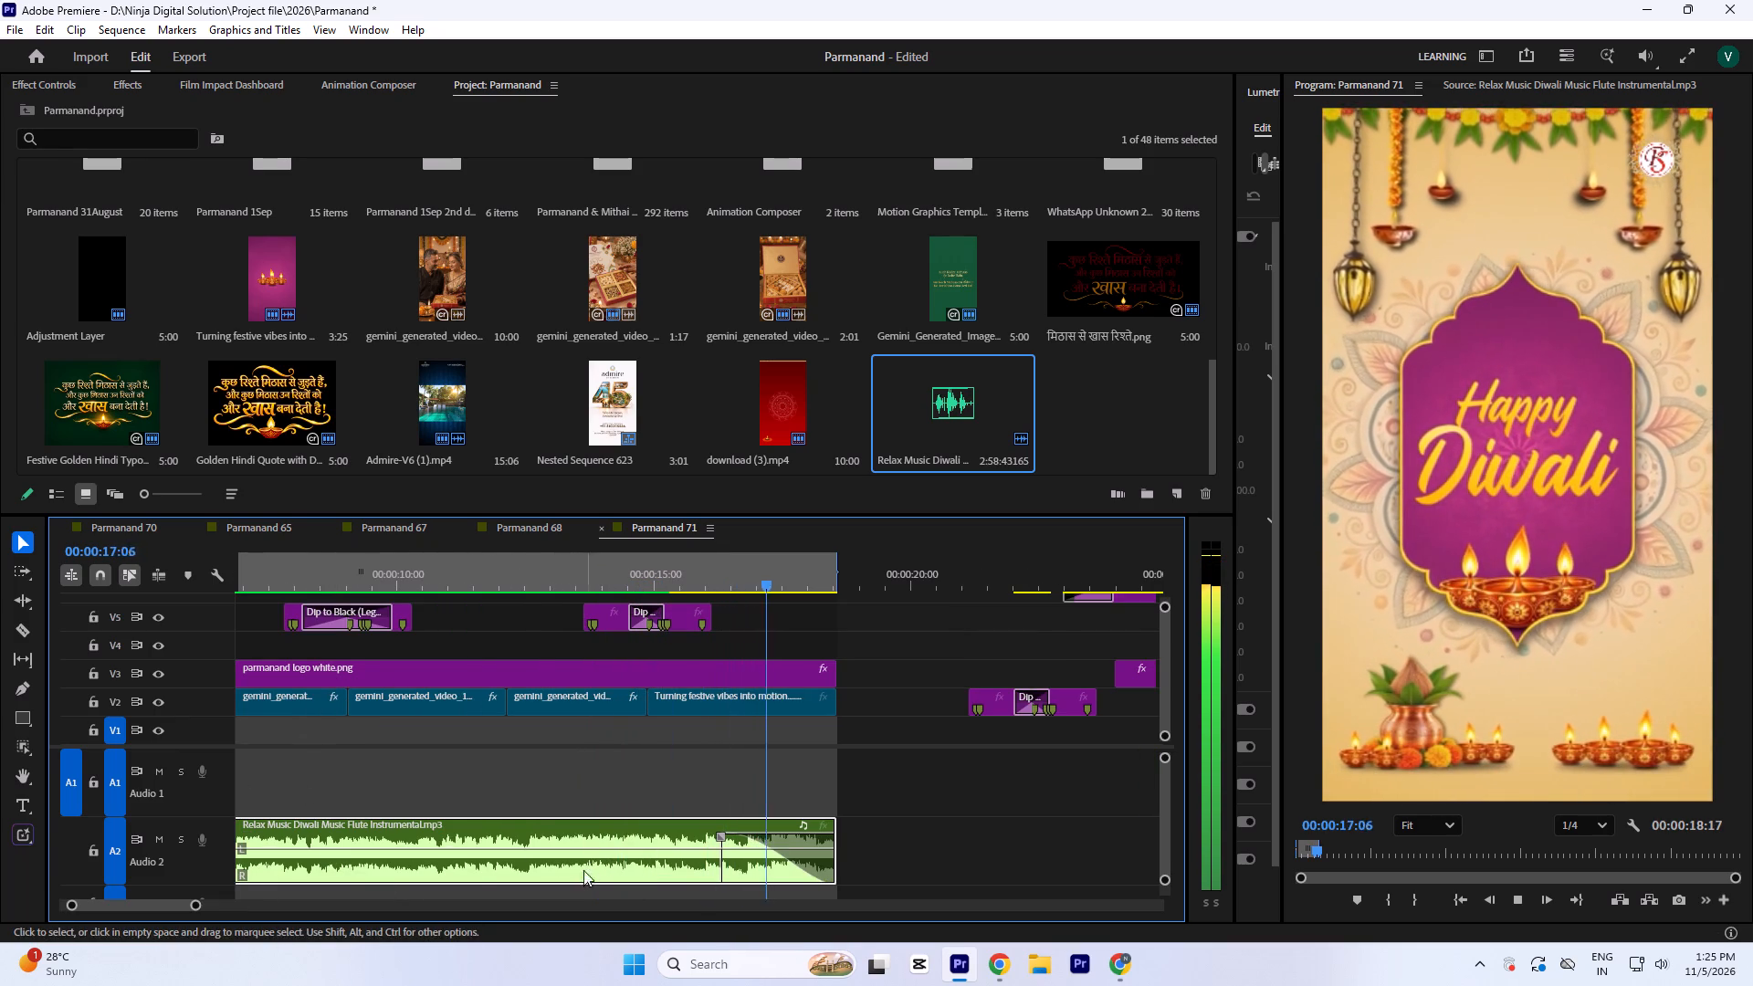
key(space)
Save the project.
key(ctrl+s)
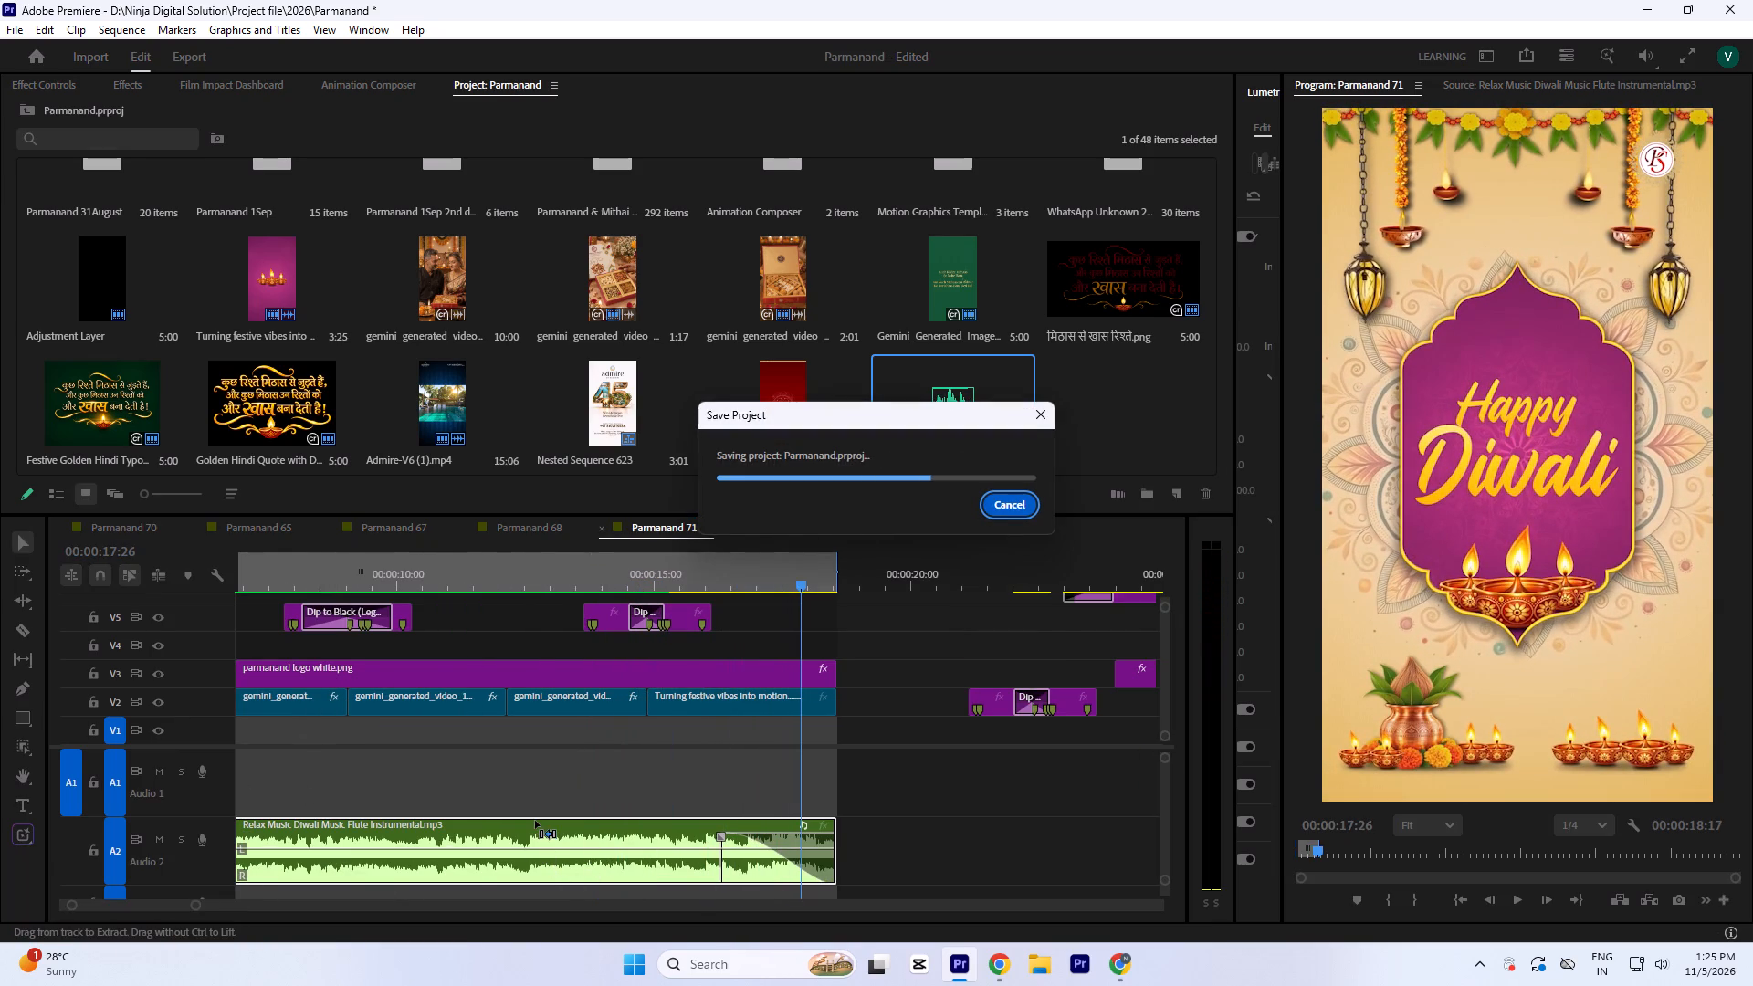
Export the Parmanand 71 sequence to the Render folder, searching there for "parm" and overwriting the existing Parmanand 71 video.
click(521, 582)
key(ctrl+m)
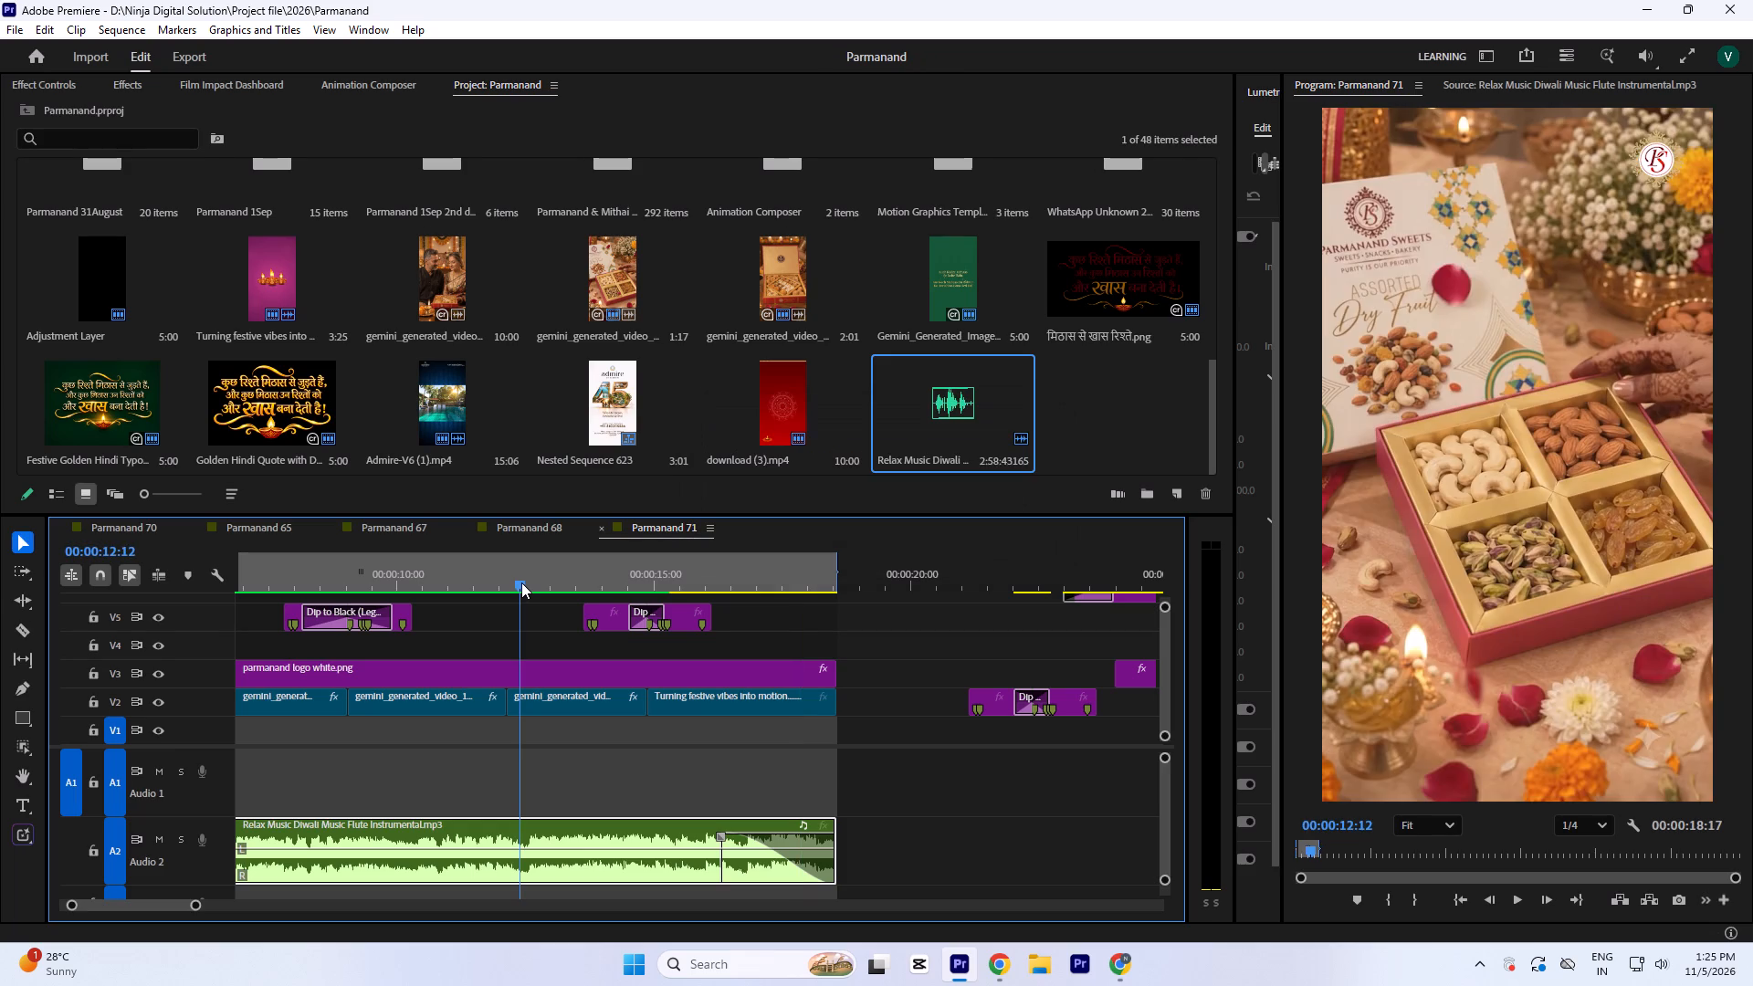
click(409, 183)
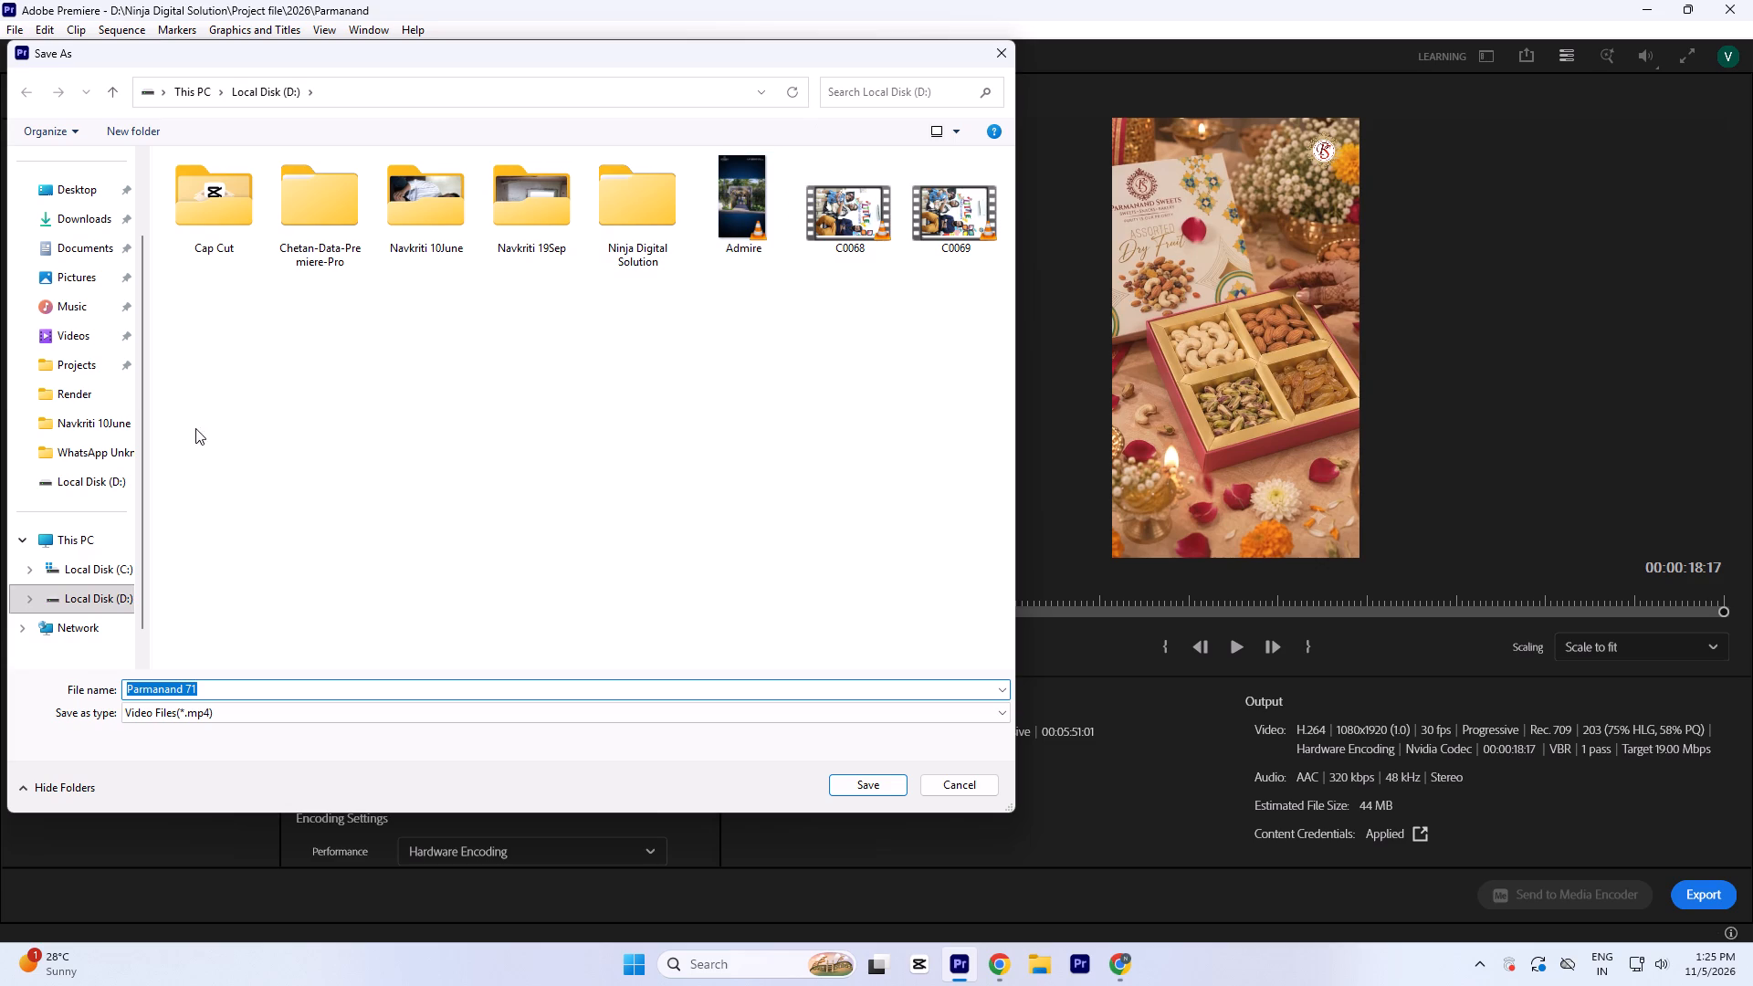
click(79, 388)
click(905, 91)
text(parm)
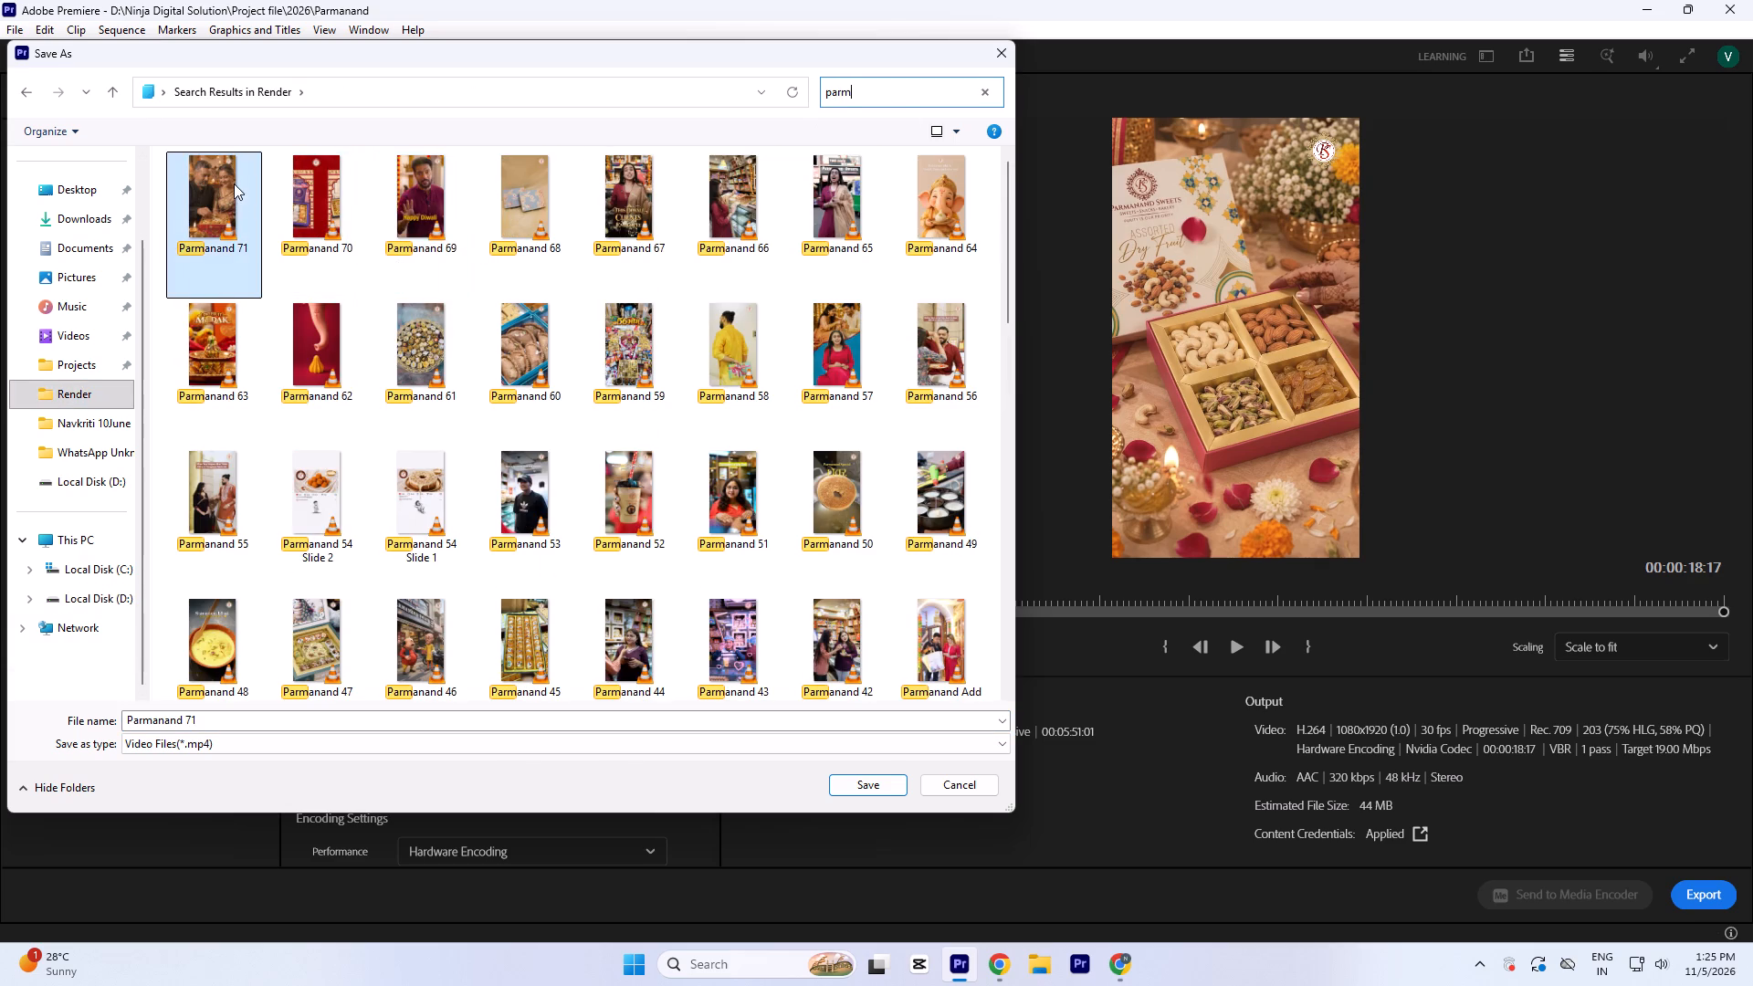
click(234, 184)
key(Return)
key(Return)
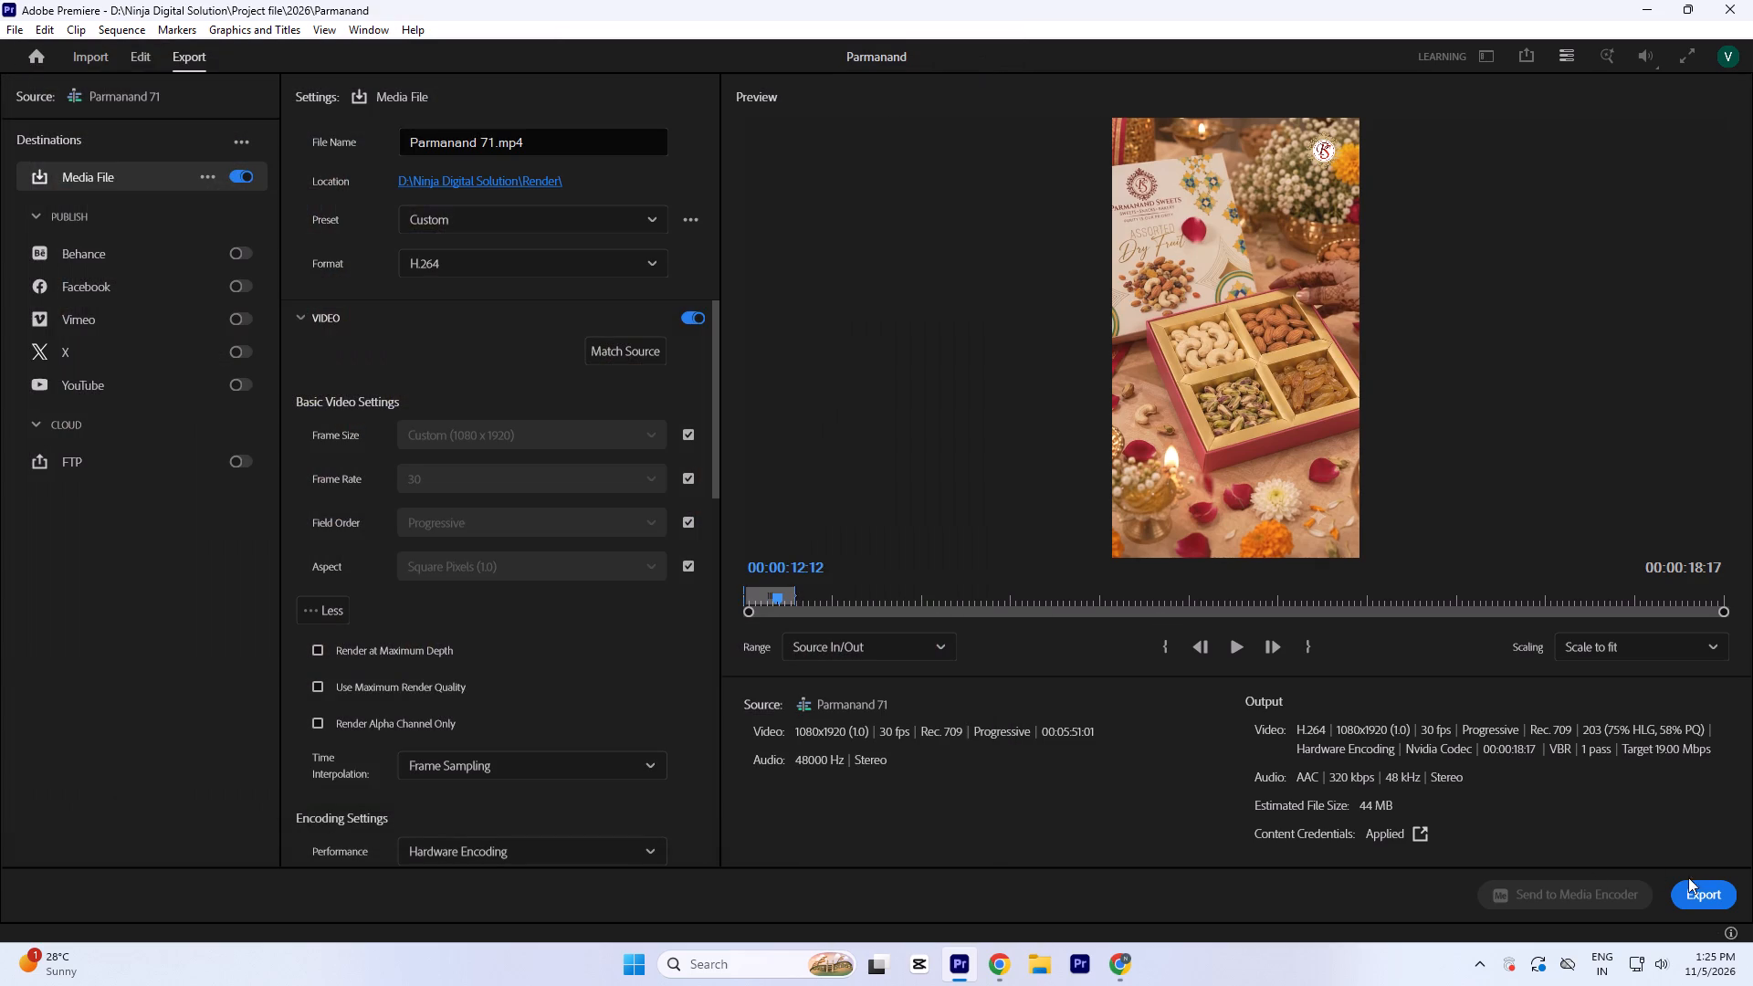
click(1701, 892)
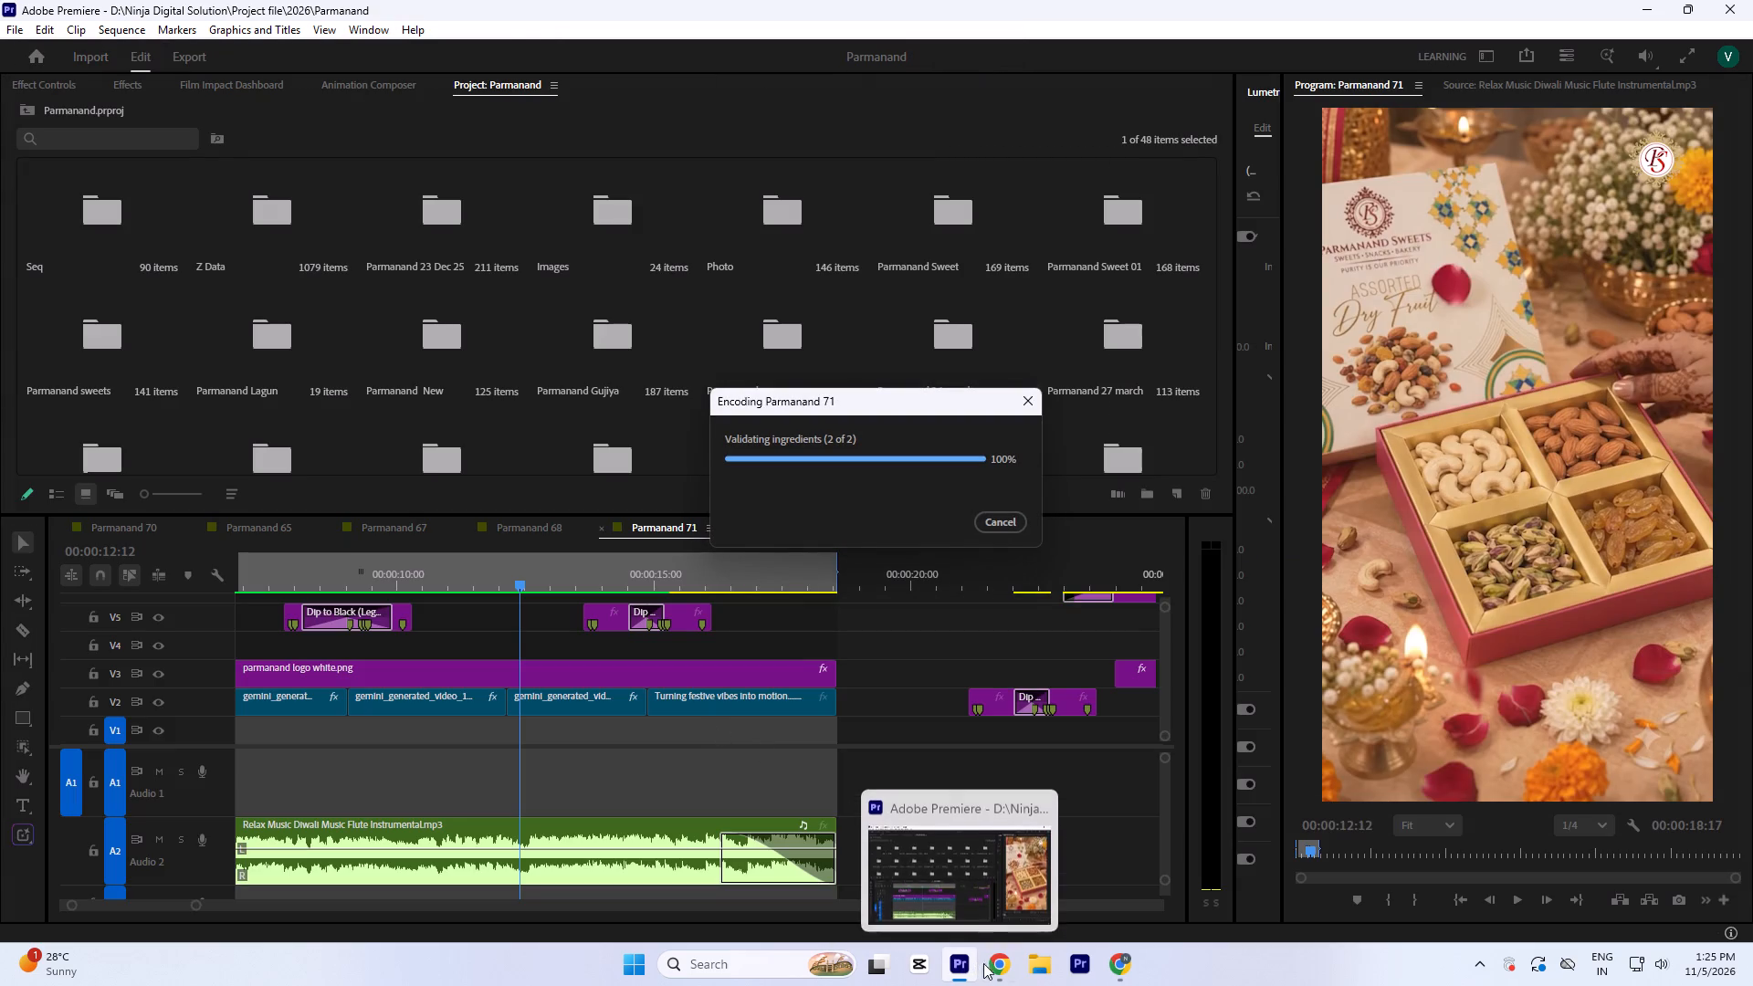
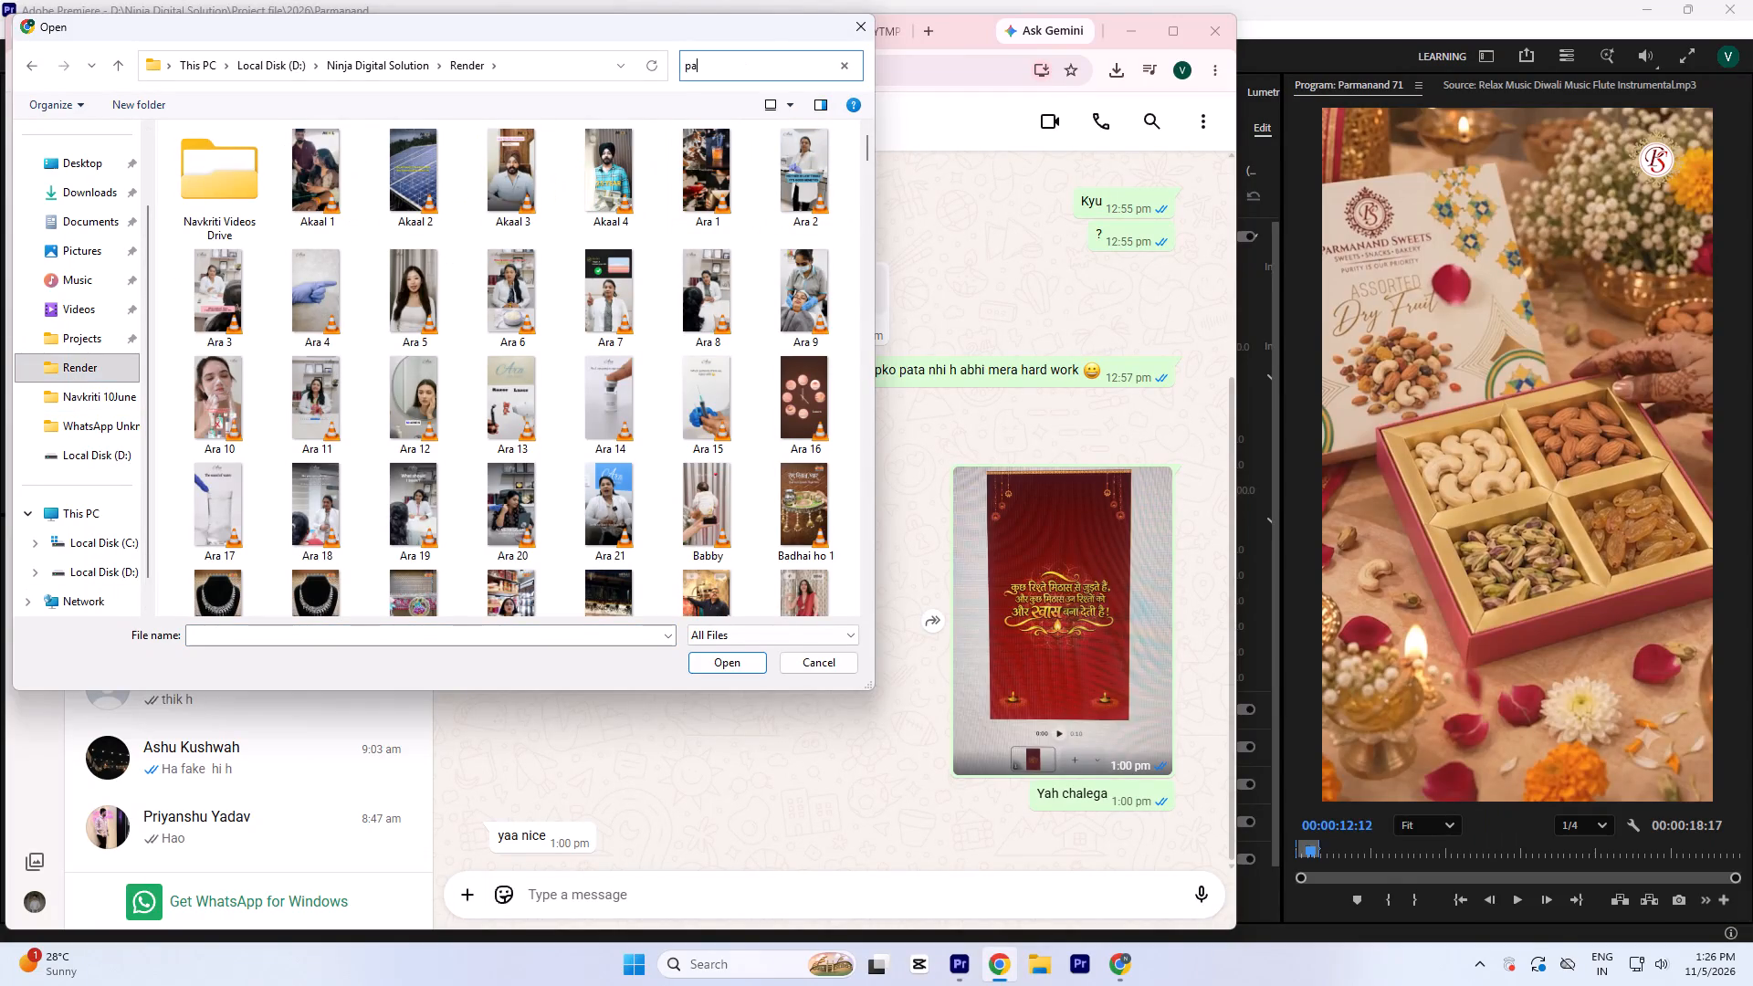
Search the Render folder for "par" and play the Parmanand 71 video in VLC media player to check it.
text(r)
right_click(216, 184)
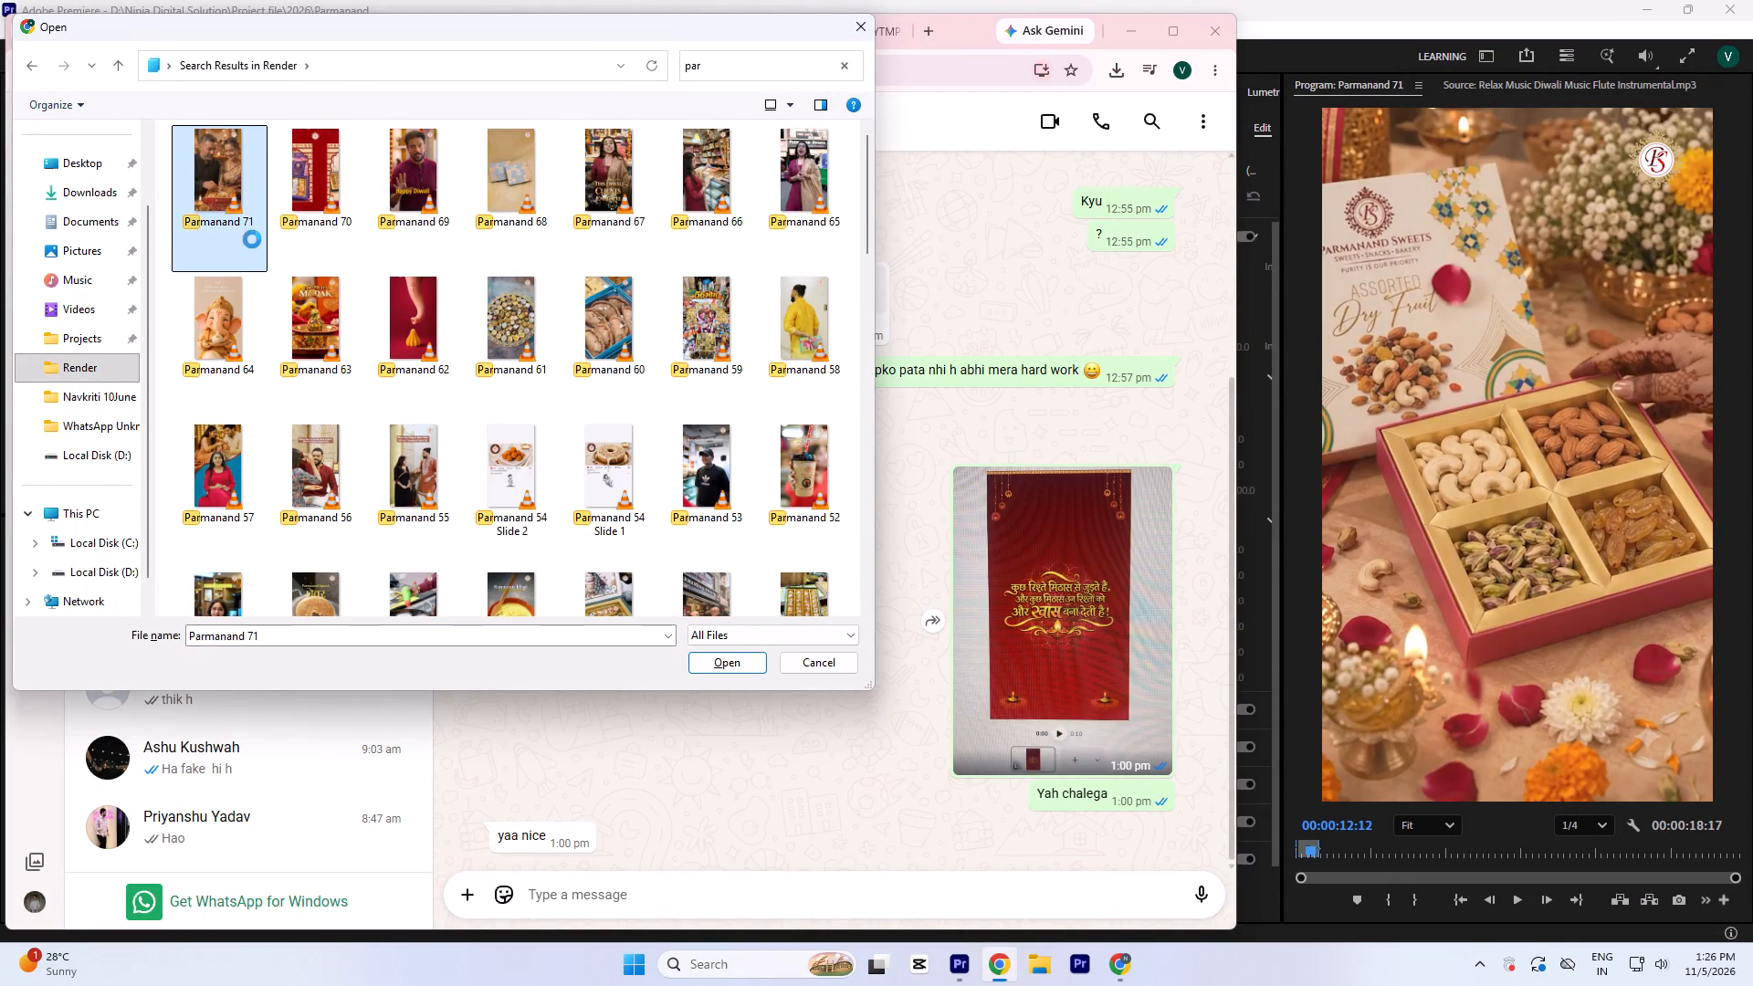
click(293, 230)
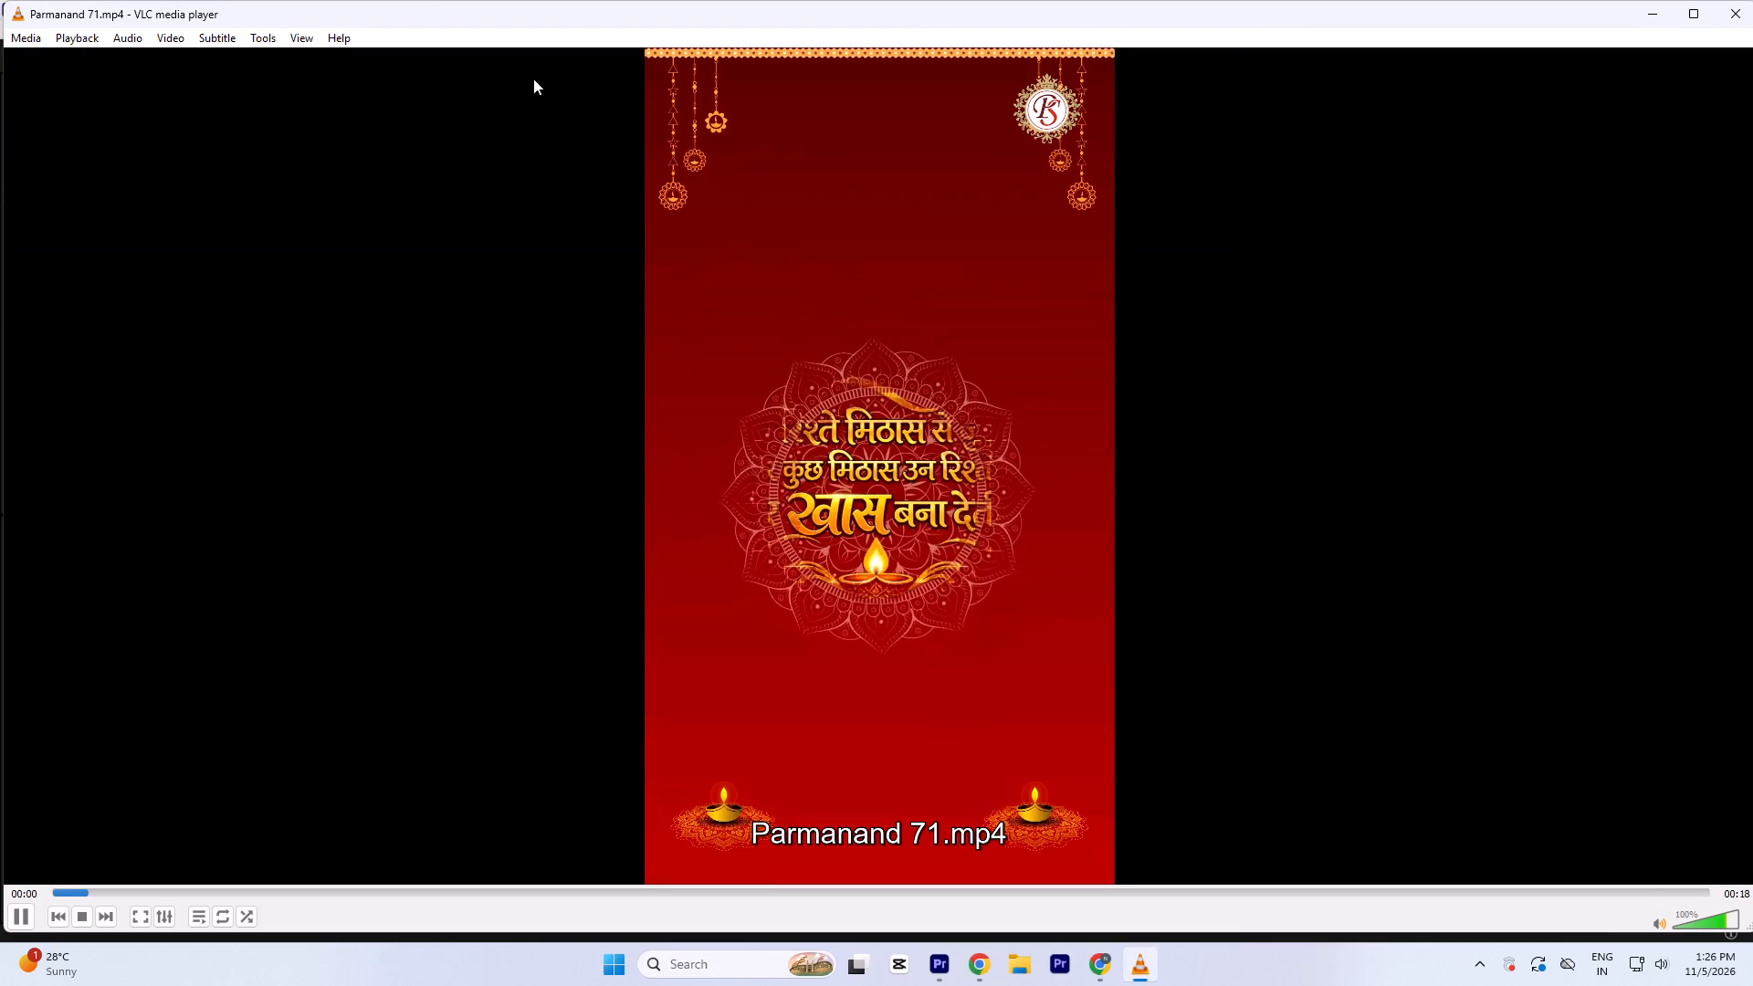